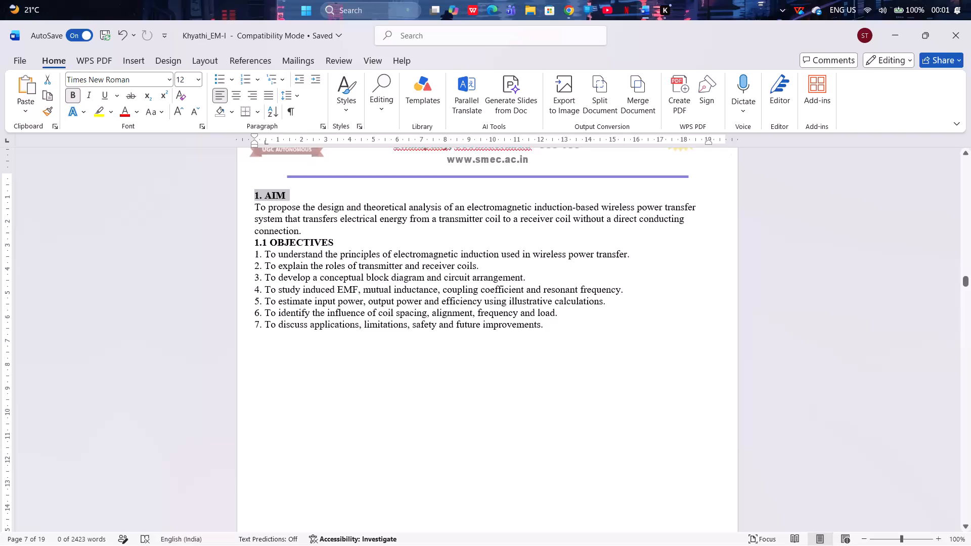
Apply the top-level heading style to "1. AIM" and set it in Times New Roman at size 22.
scroll(374, 224, up, 3)
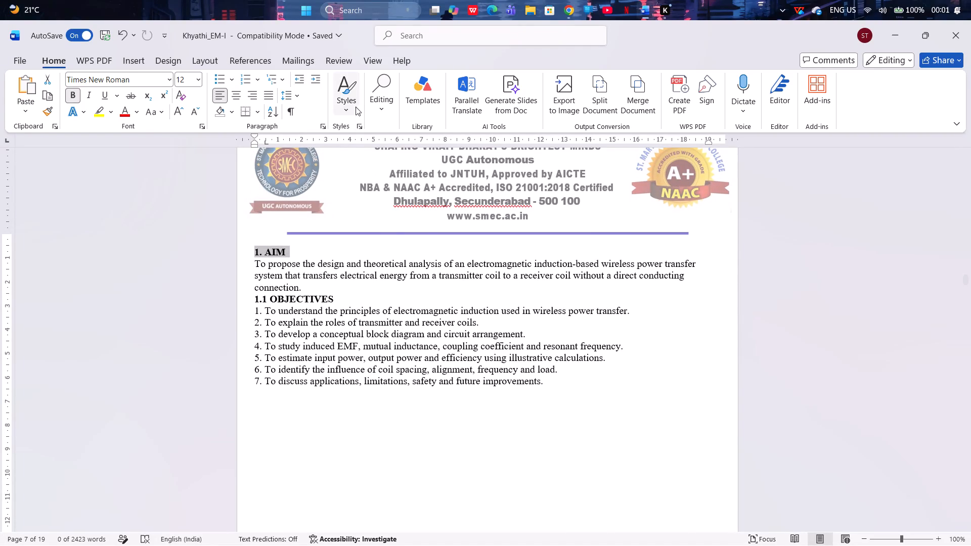
click(349, 107)
click(438, 178)
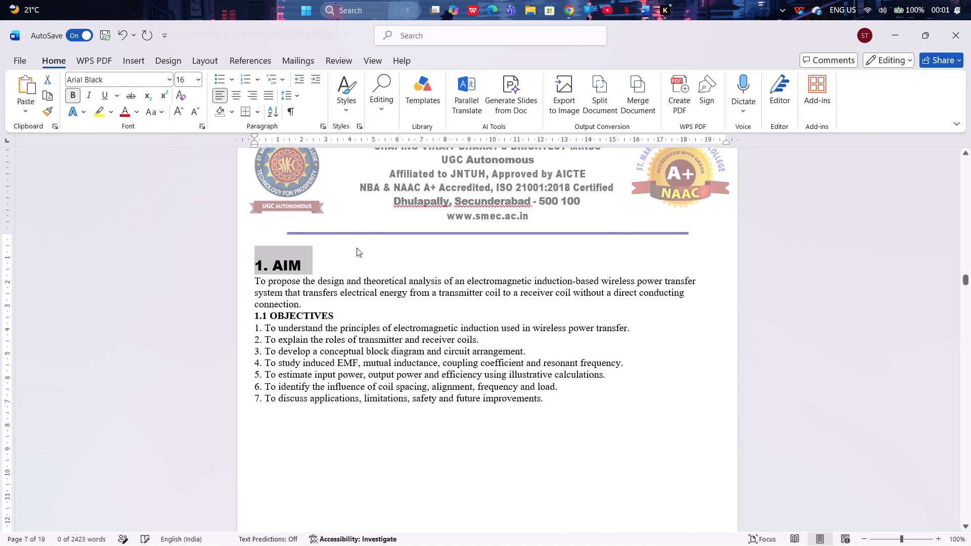
click(167, 82)
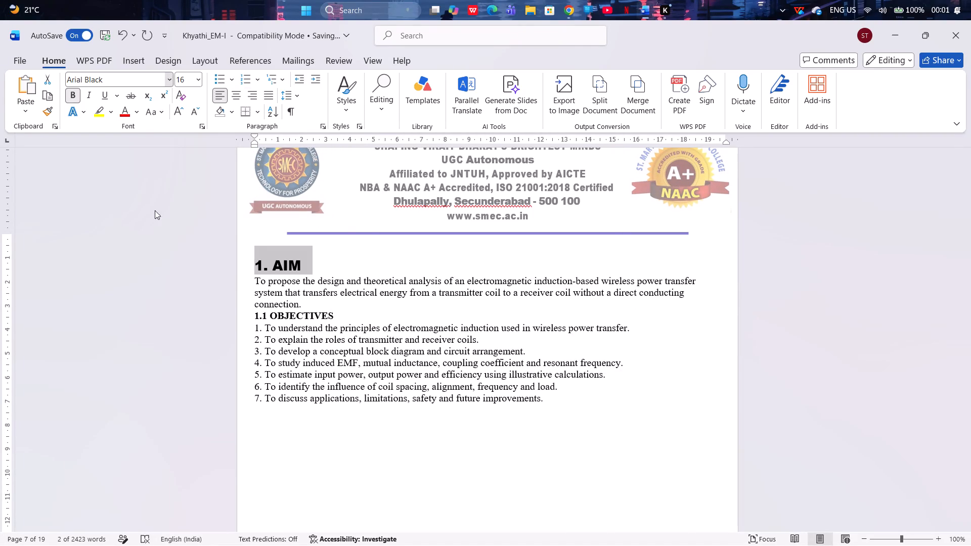
click(160, 162)
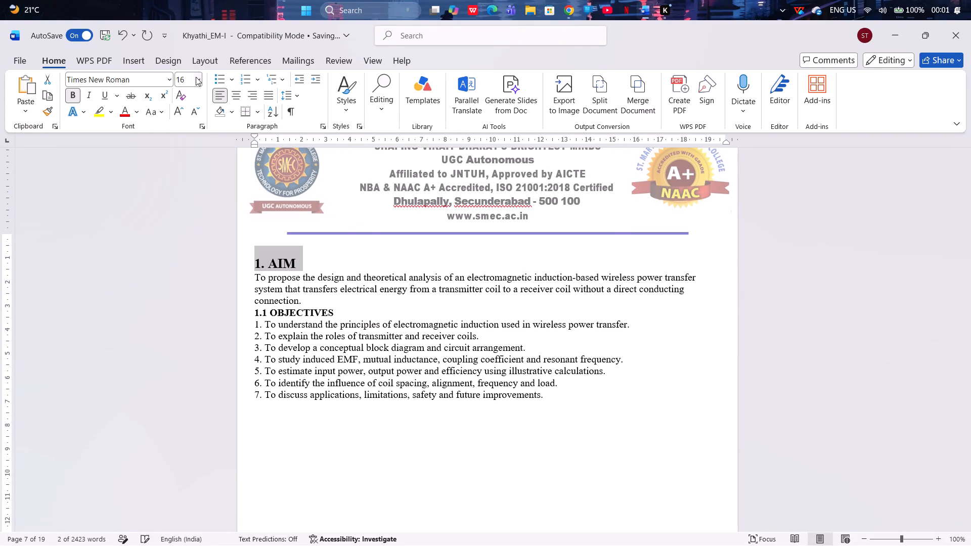
click(196, 77)
click(180, 235)
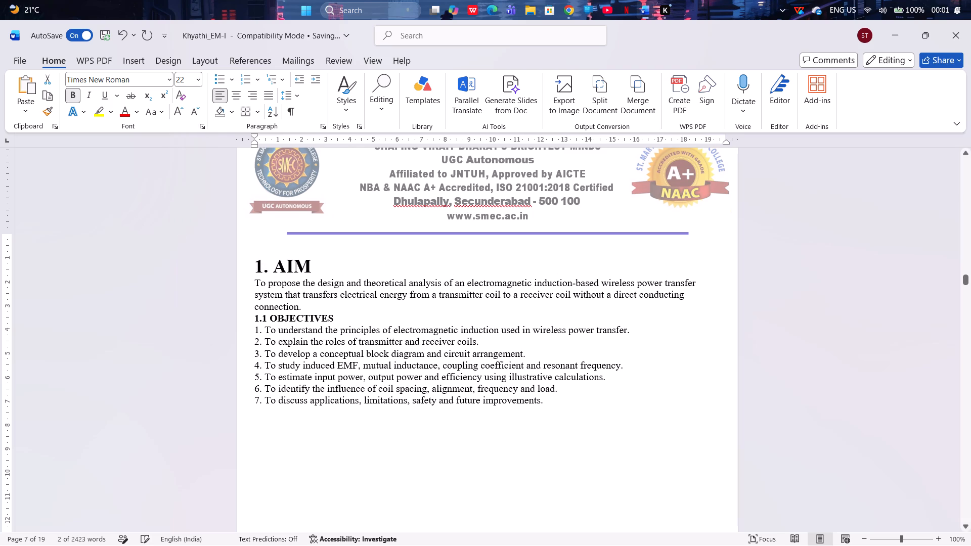
Set the font size of the paragraph under "1. AIM" to 14.
click(322, 308)
drag(314, 308, 260, 284)
click(200, 84)
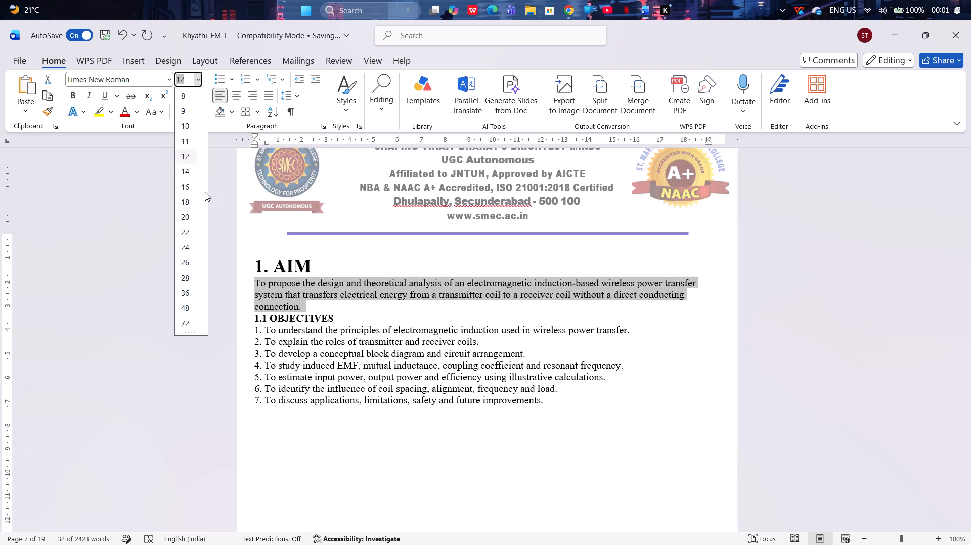
click(189, 171)
click(351, 329)
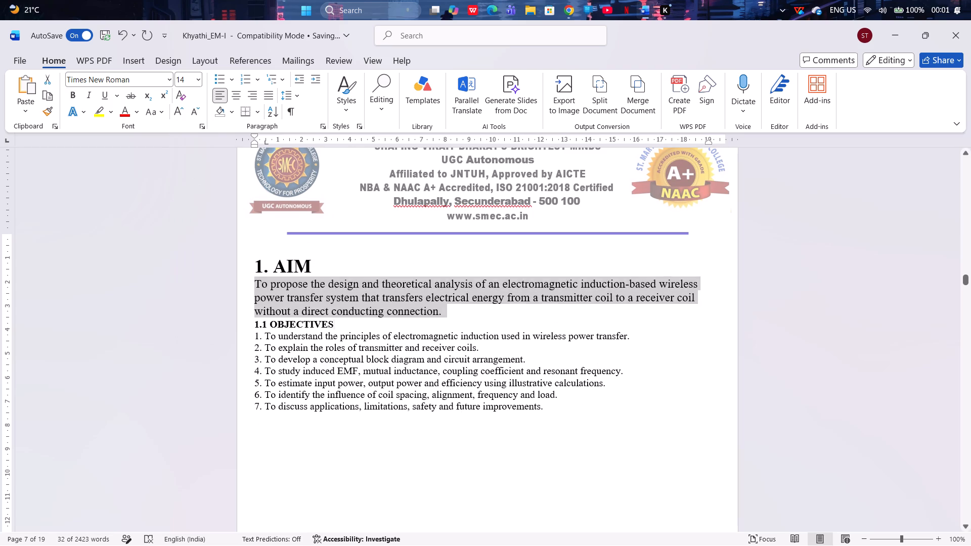
Insert a blank line between the aim paragraph and the "1.1 OBJECTIVES" heading.
click(482, 311)
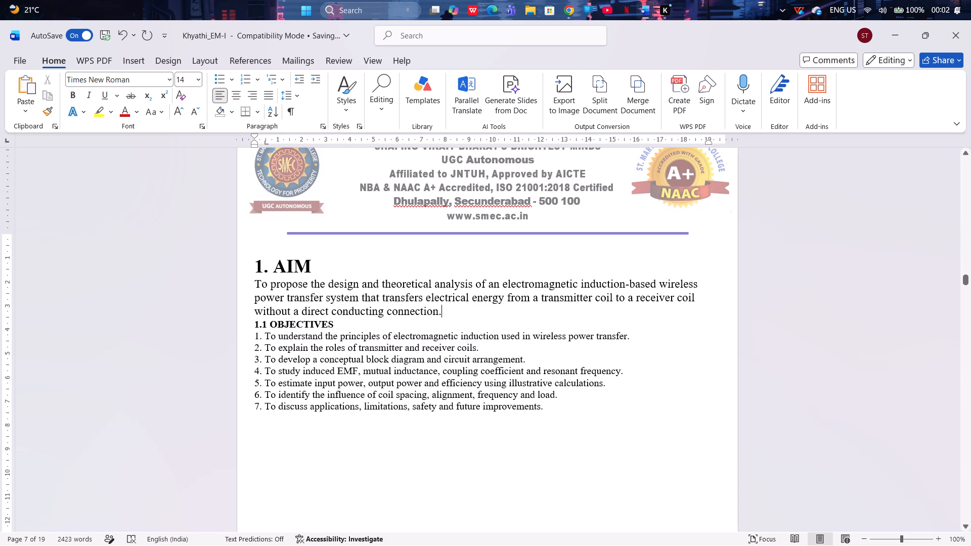
key(Return)
Apply the second-level heading style to the "1.1 OBJECTIVES" line.
key(ctrl+shift+Down)
key(Down)
key(Left)
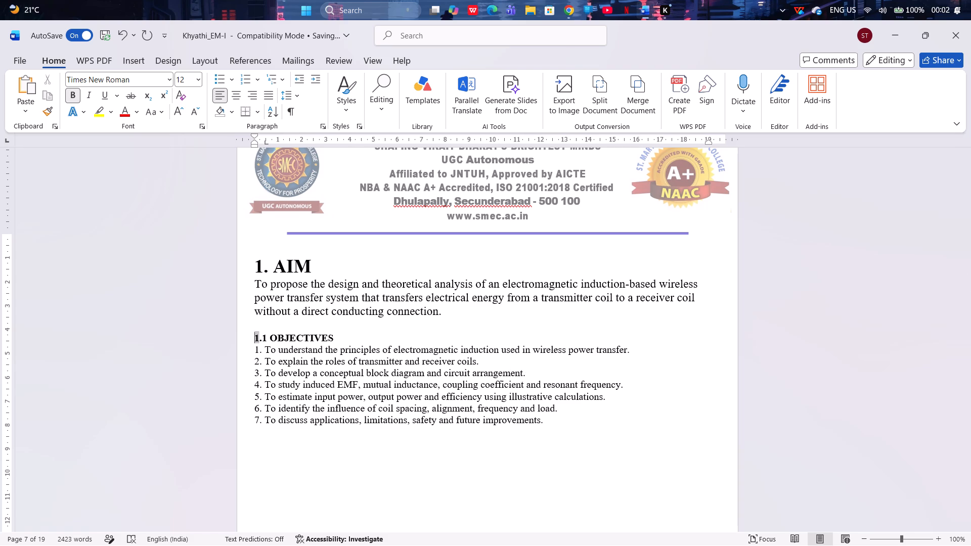
key(ctrl+shift+Right)
key(ctrl+shift+Right)
key(ctrl+shift+Right)
key(ctrl+shift+Right)
key(ctrl+shift+Right)
key(ctrl+shift+Left)
key(ctrl+shift+Left)
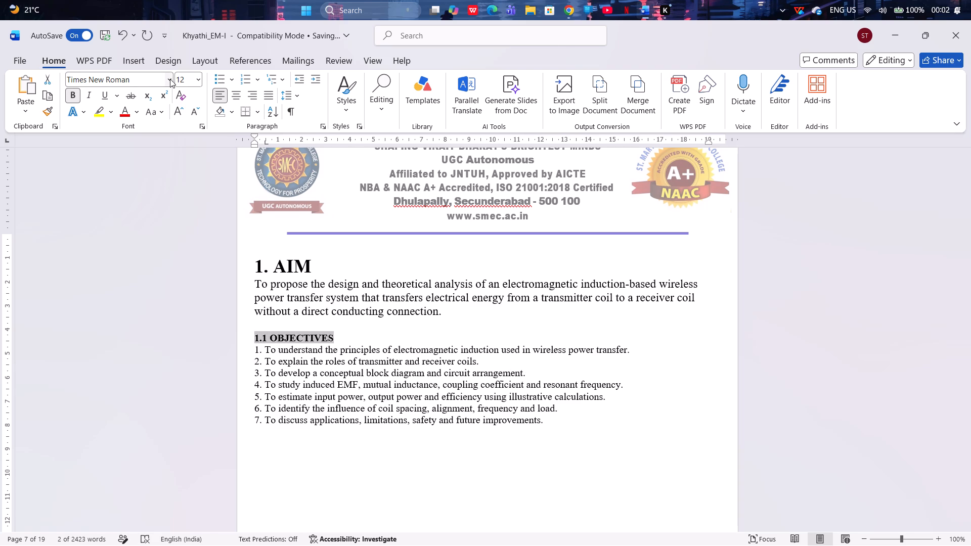
click(344, 116)
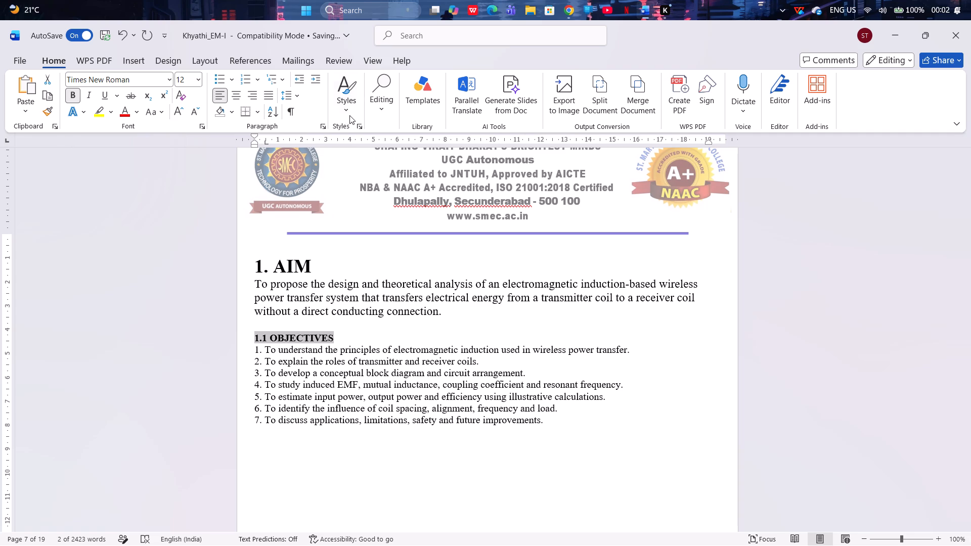
click(343, 111)
click(488, 177)
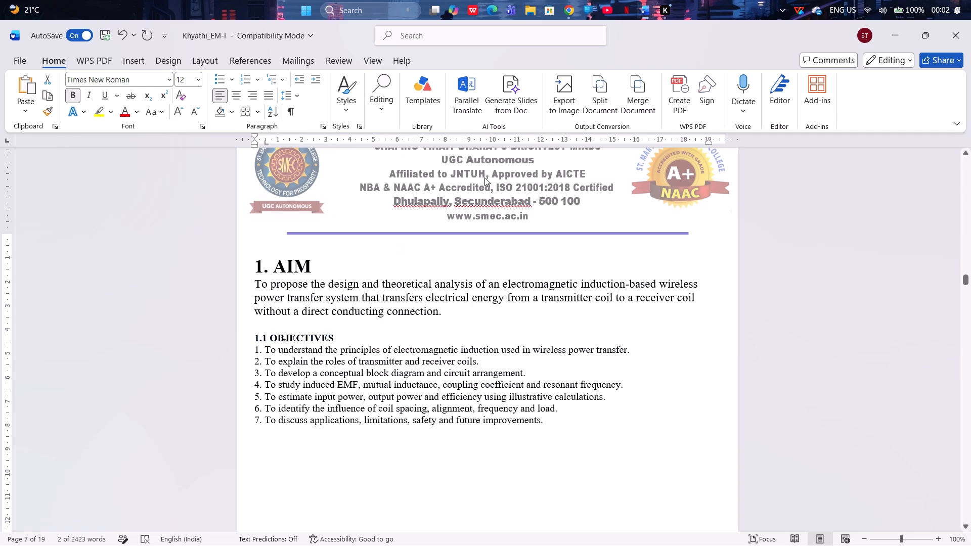
Format the "1.1 OBJECTIVES" heading with automatic font colour, size 16, Times New Roman and bold.
click(135, 113)
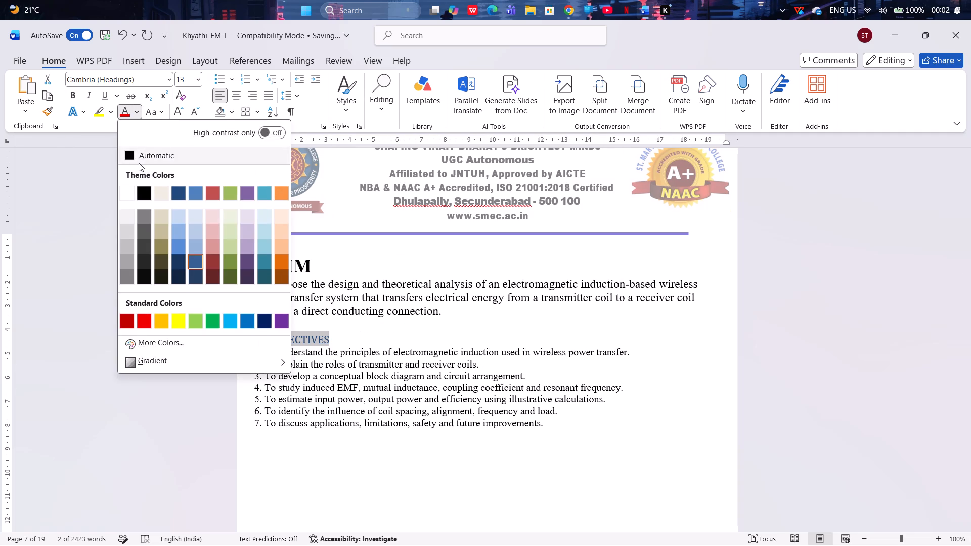
click(145, 152)
click(197, 80)
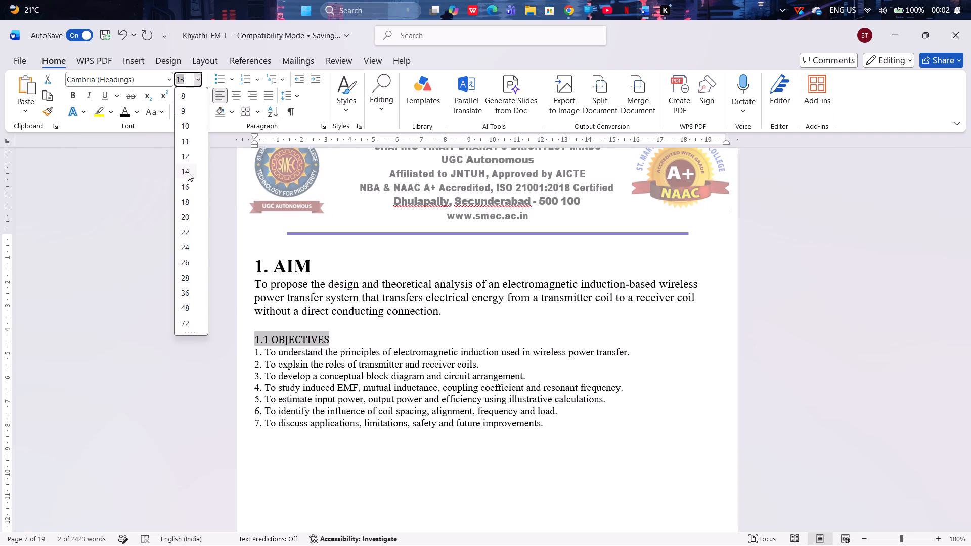
click(187, 190)
click(169, 76)
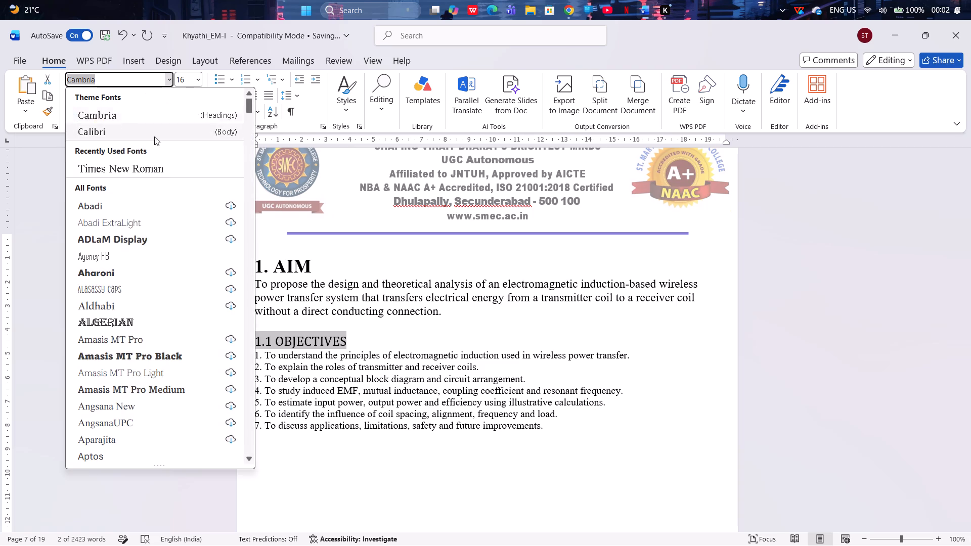
click(147, 166)
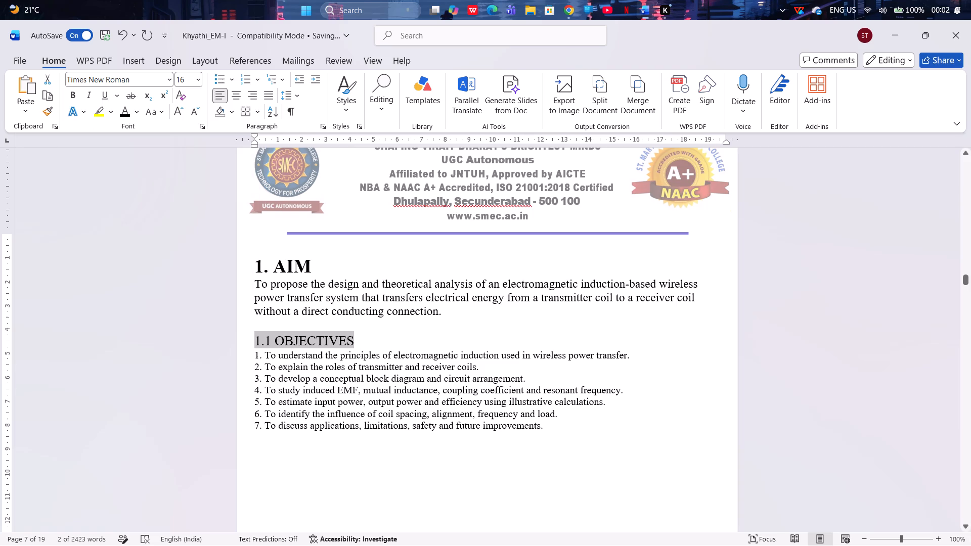
key(ctrl+b)
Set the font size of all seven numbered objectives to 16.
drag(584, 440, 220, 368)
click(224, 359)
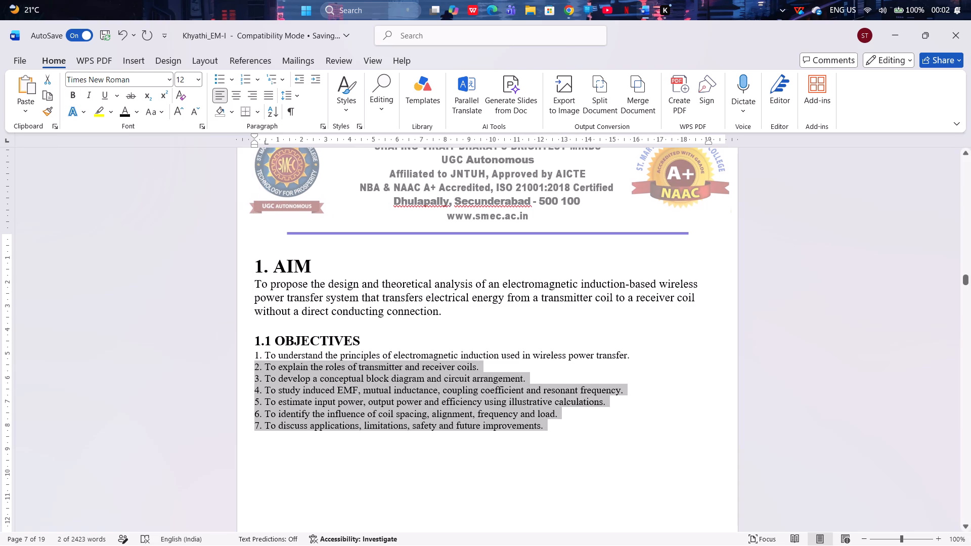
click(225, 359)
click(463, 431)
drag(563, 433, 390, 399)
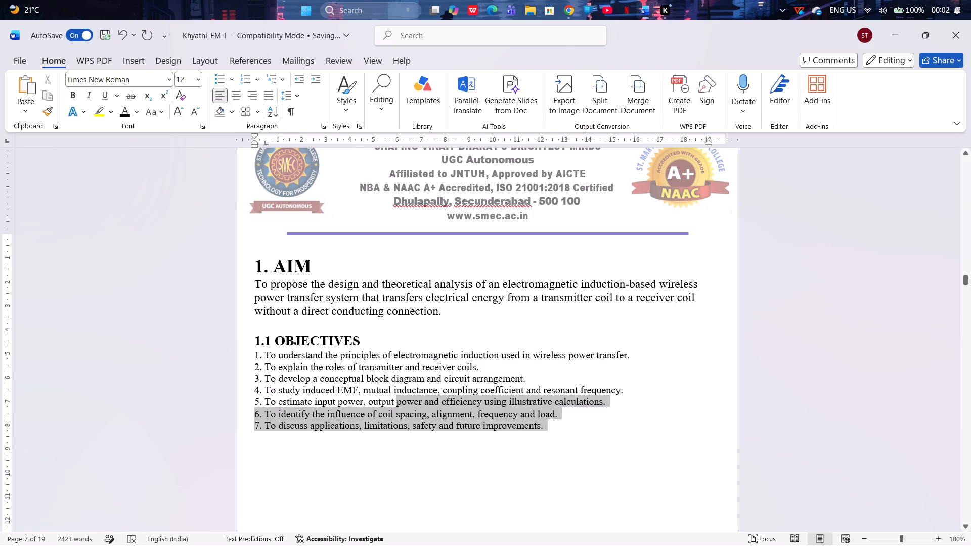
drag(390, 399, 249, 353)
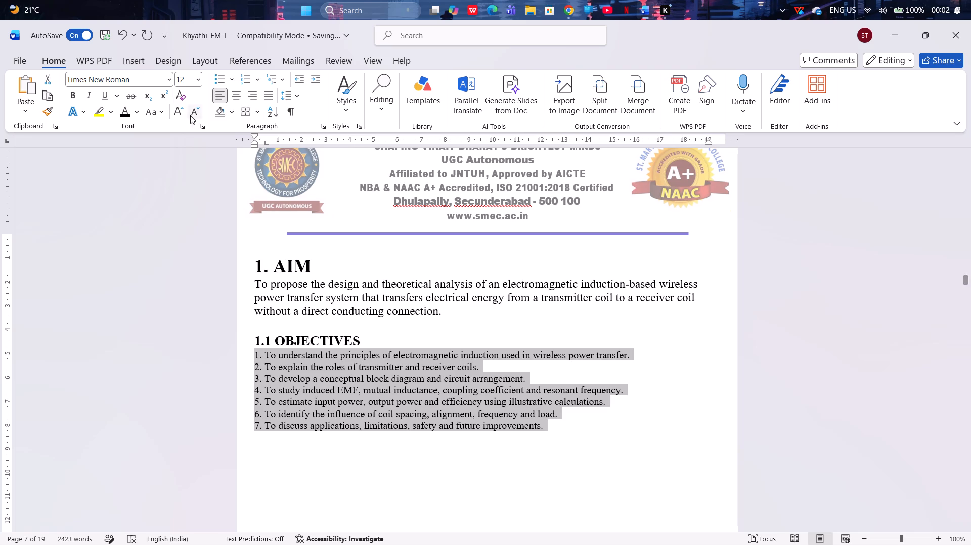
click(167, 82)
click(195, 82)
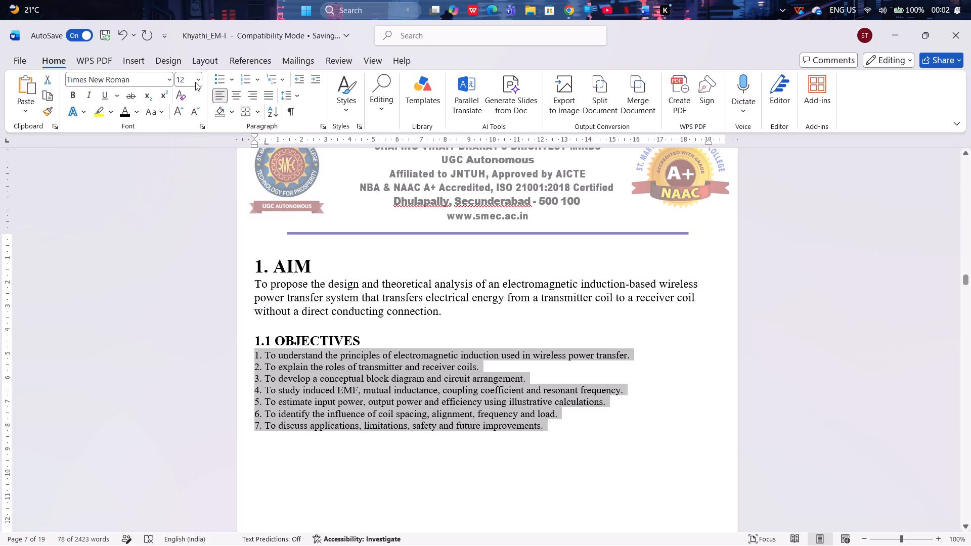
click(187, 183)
Set the line spacing of the paragraph under "1. AIM" to 1.15.
drag(454, 320, 257, 283)
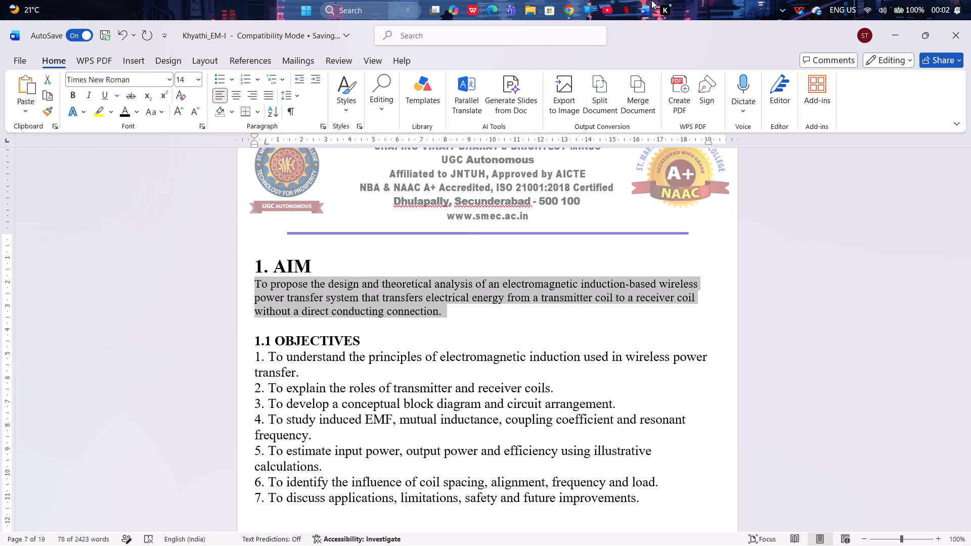
click(296, 98)
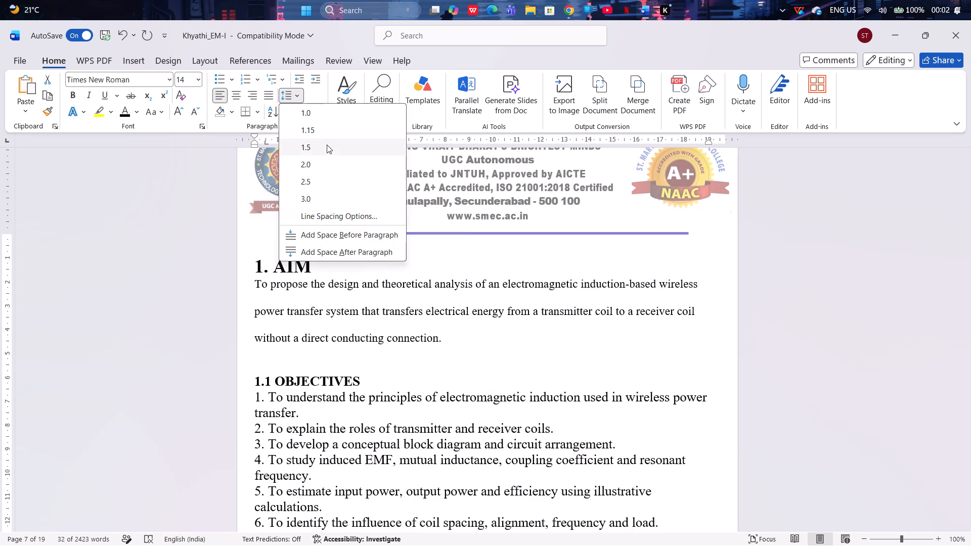
click(332, 135)
click(602, 386)
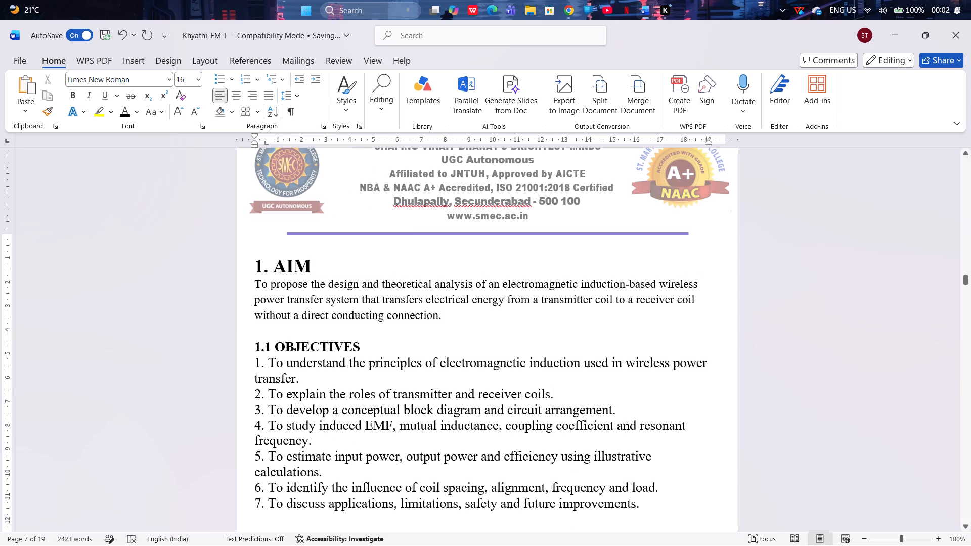
Set the font size of all seven numbered objectives to 14, matching the aim paragraph.
click(652, 511)
click(548, 462)
click(451, 293)
click(410, 398)
drag(641, 506, 250, 366)
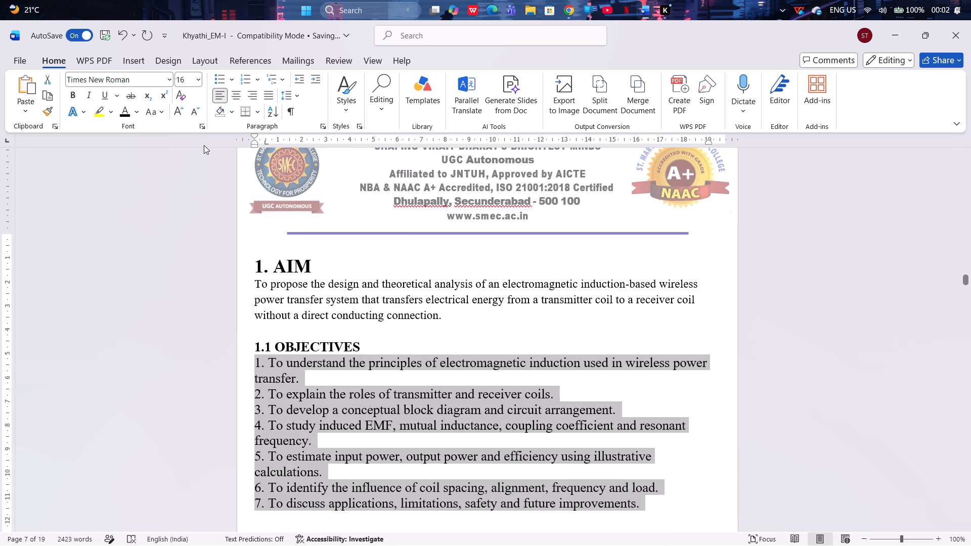
click(203, 79)
click(198, 79)
drag(190, 172, 219, 157)
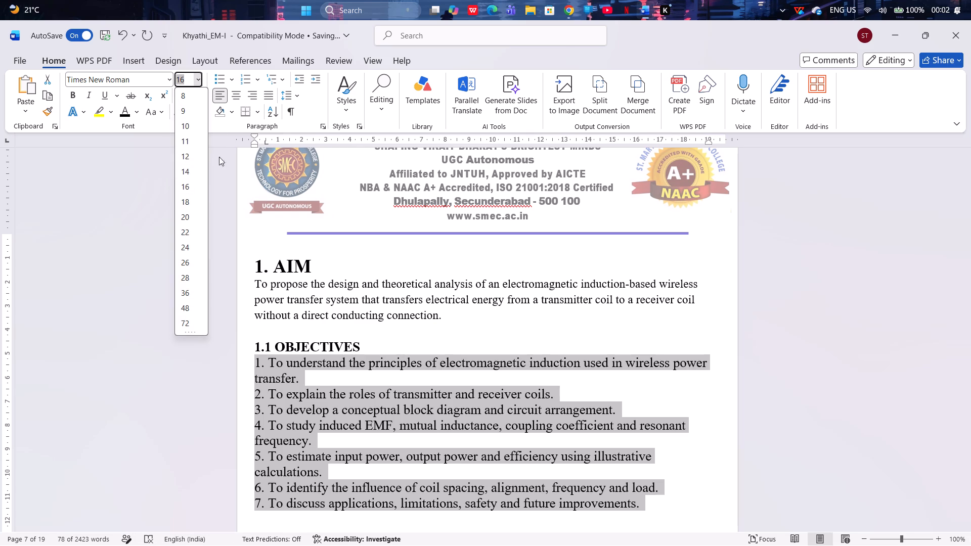
drag(219, 157, 198, 169)
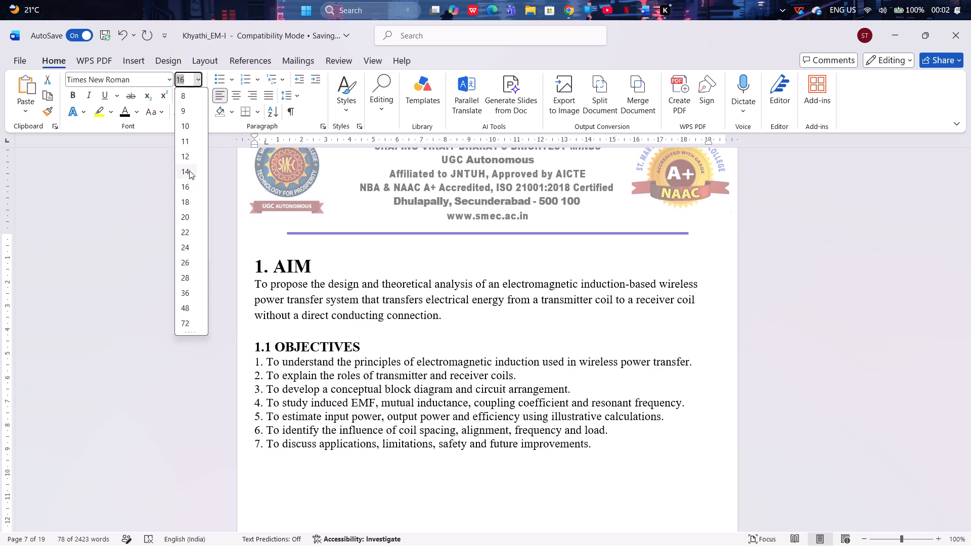
click(189, 170)
Set the line spacing of the seven numbered objectives to 1.15.
click(294, 91)
drag(334, 128, 329, 128)
click(655, 380)
Move on to the "2. LIST OF COMPONENTS" section.
scroll(653, 379, down, 11)
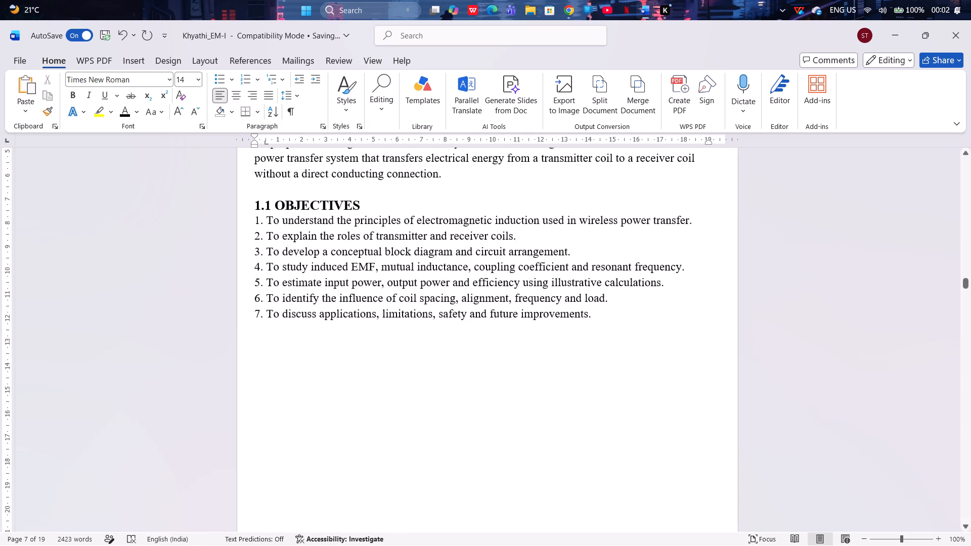
scroll(629, 383, down, 13)
scroll(595, 384, up, 2)
scroll(594, 384, down, 14)
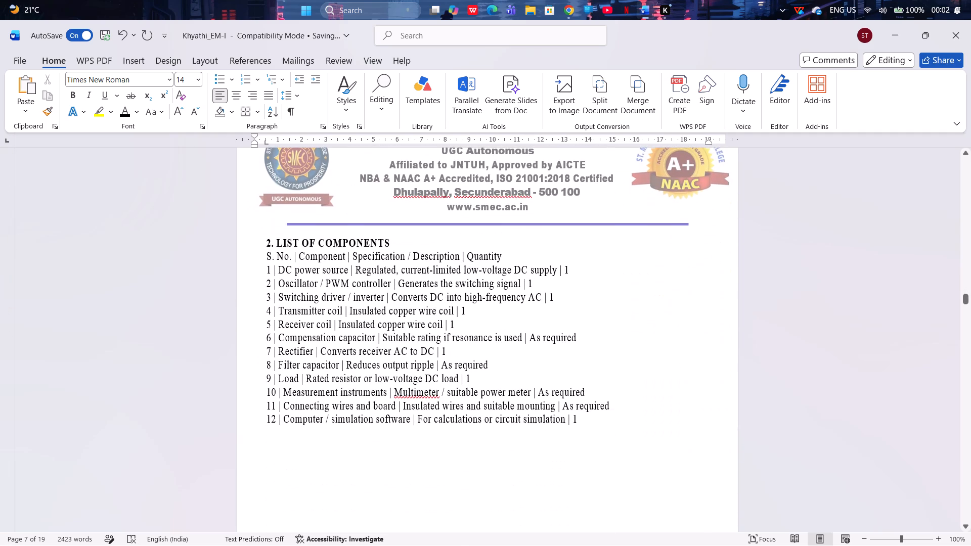
Copy all the component list lines under "2. LIST OF COMPONENTS" and delete them, keeping the heading.
drag(607, 434, 239, 255)
click(470, 388)
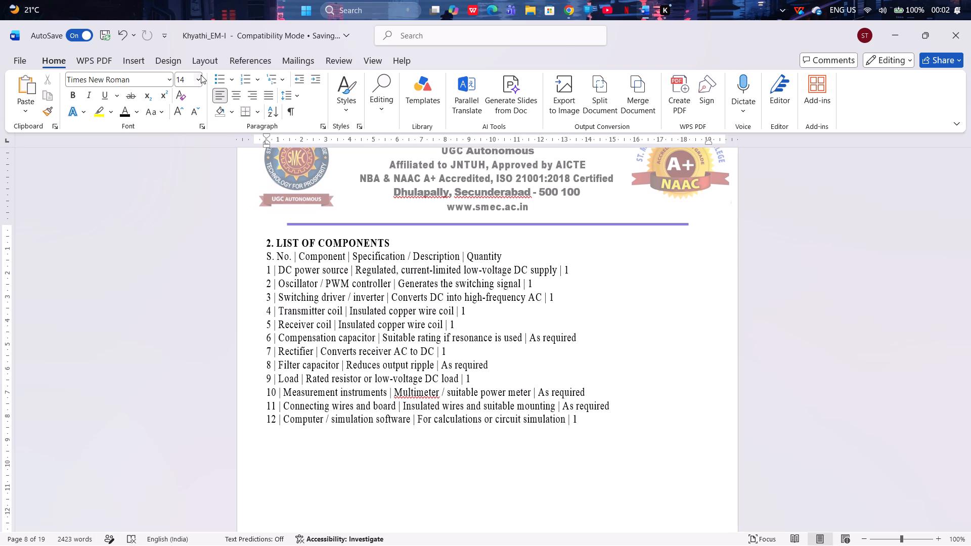
drag(594, 427, 245, 245)
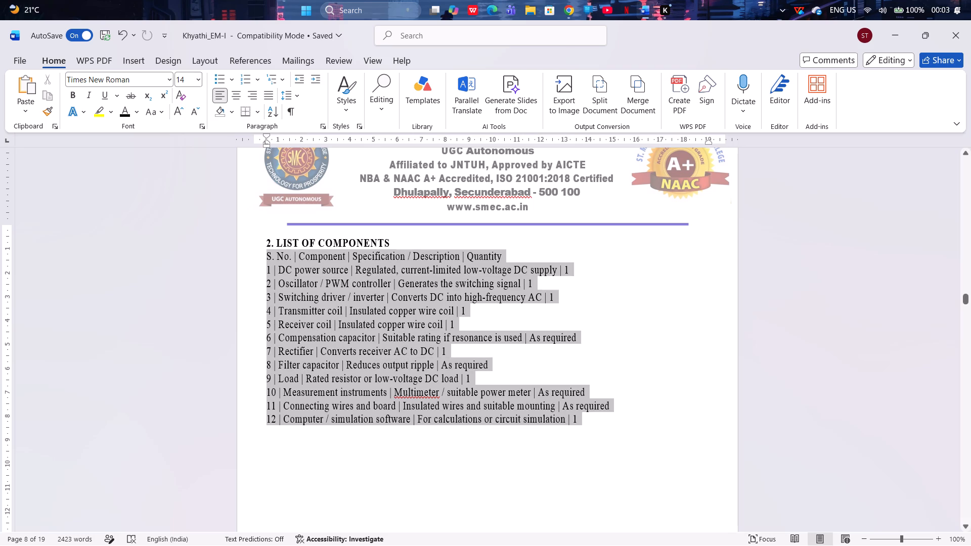
drag(245, 245, 249, 258)
key(ctrl+c)
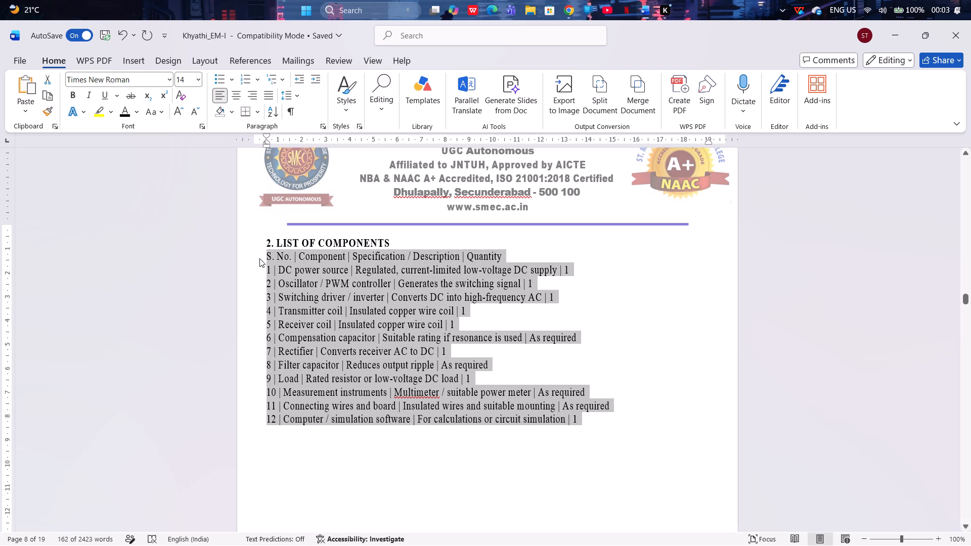
key(BackSpace)
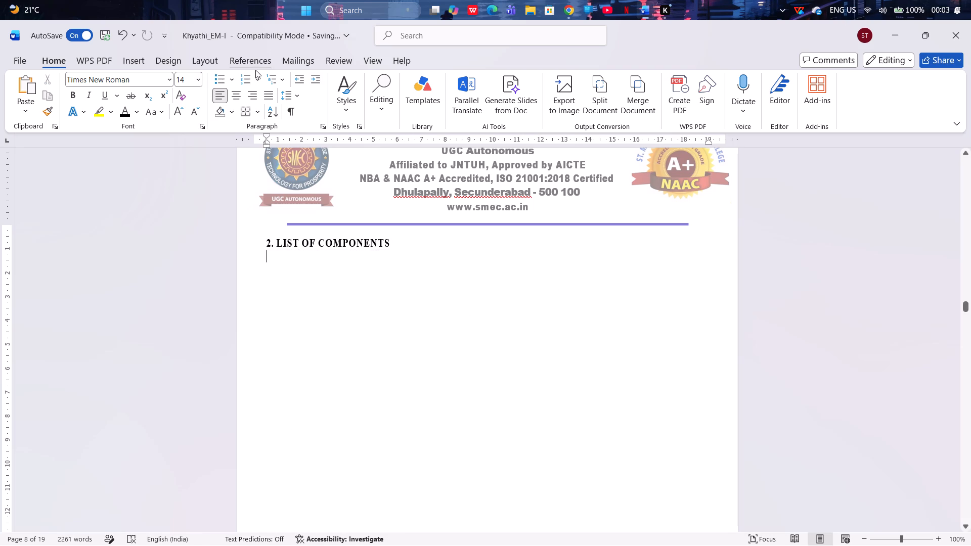
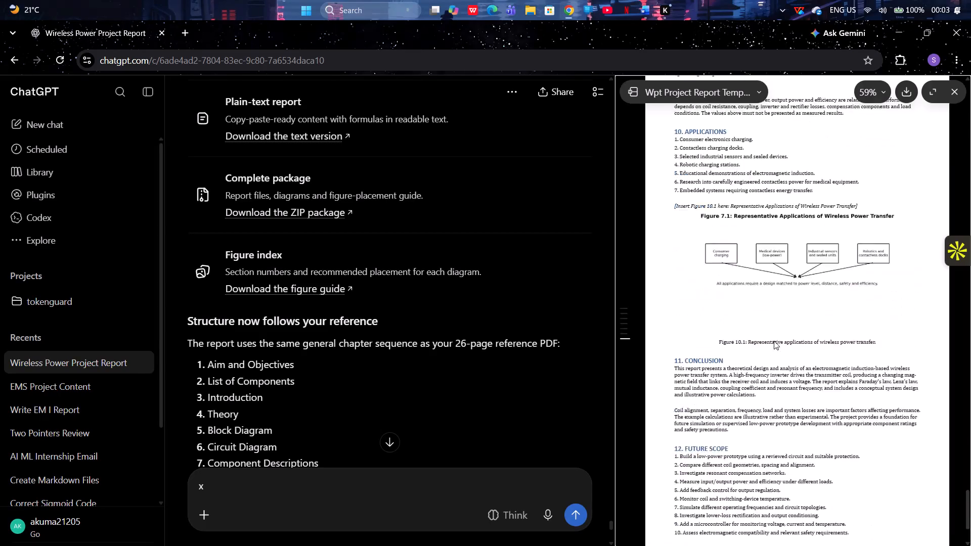
Examine the wireless power report preview in ChatGPT, focusing on the list of components and the introduction section.
scroll(774, 341, up, 20)
scroll(774, 341, up, 1)
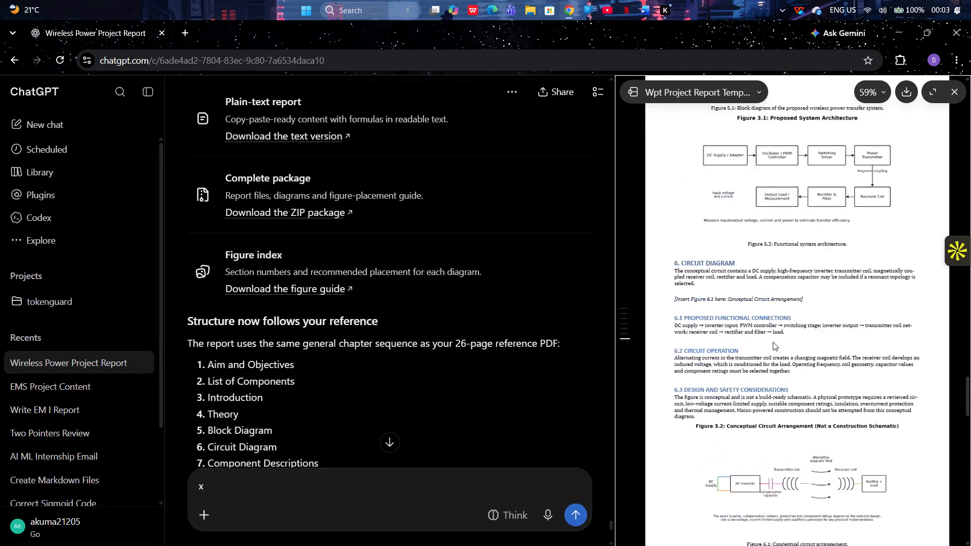
scroll(773, 342, up, 20)
scroll(773, 342, up, 20)
scroll(773, 342, up, 6)
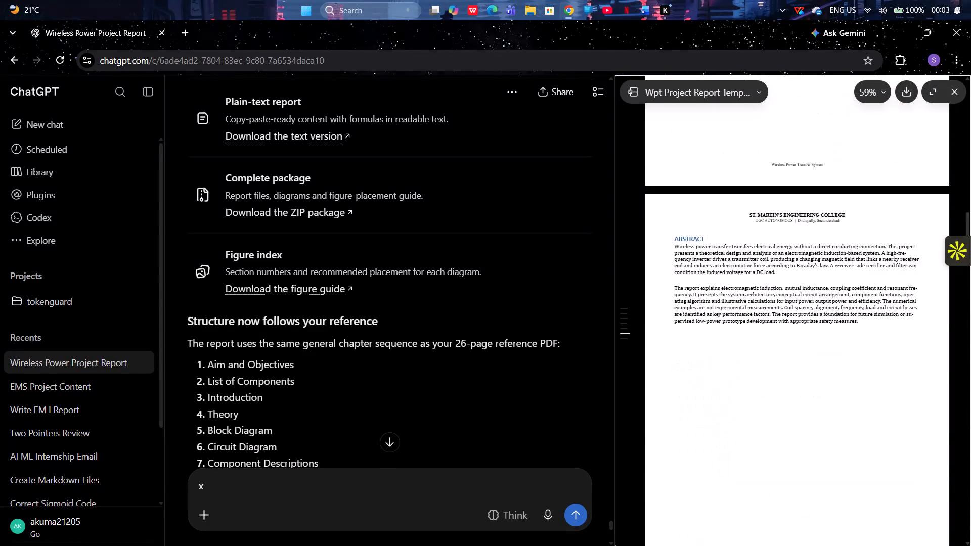
scroll(754, 336, up, 17)
scroll(752, 336, down, 1)
scroll(752, 336, up, 12)
scroll(749, 336, down, 3)
scroll(749, 336, up, 12)
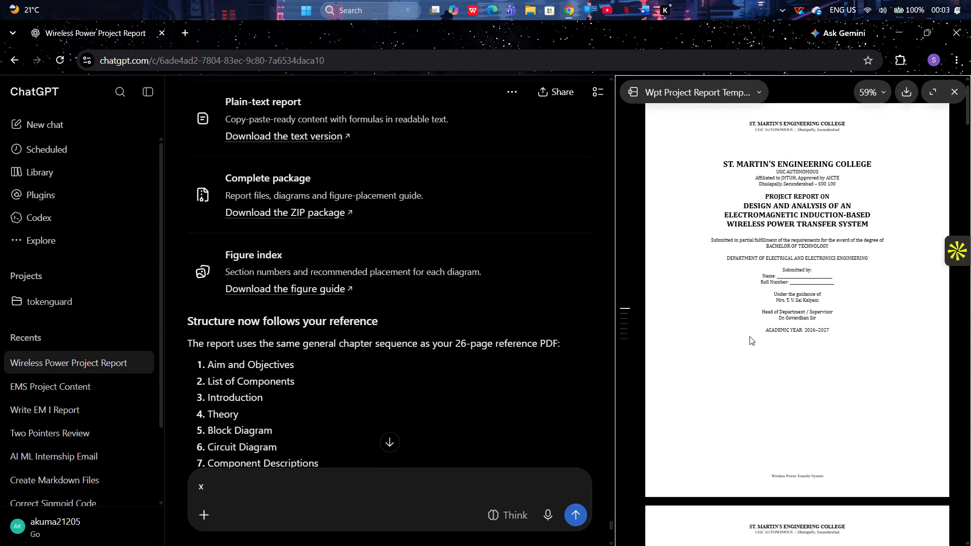
scroll(744, 336, up, 5)
scroll(744, 335, down, 20)
scroll(744, 335, down, 4)
scroll(923, 343, down, 9)
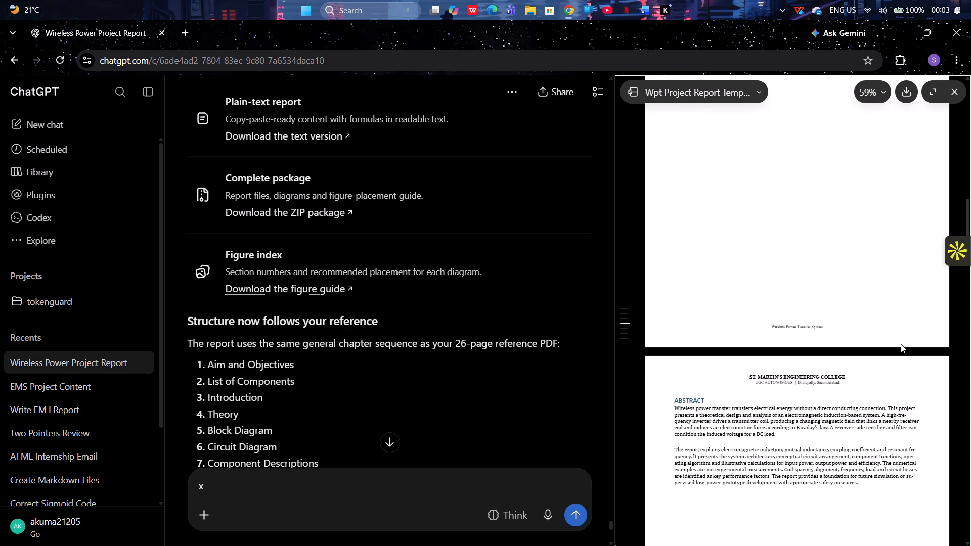
scroll(897, 344, down, 9)
scroll(824, 365, down, 14)
scroll(816, 366, down, 7)
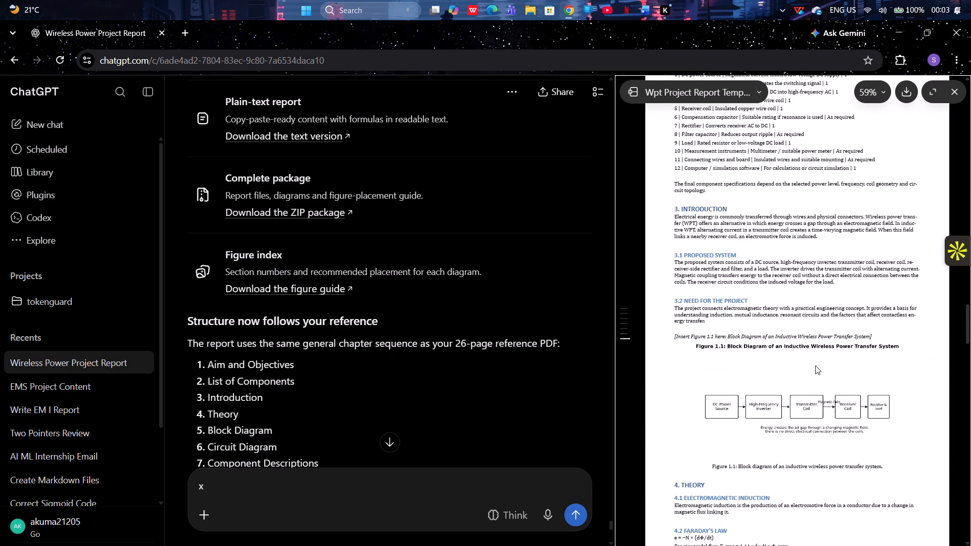
scroll(815, 366, up, 4)
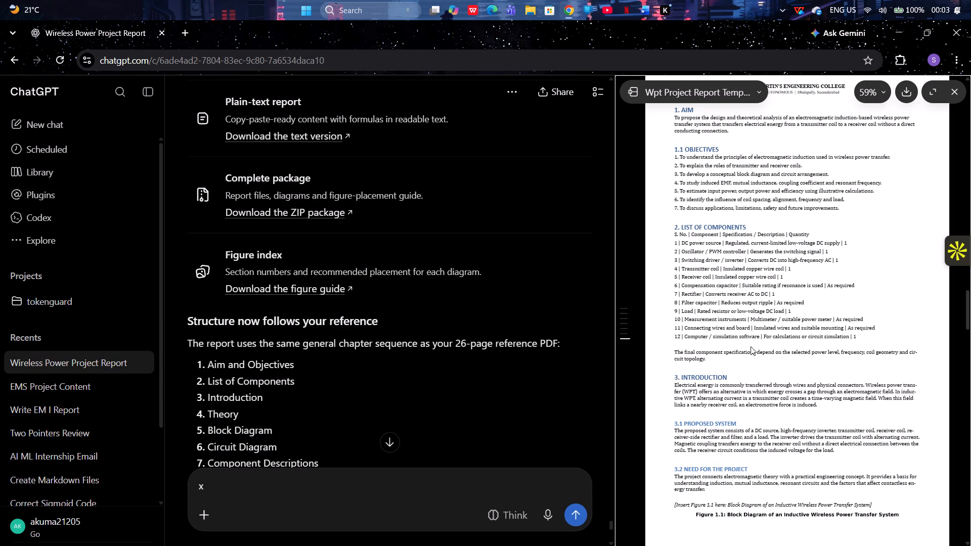
scroll(751, 346, down, 3)
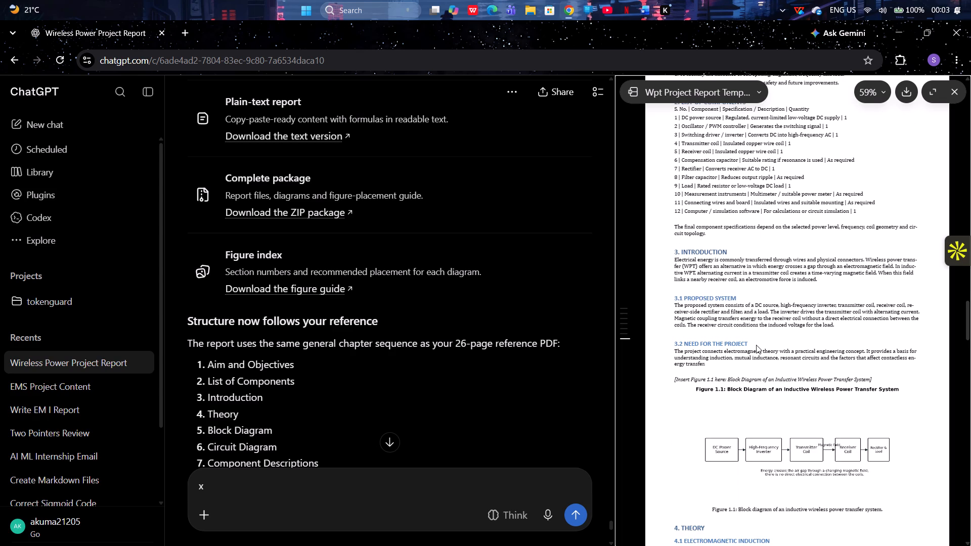
Switch back to the report in Word and place the cursor in the blank space just above "3. INTRODUCTION".
key(alt+Tab)
scroll(482, 348, down, 15)
click(458, 252)
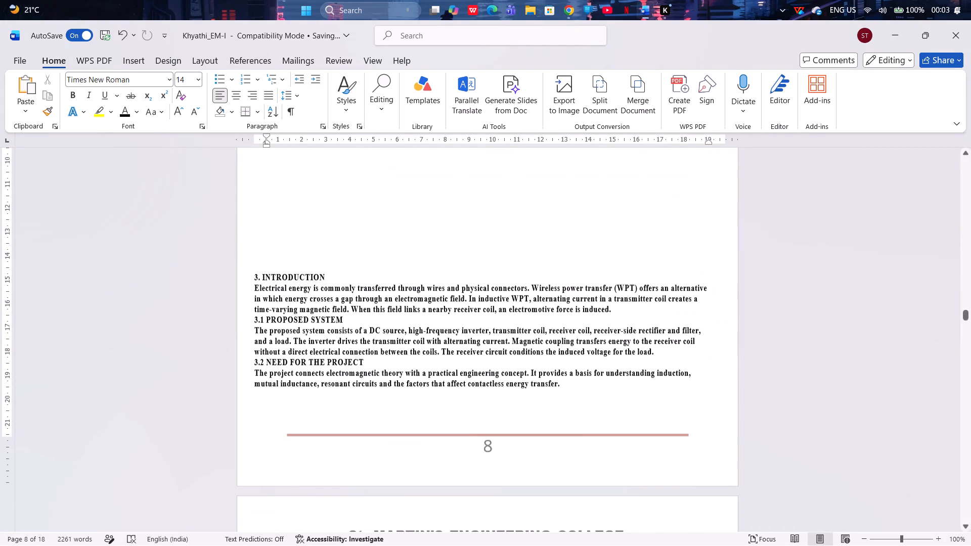
Insert blank lines above the "3. INTRODUCTION" section to push it onto a new page.
key(Return)
key(Return)
key(Return)
key(Return)
key(Return)
key(Return)
key(Return)
key(Return)
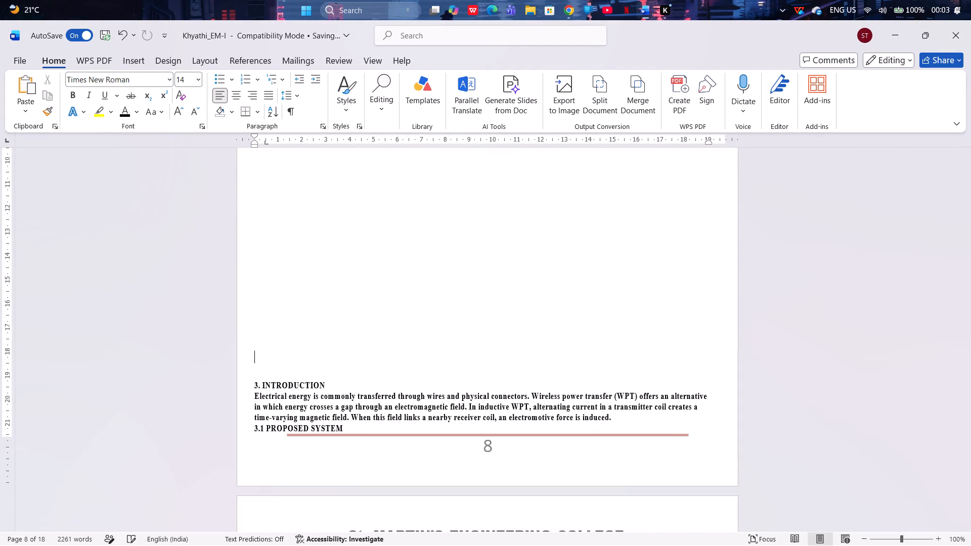
key(Return)
key(Return)
key(Return)
key(Return)
scroll(472, 254, down, 18)
key(Return)
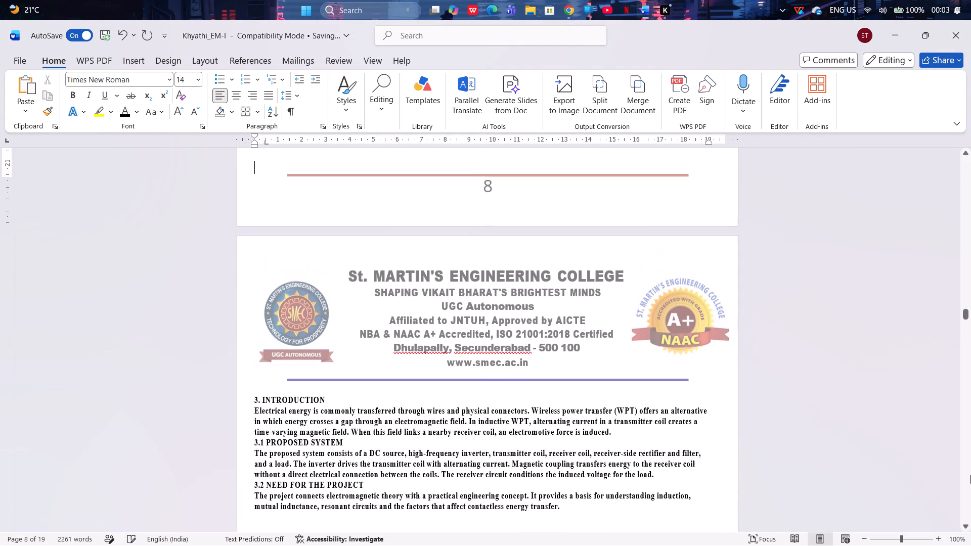
Remove bold from the whole introduction section, from "3. INTRODUCTION" through the paragraph under "3.2 NEED FOR THE PROJECT".
key(Down)
key(ctrl+shift+Down)
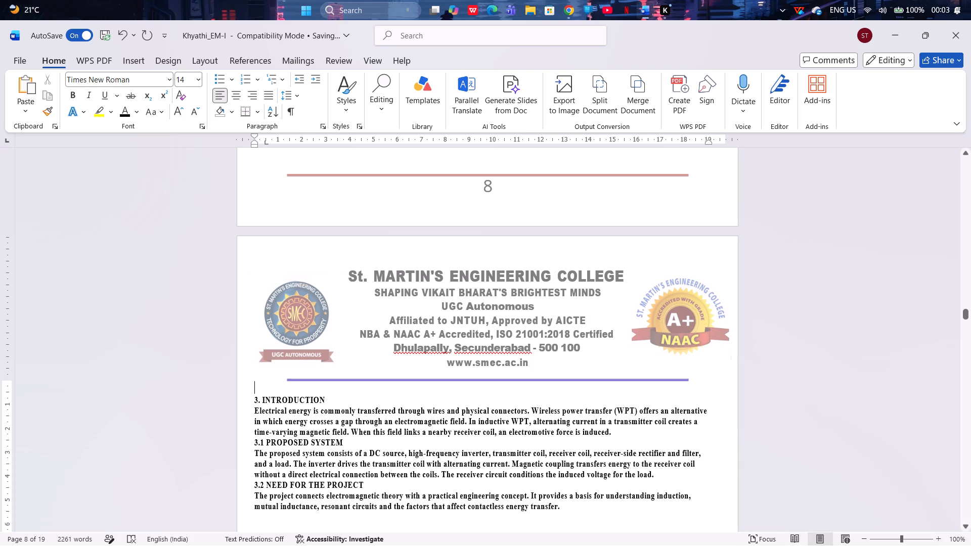
key(ctrl+shift+Down)
key(ctrl+shift+Down)
key(ctrl+shift+Down)
key(ctrl+shift+Down)
key(ctrl+shift+Down)
key(ctrl+shift+Down)
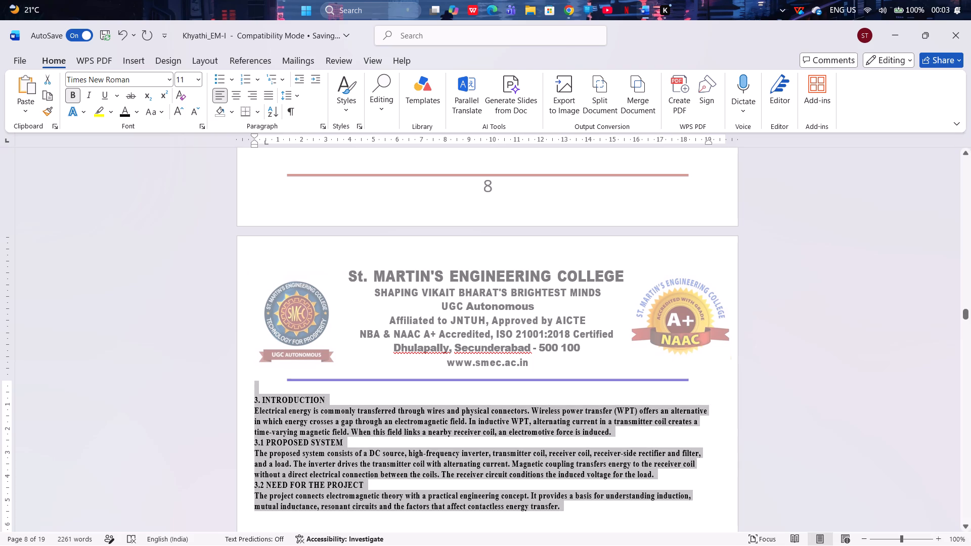
key(ctrl+b)
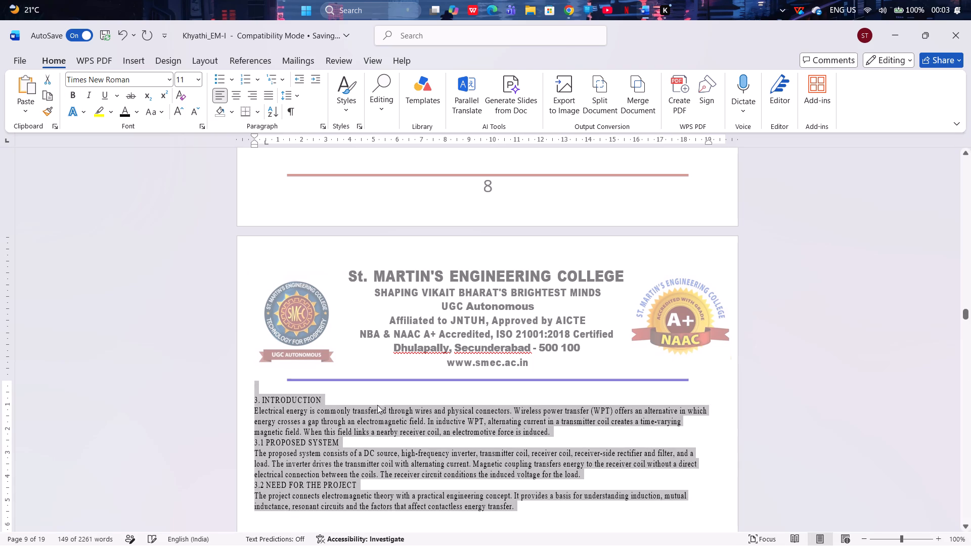
Select the "3. INTRODUCTION" heading line and open the style gallery.
click(377, 399)
key(ctrl+shift+Up)
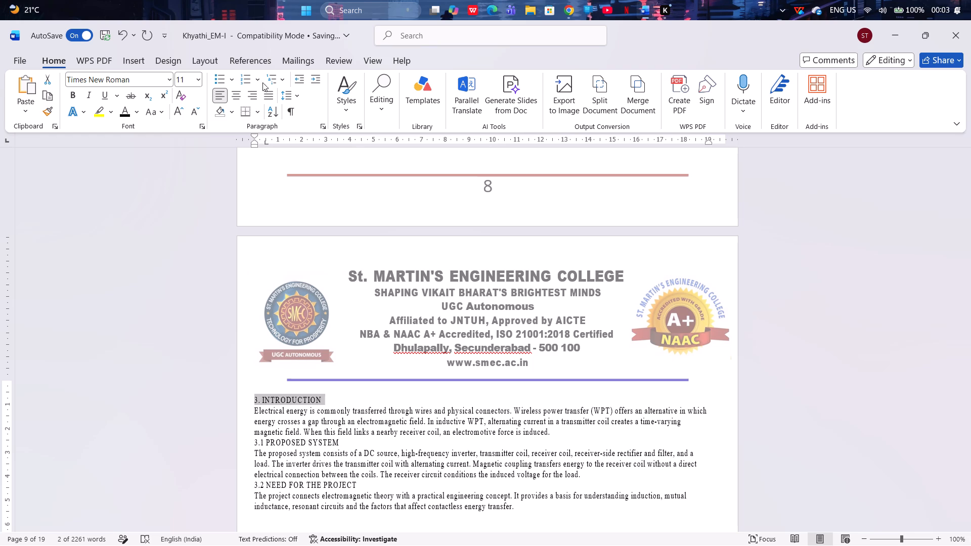
click(342, 111)
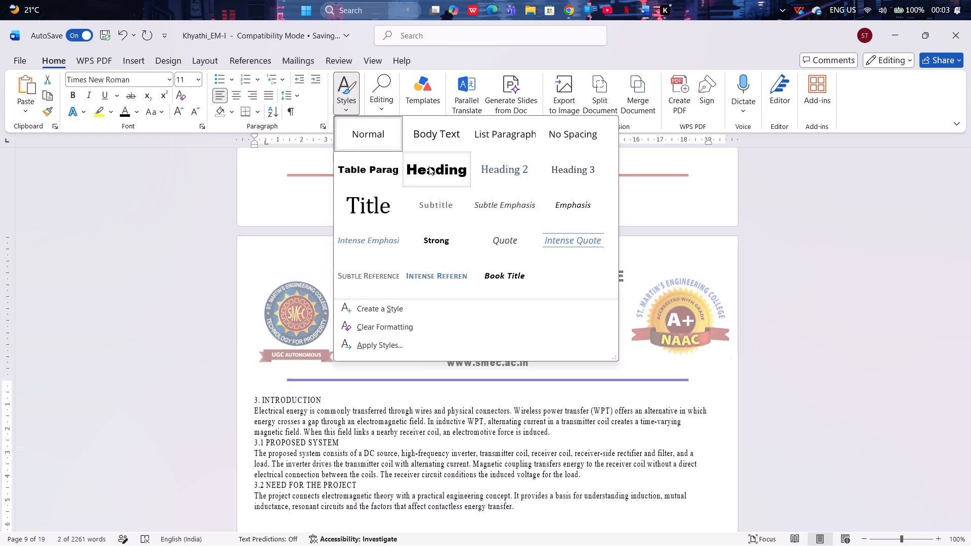
Apply the top-level Heading style to "3. INTRODUCTION" and set it to Times New Roman, size 22, in black.
click(424, 166)
click(171, 83)
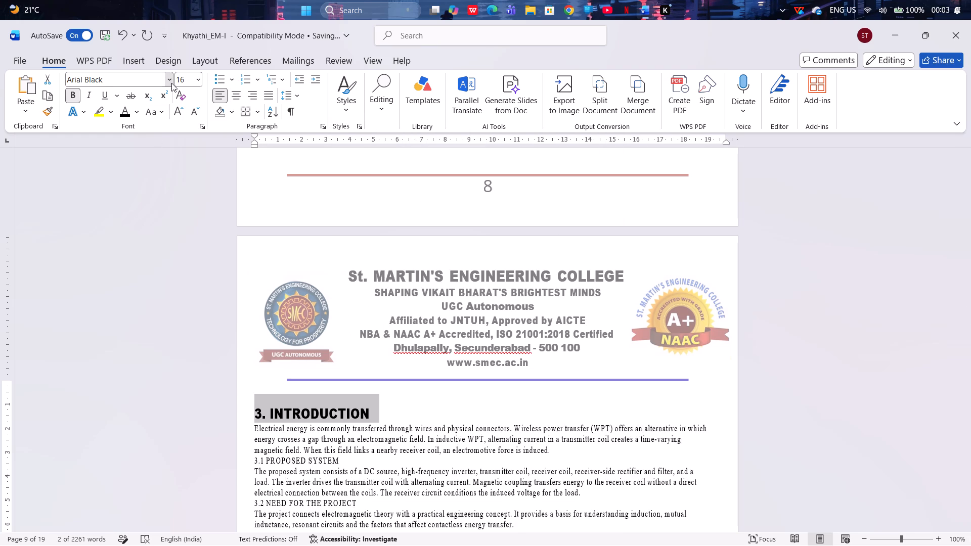
click(170, 166)
click(196, 83)
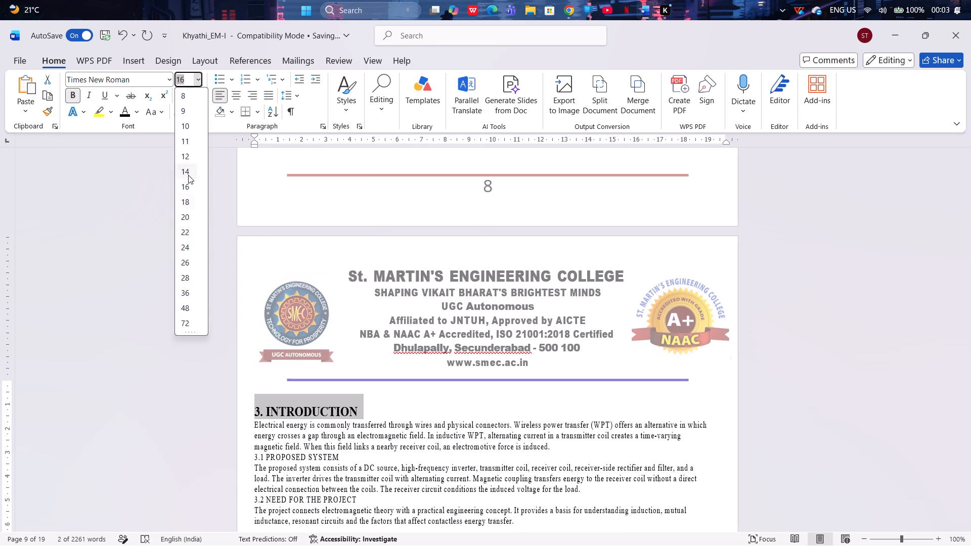
click(187, 230)
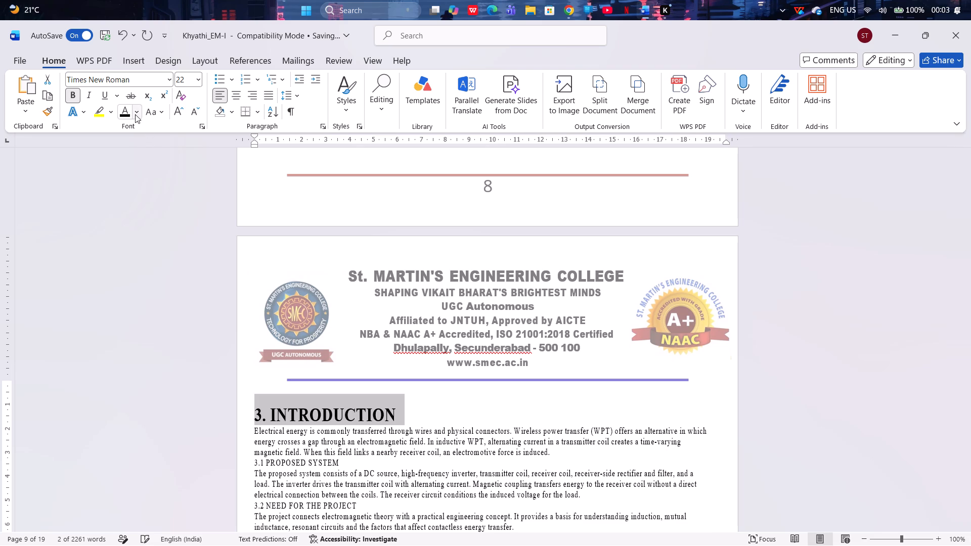
click(125, 114)
click(543, 437)
Insert two blank lines between the introduction paragraph and the "3.1 PROPOSED SYSTEM" line.
scroll(412, 395, down, 7)
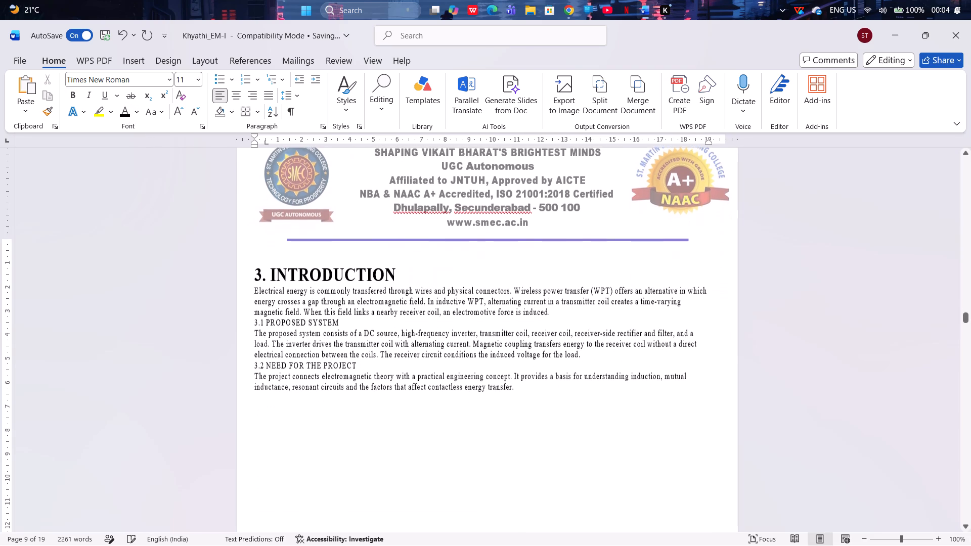
click(576, 317)
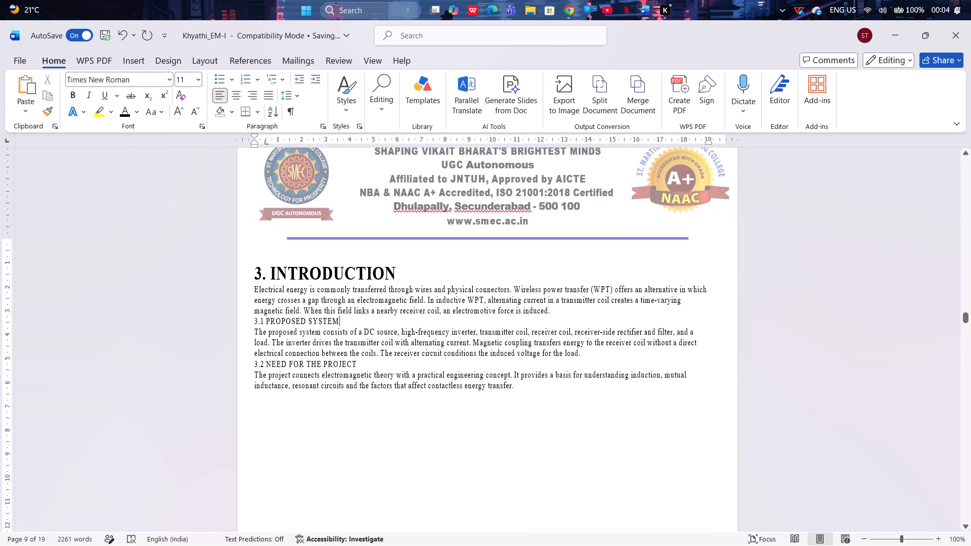
click(584, 311)
key(Return)
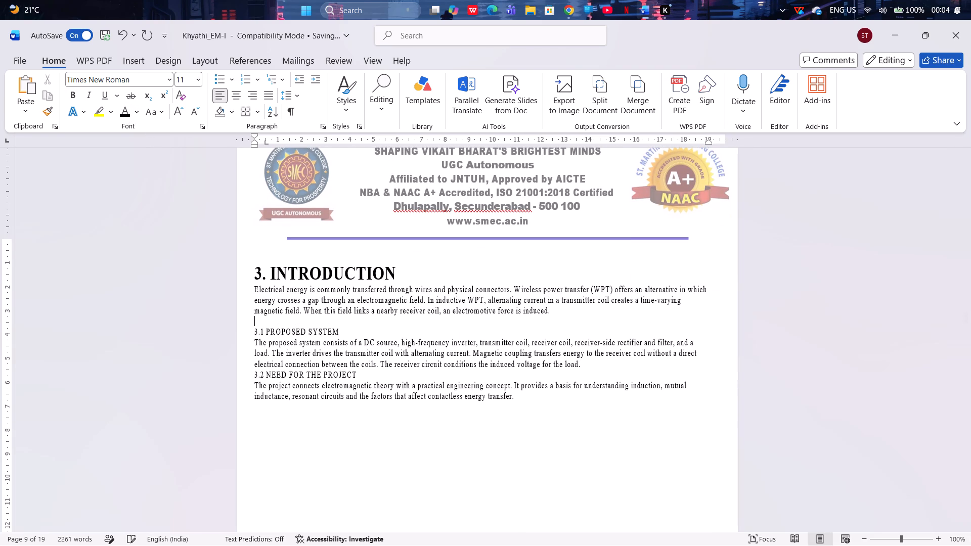
key(Return)
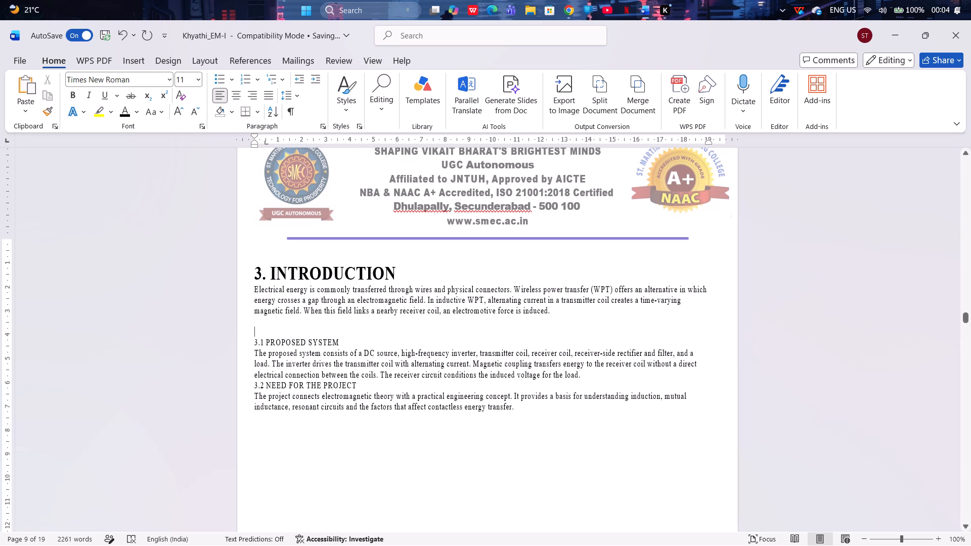
Format the paragraph under "3. INTRODUCTION" in Times New Roman, size 14, with 1.15 line spacing.
click(588, 311)
key(ctrl+shift+Left)
key(ctrl+shift+Up)
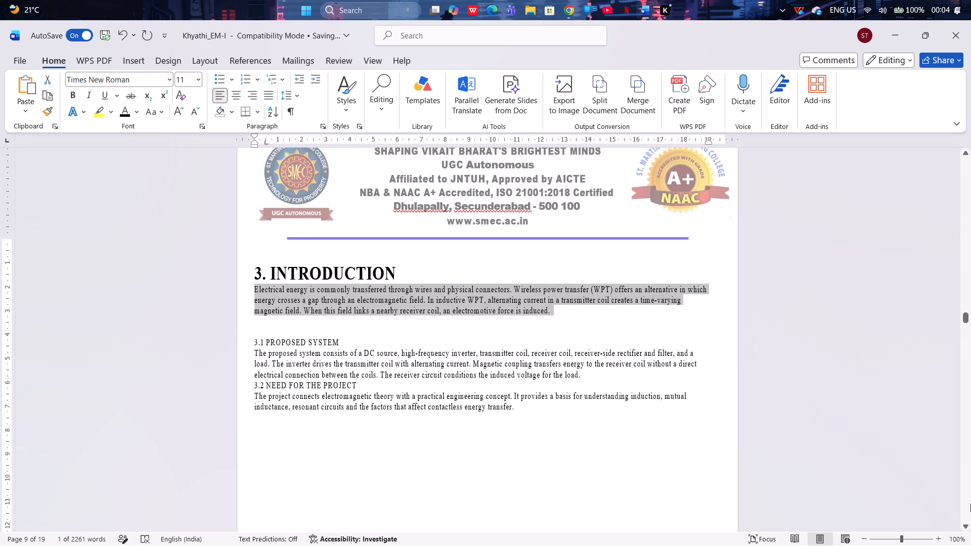
click(167, 83)
click(171, 163)
click(197, 75)
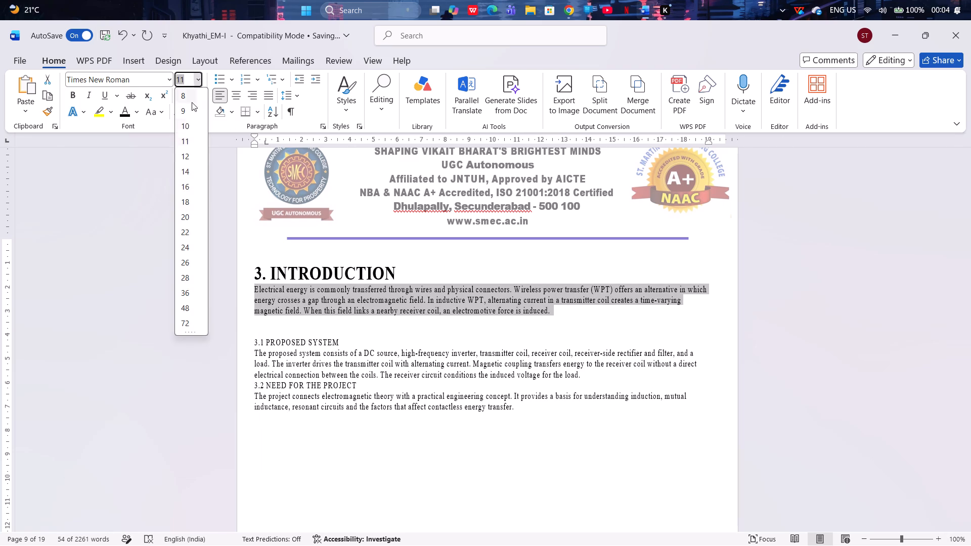
click(187, 169)
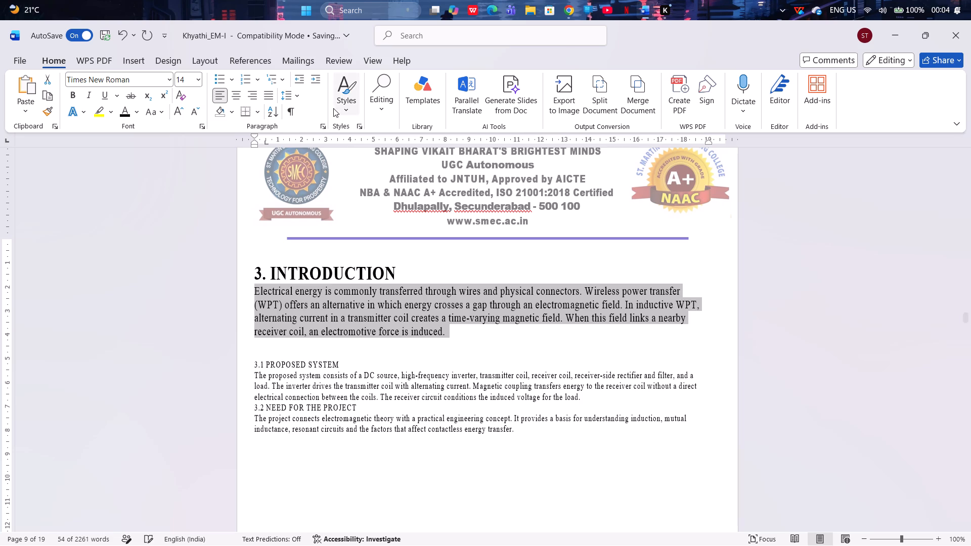
click(298, 92)
click(321, 134)
click(528, 356)
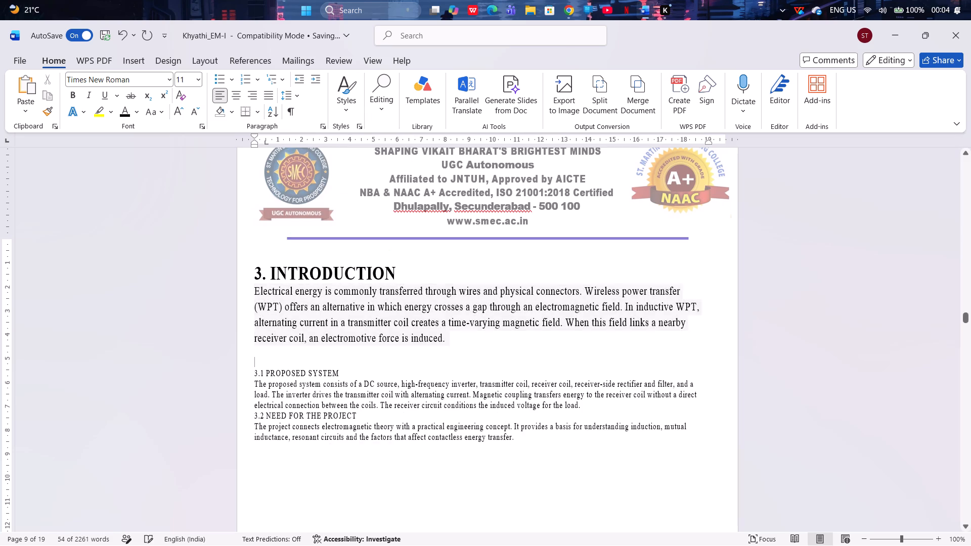
Insert a blank line between "3.1 PROPOSED SYSTEM" and the paragraph below it.
scroll(478, 350, up, 3)
scroll(498, 370, down, 7)
click(388, 283)
click(398, 292)
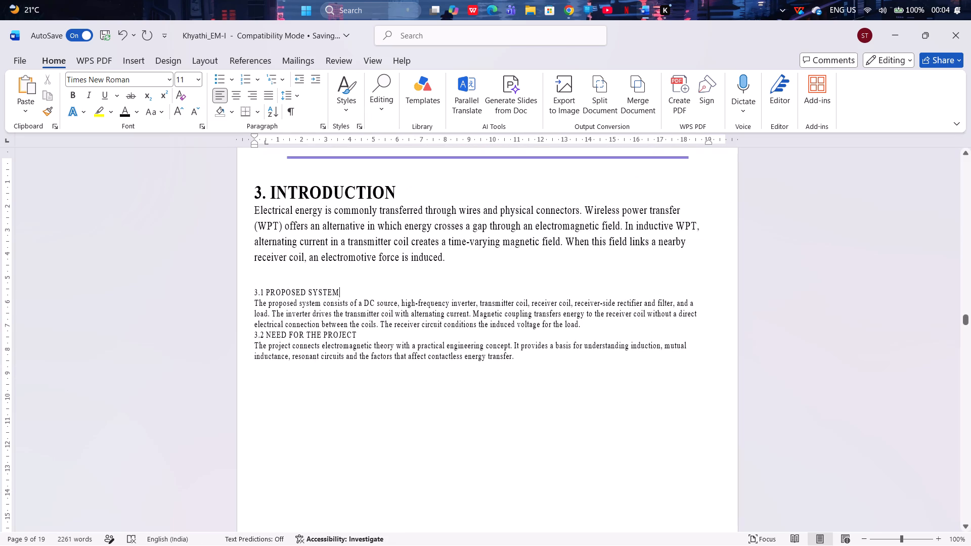
key(Return)
Select the "3.1 PROPOSED SYSTEM" heading line and open the style gallery.
key(Up)
key(ctrl+shift+Down)
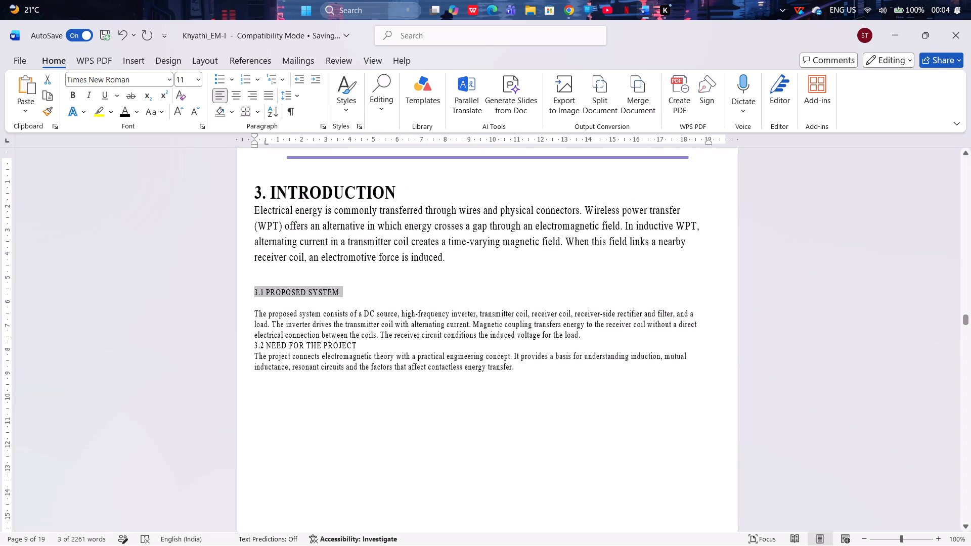
click(349, 107)
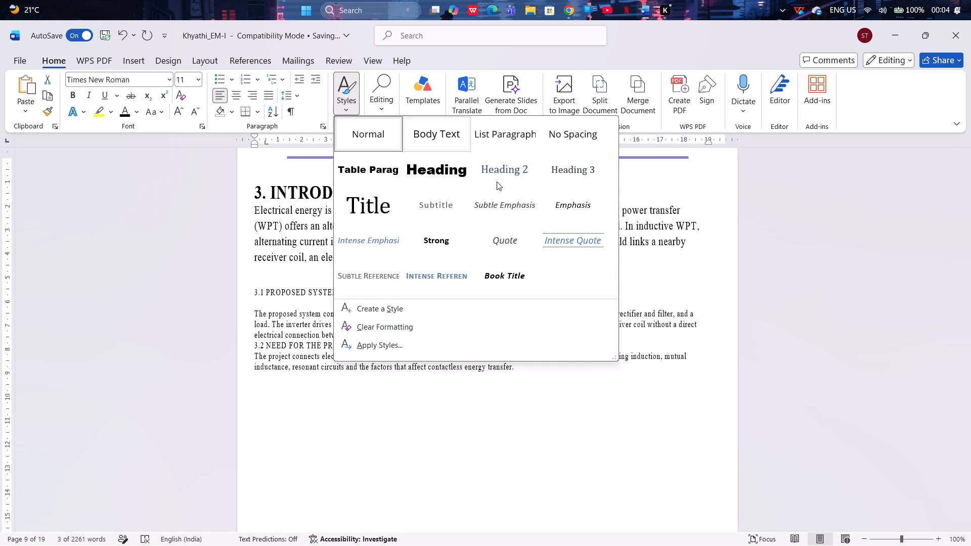
Format the "3.1 PROPOSED SYSTEM" heading as Heading 2 in black, bold, size 18 Times New Roman.
click(508, 181)
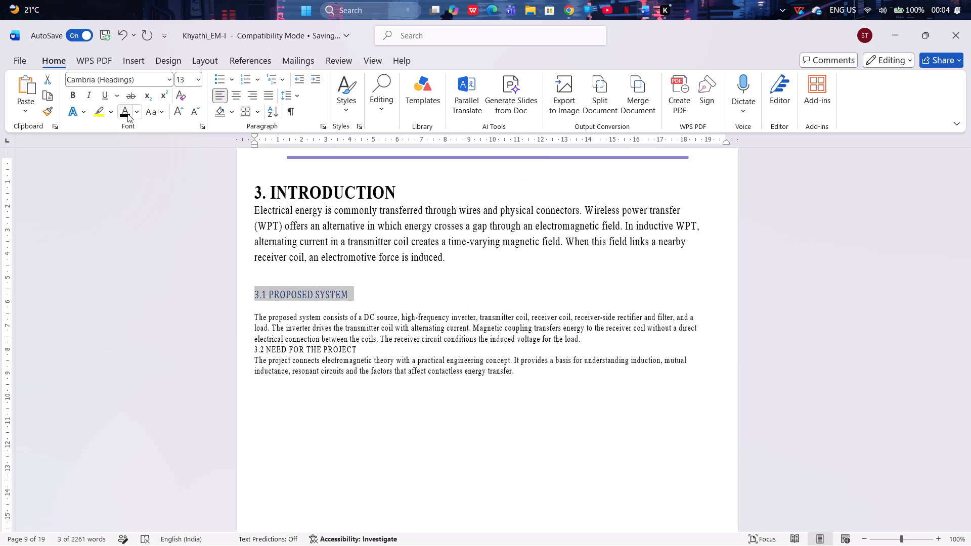
click(124, 114)
click(200, 78)
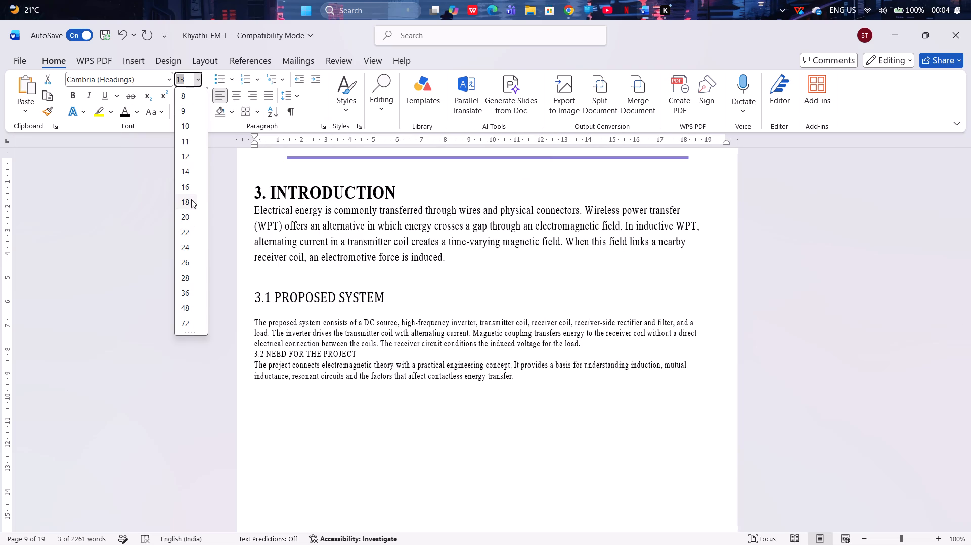
click(191, 199)
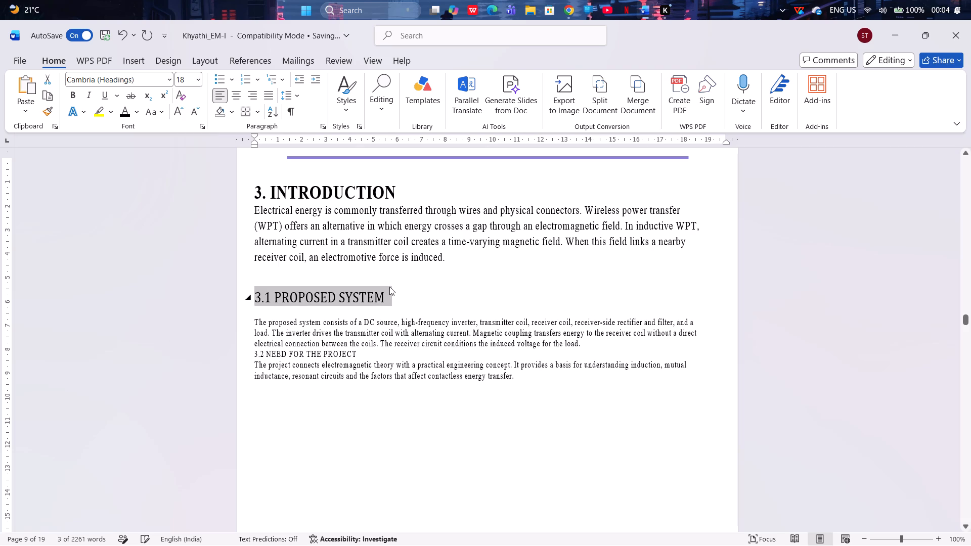
key(ctrl+b)
click(169, 82)
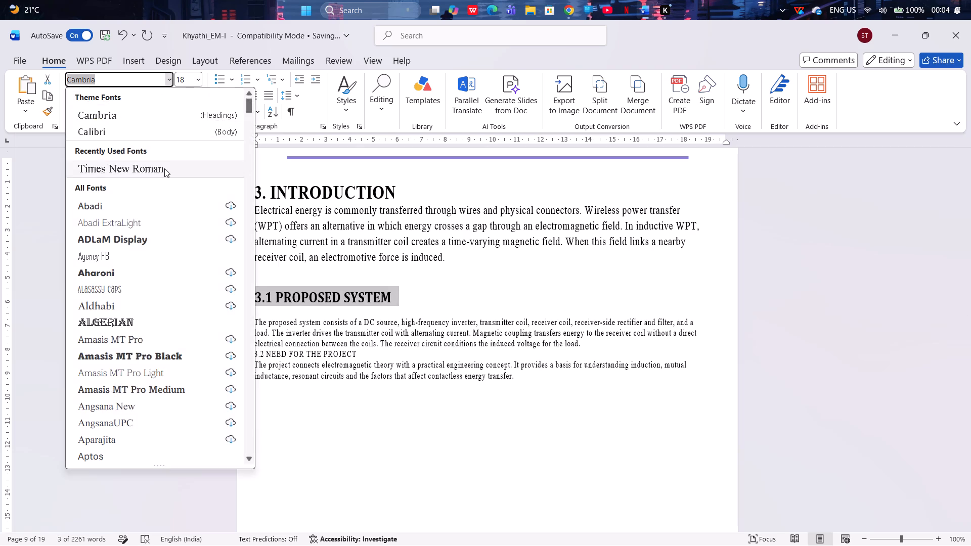
click(164, 168)
click(409, 269)
Set the font size of the "1.1 OBJECTIVES" heading to 18, matching the "3.1 PROPOSED SYSTEM" heading.
scroll(415, 271, up, 15)
scroll(422, 279, down, 2)
scroll(422, 279, up, 10)
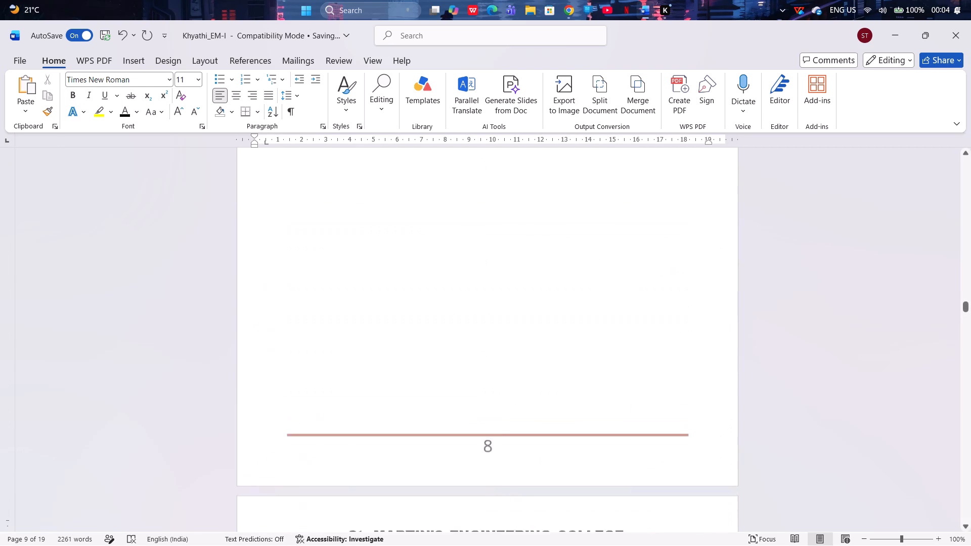
scroll(422, 279, up, 20)
scroll(422, 279, up, 18)
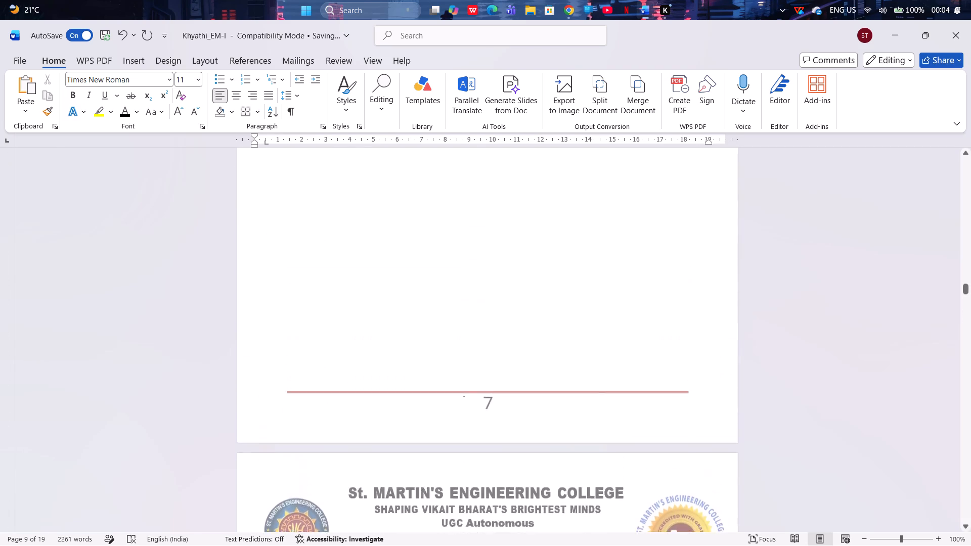
scroll(424, 290, up, 13)
click(378, 323)
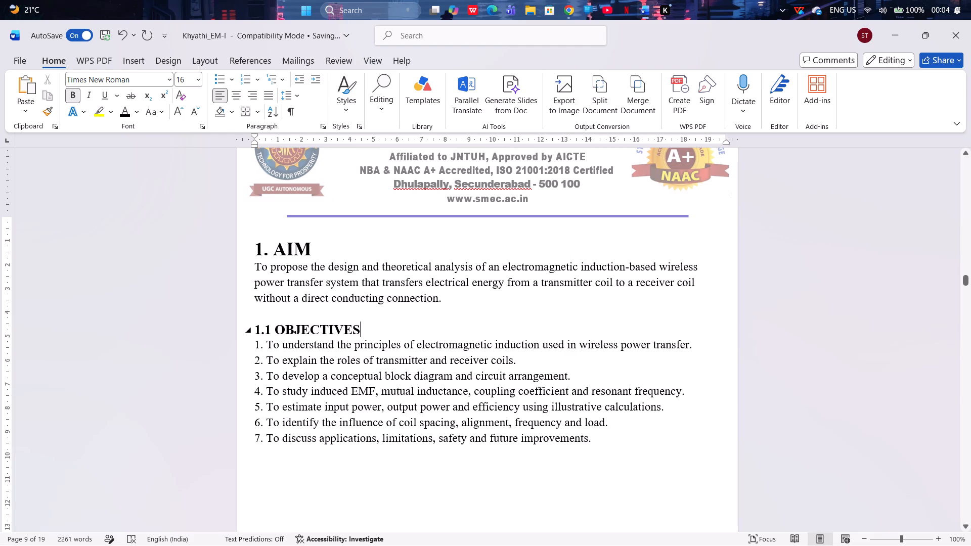
key(ctrl+shift+Down)
key(ctrl+shift+Up)
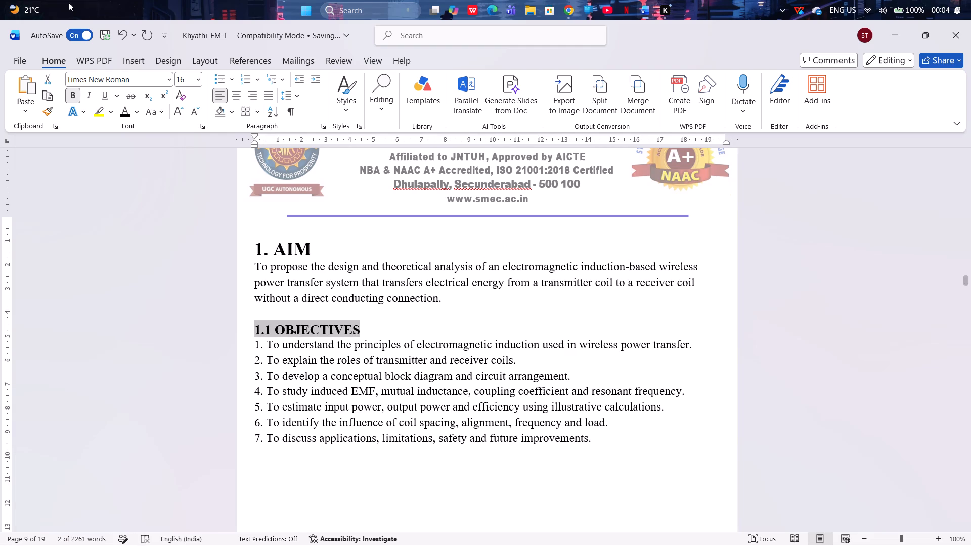
click(197, 80)
click(187, 201)
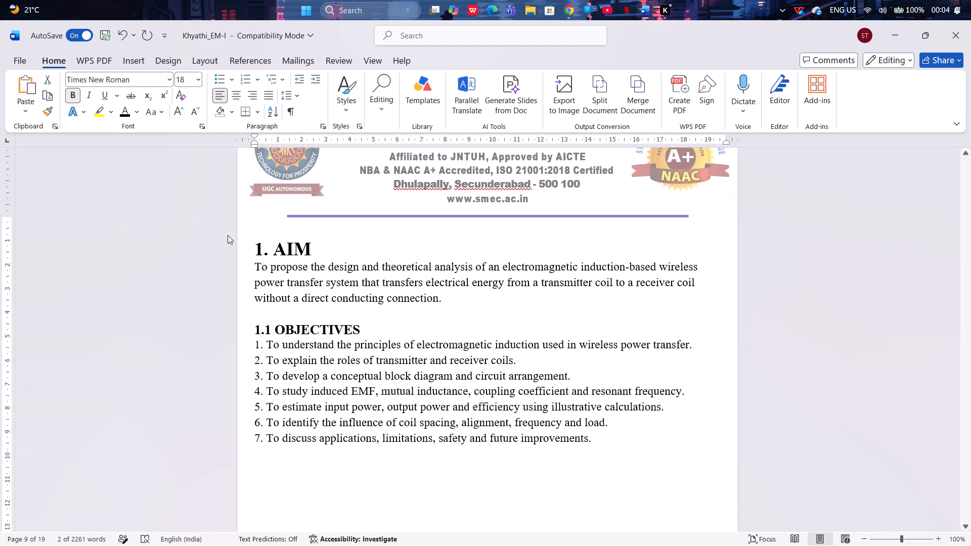
click(447, 381)
click(306, 251)
Insert one blank line above and one below the "3.2 NEED FOR THE PROJECT" line in the introduction section.
scroll(333, 270, down, 7)
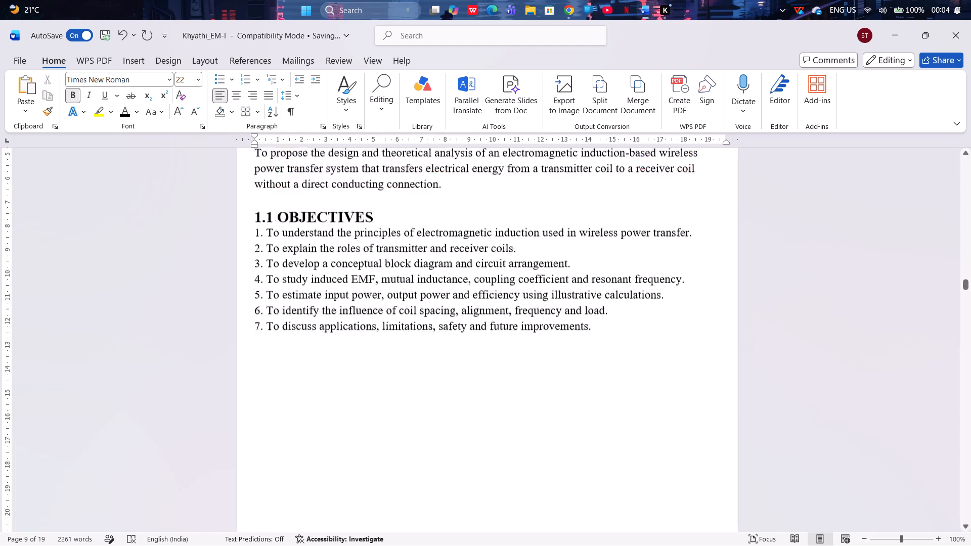
scroll(412, 339, down, 20)
scroll(412, 339, down, 20)
scroll(412, 339, down, 20)
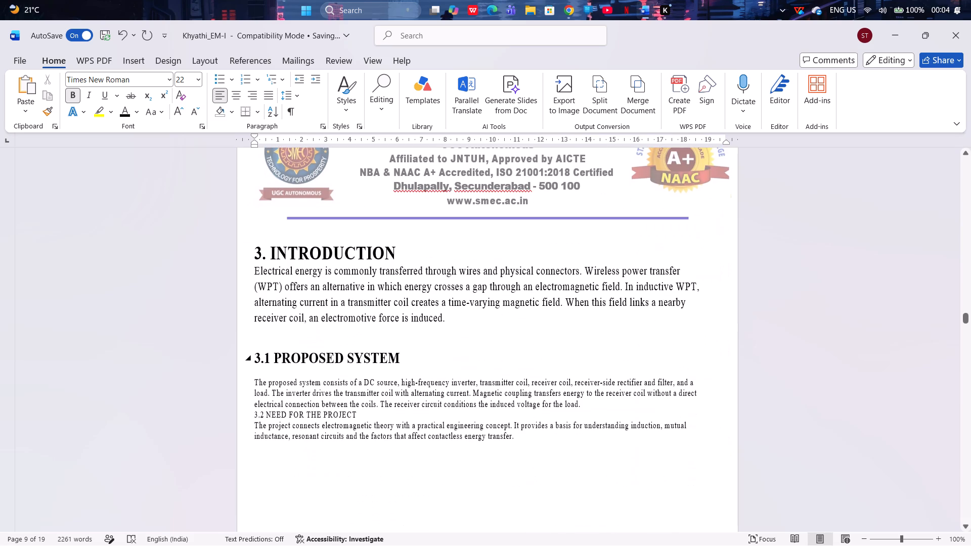
click(464, 363)
key(ctrl+shift+Up)
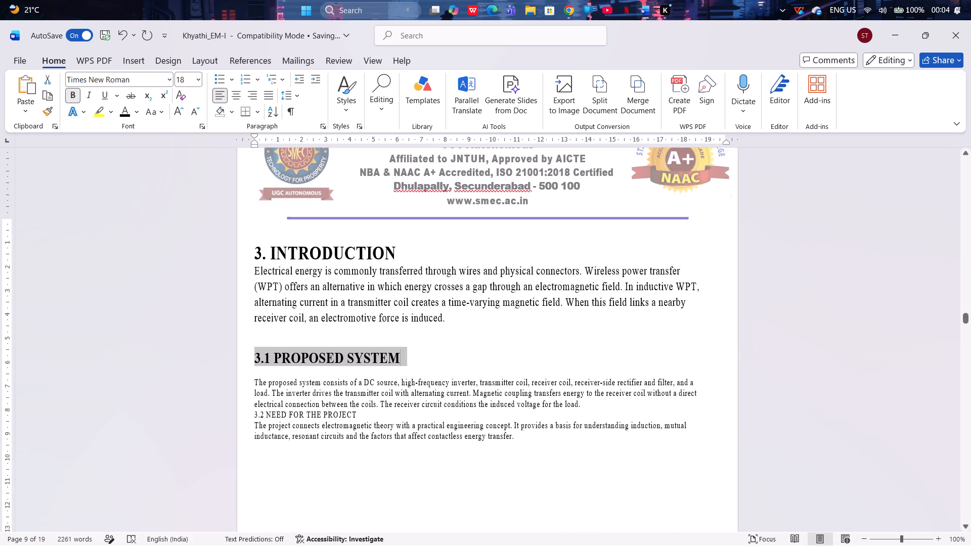
click(512, 410)
drag(563, 472, 562, 471)
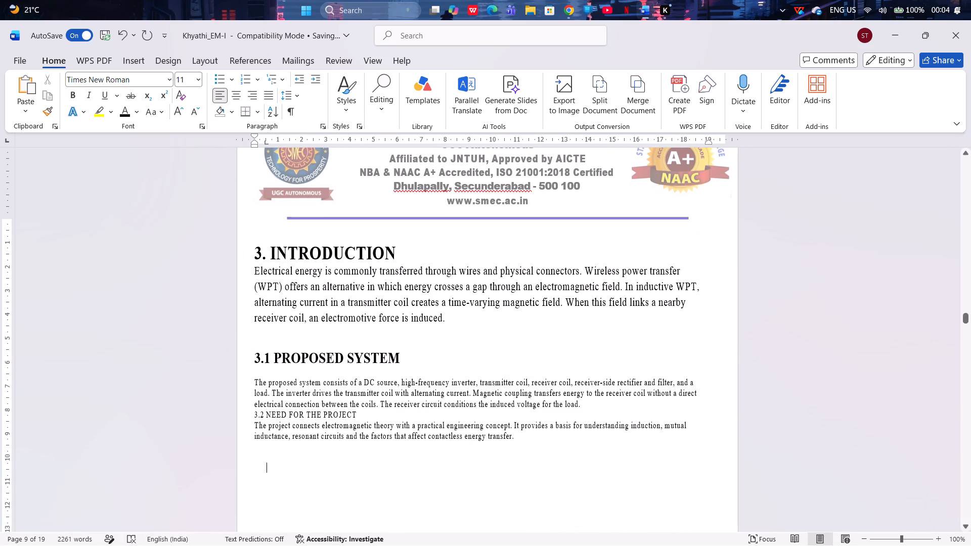
drag(562, 471, 329, 420)
drag(507, 413, 531, 413)
click(606, 417)
click(615, 405)
key(Return)
key(Down)
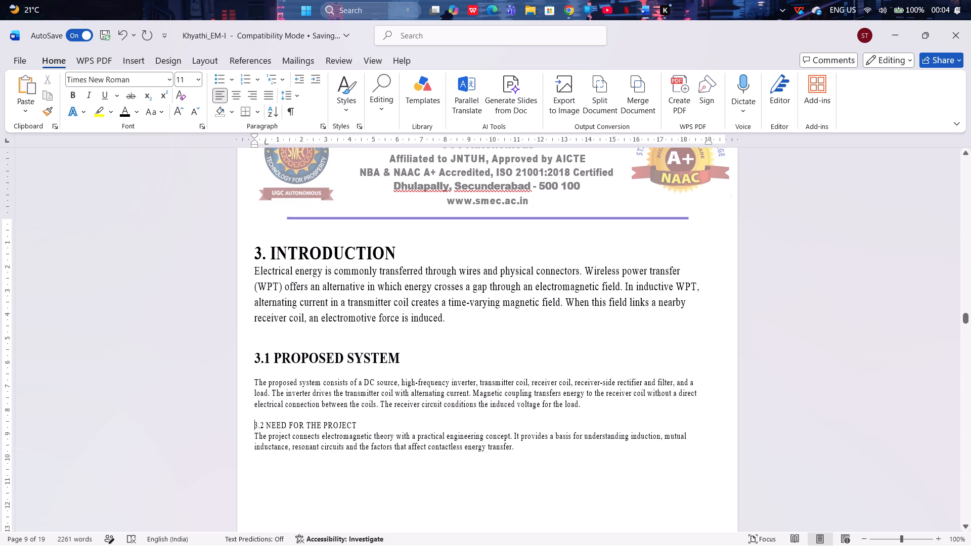
key(Down)
key(Return)
key(Up)
key(Up)
key(Down)
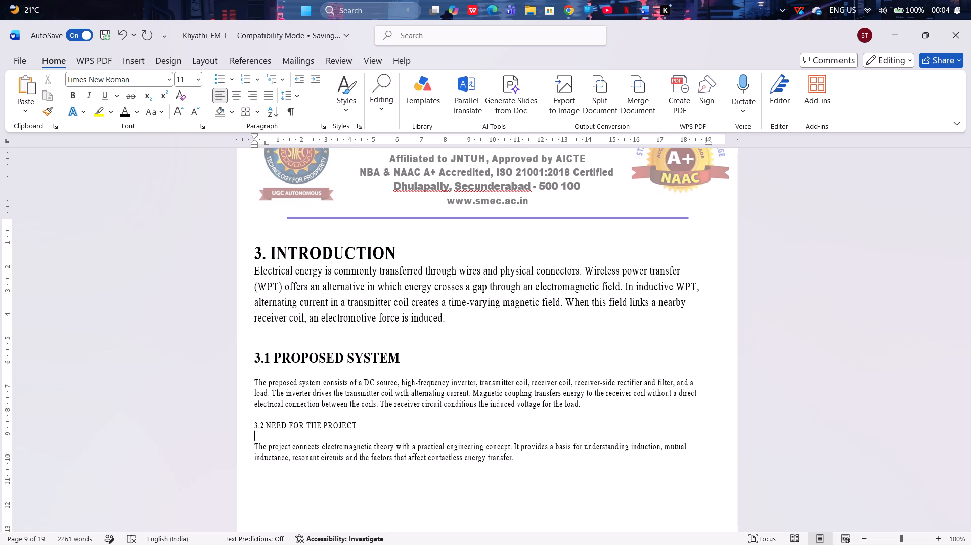
Format the "3.2 NEED FOR THE PROJECT" line as Heading 2 in black, bold, size 18 Times New Roman.
key(Up)
key(ctrl+shift+Down)
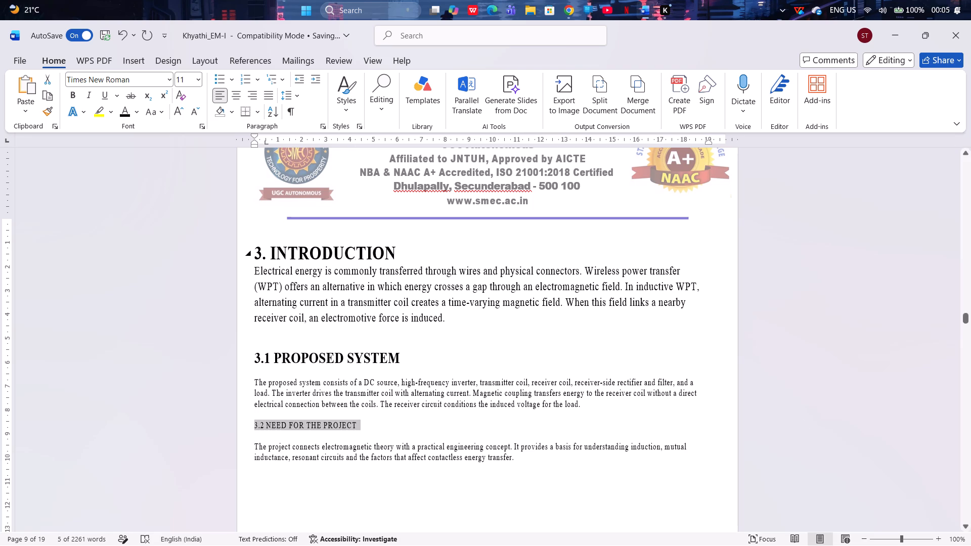
click(169, 76)
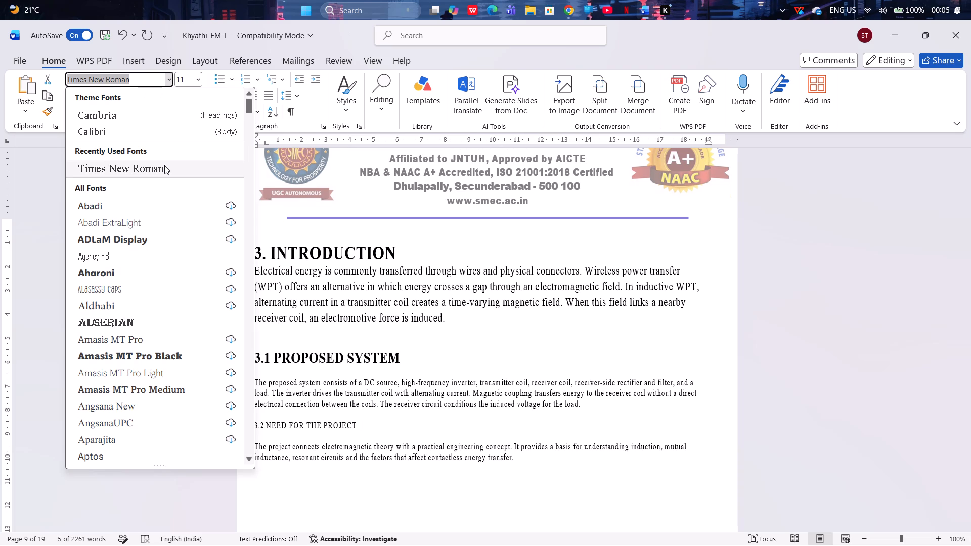
click(198, 81)
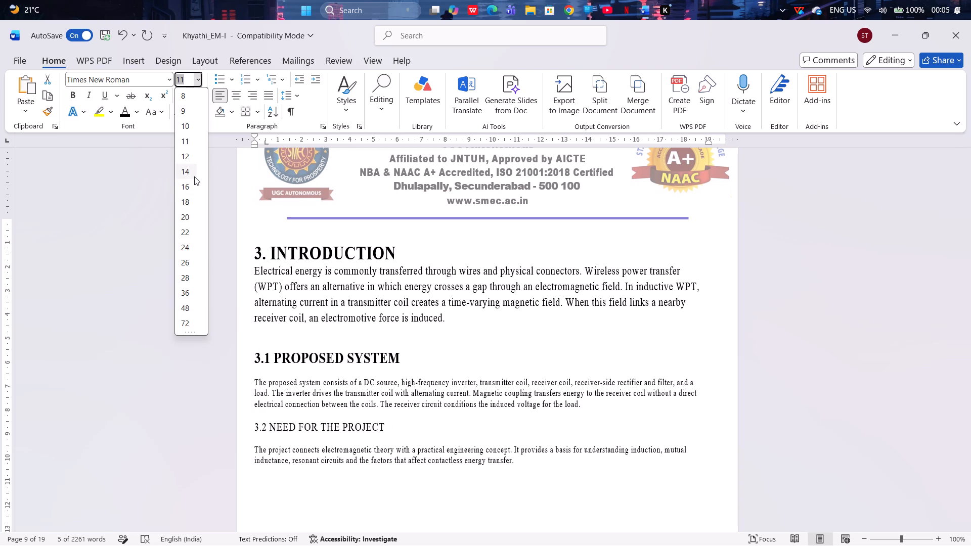
click(189, 199)
click(344, 105)
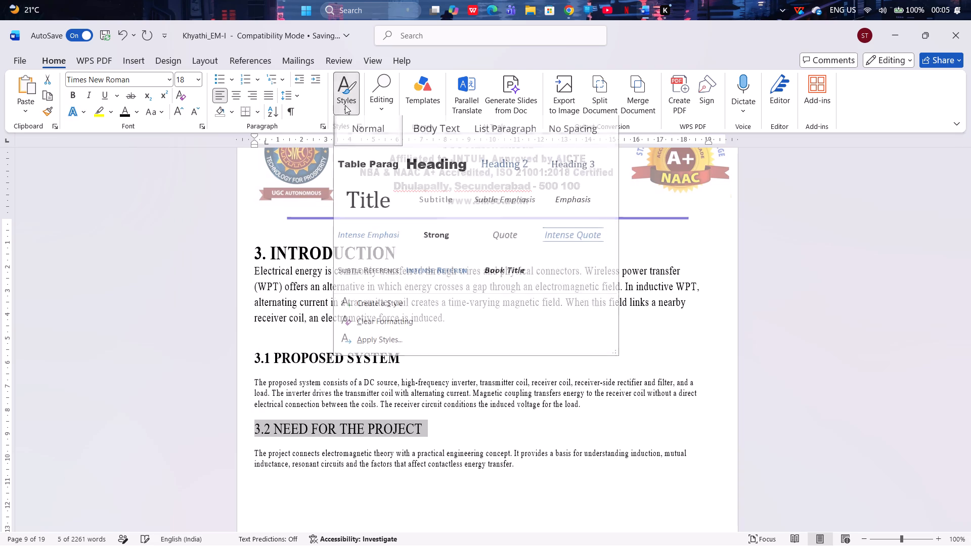
click(495, 174)
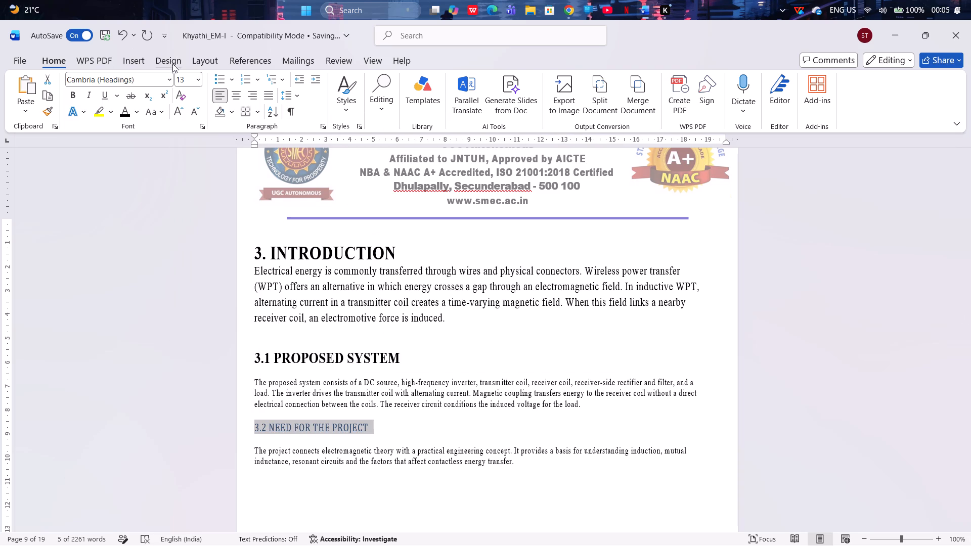
click(198, 80)
click(195, 199)
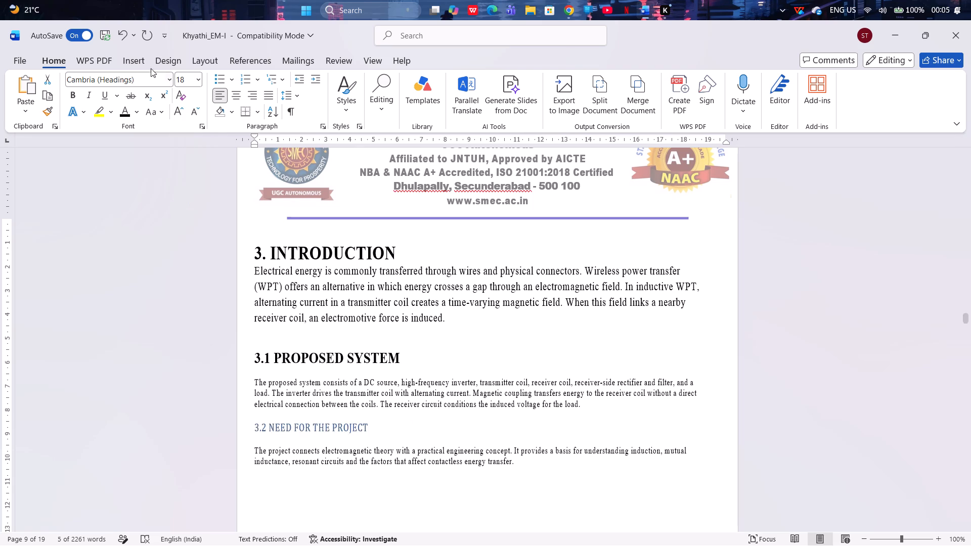
click(166, 80)
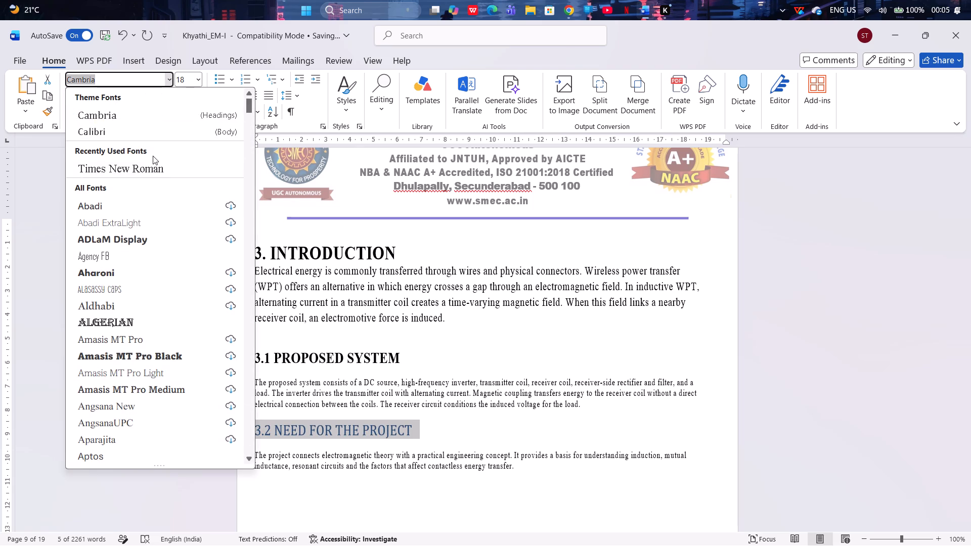
click(151, 165)
click(119, 113)
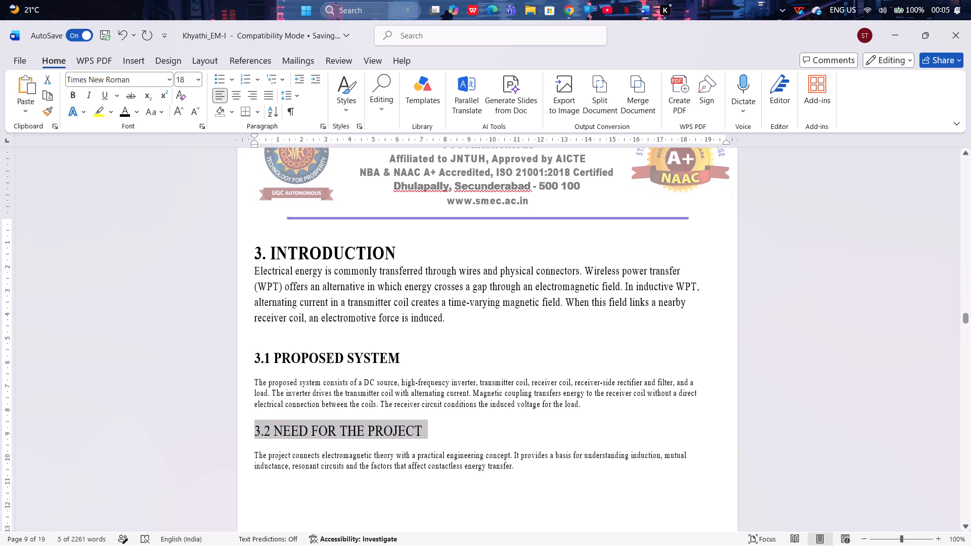
key(ctrl+b)
Set the paragraph under "3.2 NEED FOR THE PROJECT" to size 14 Times New Roman.
drag(606, 469, 368, 456)
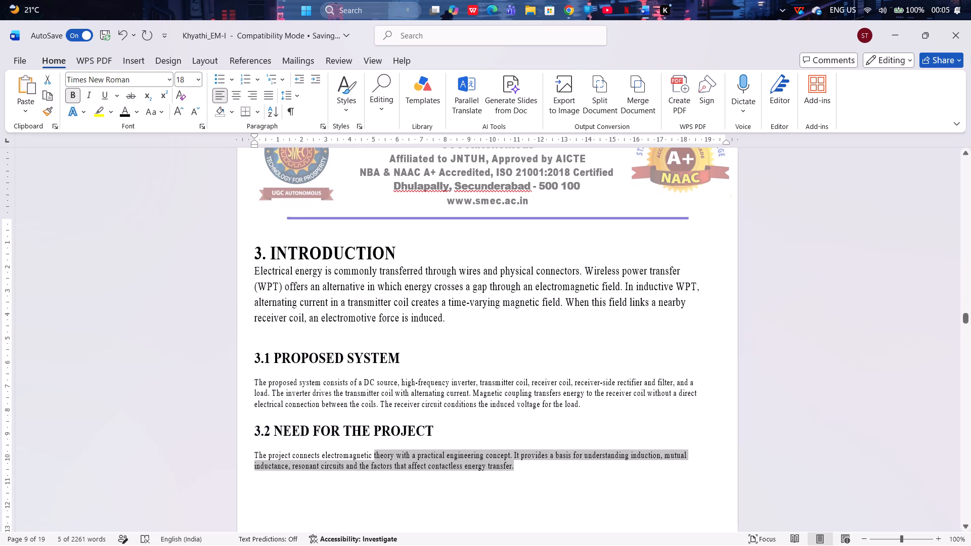
drag(368, 456, 259, 456)
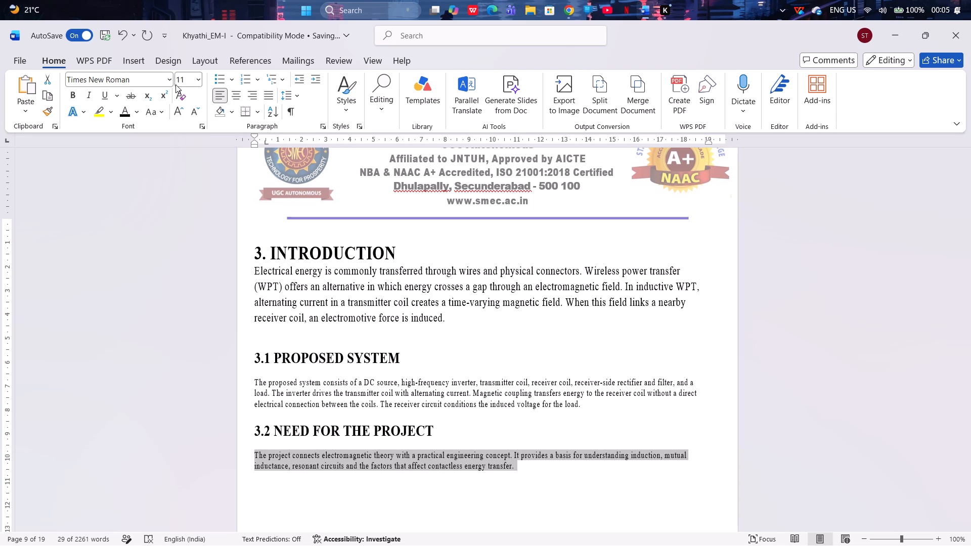
click(198, 80)
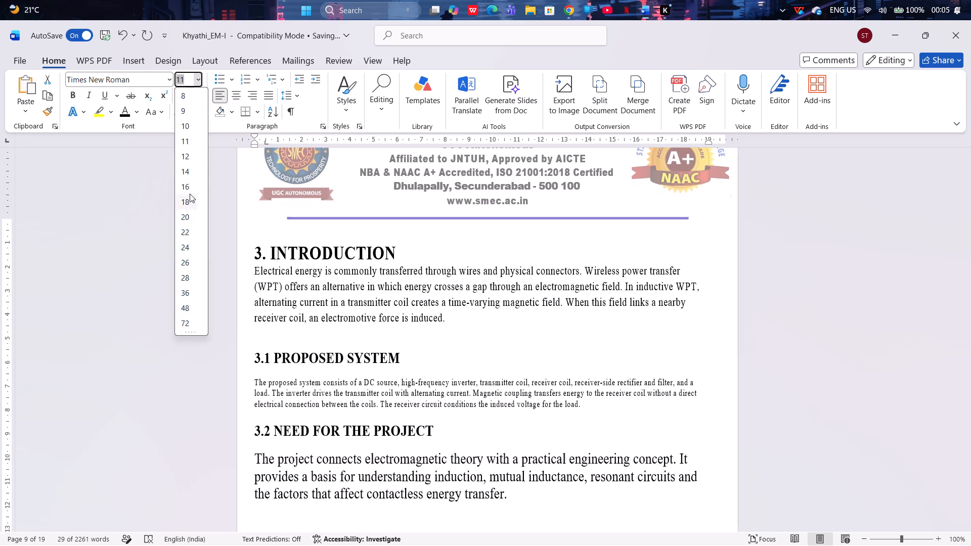
click(189, 175)
click(169, 78)
click(152, 169)
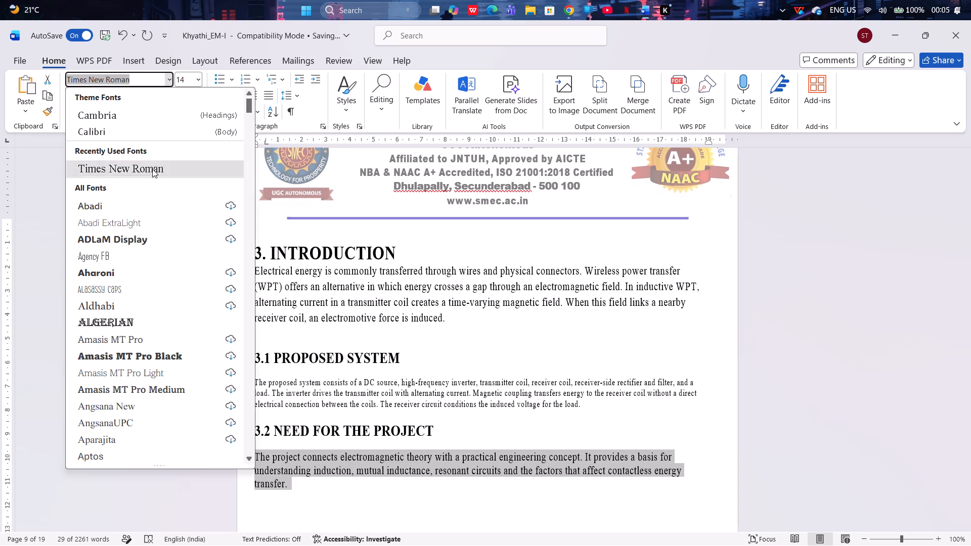
Set the paragraph under the "3.1 PROPOSED SYSTEM" heading to font size 14.
click(316, 246)
drag(593, 406, 248, 383)
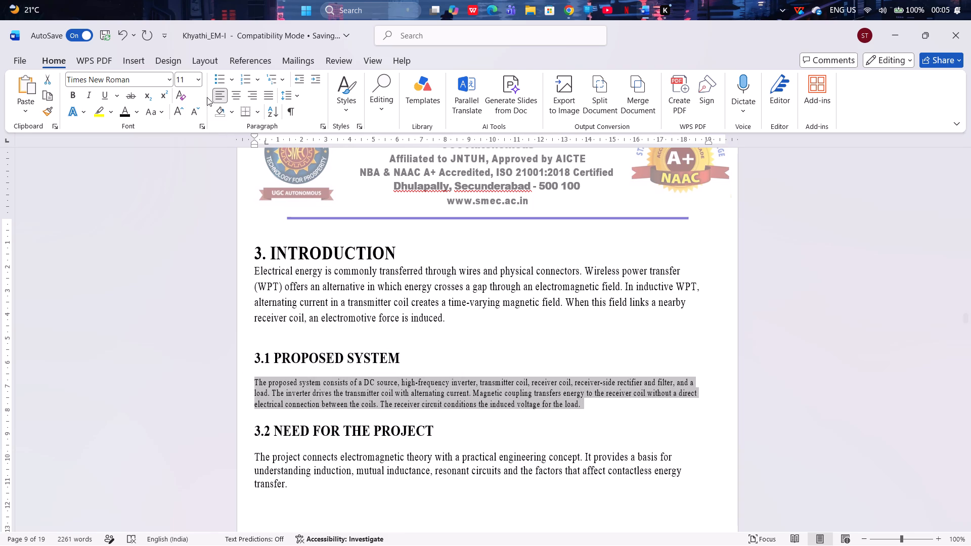
click(200, 82)
click(190, 173)
click(419, 287)
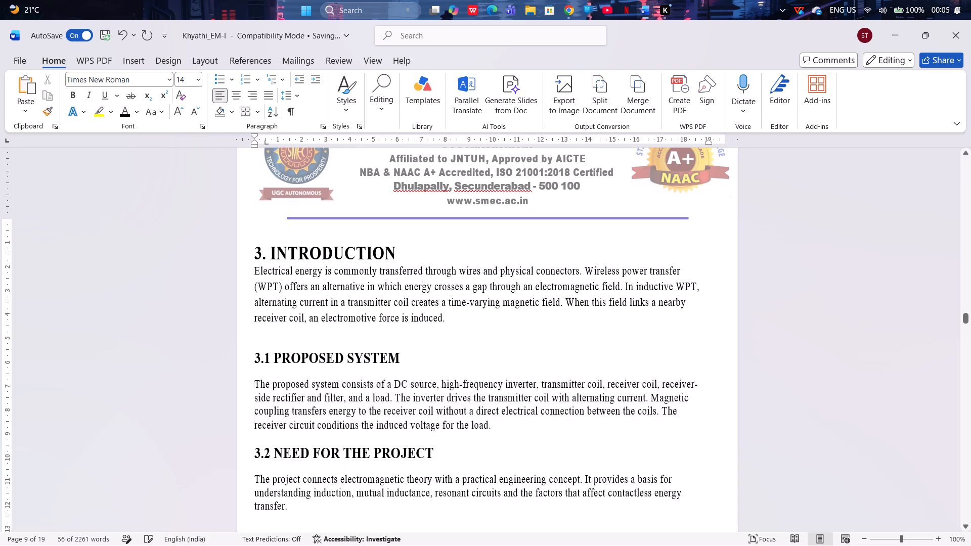
Increase the line spacing of the paragraph under "3.1 PROPOSED SYSTEM" to match the introduction paragraph.
scroll(427, 299, down, 10)
scroll(462, 332, up, 8)
drag(519, 397, 366, 367)
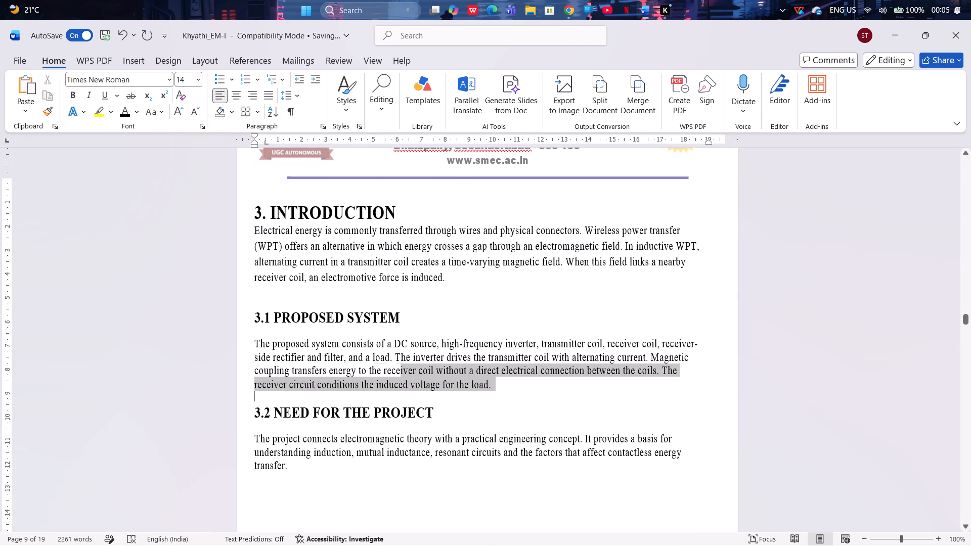
drag(366, 367, 262, 343)
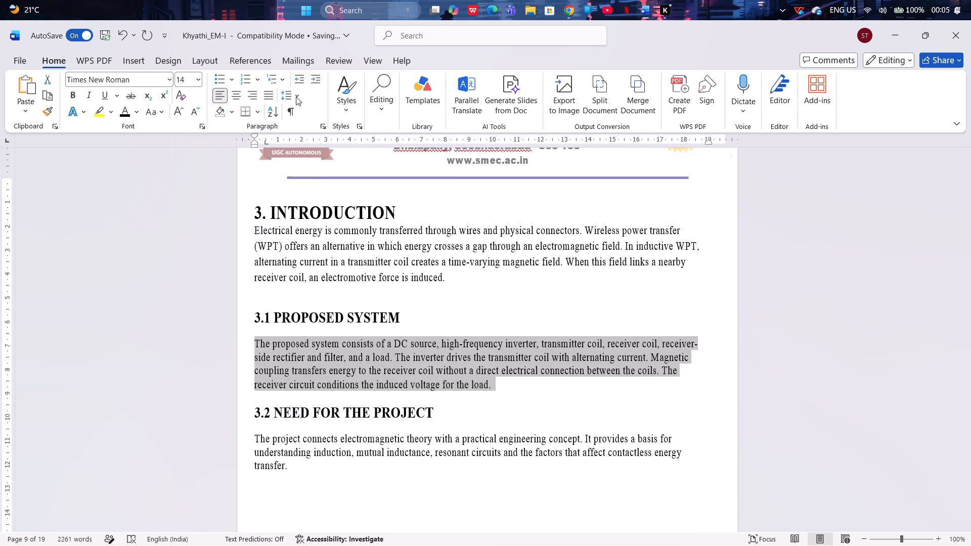
click(301, 100)
click(322, 135)
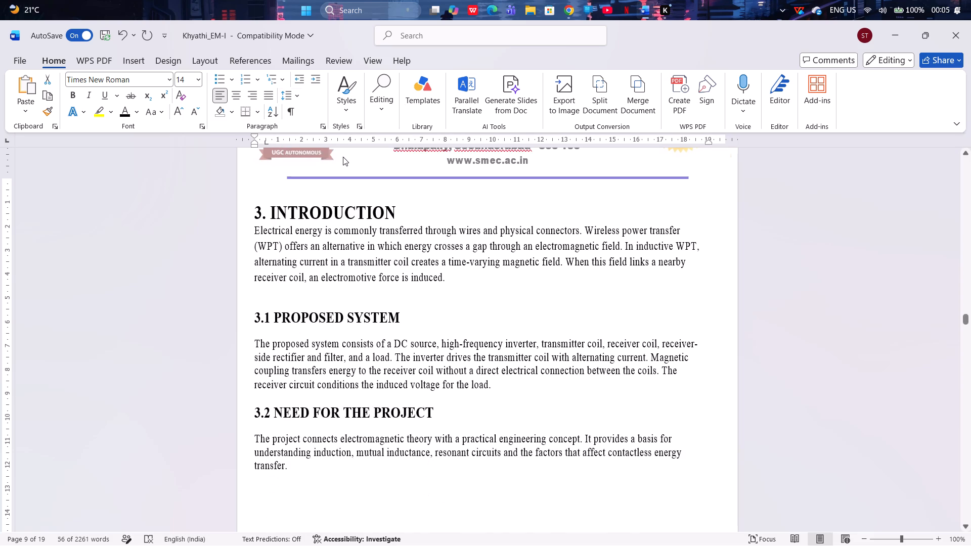
Apply the same increased line spacing to the paragraph under "3.2 NEED FOR THE PROJECT".
scroll(417, 246, down, 7)
drag(316, 349, 263, 301)
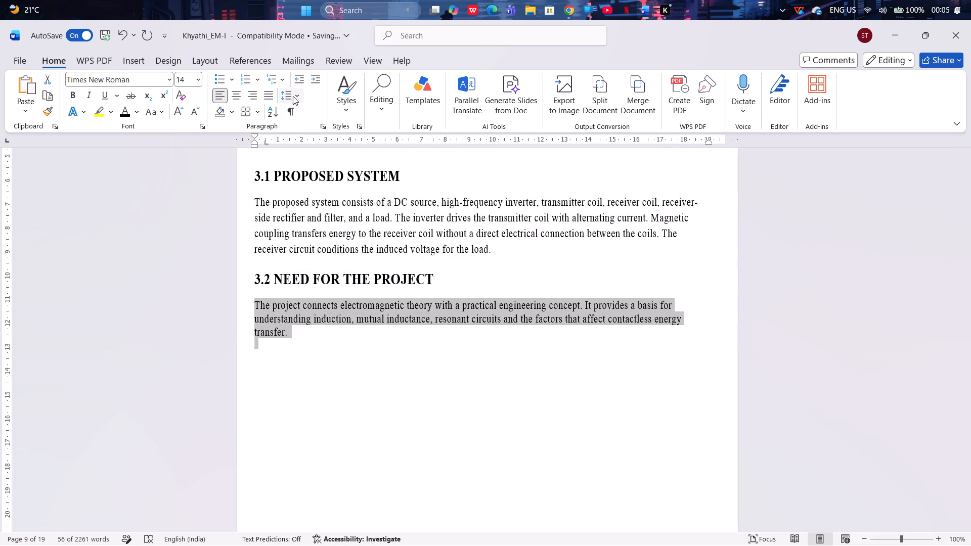
click(300, 96)
click(307, 131)
Delete the surplus blank lines before "4. THEORY" so that it starts at the top of the page after section 3.
scroll(332, 173, down, 8)
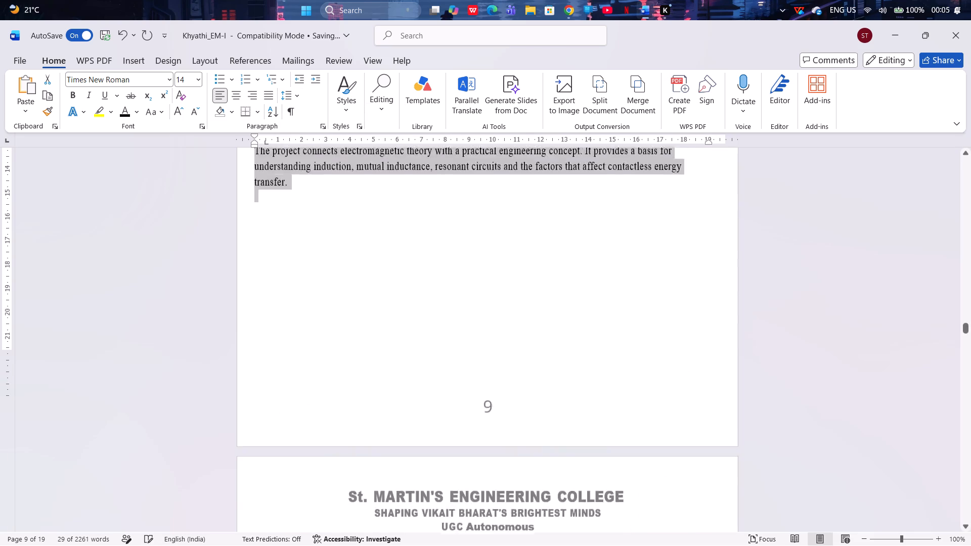
scroll(367, 251, down, 20)
scroll(367, 251, down, 6)
scroll(414, 315, up, 3)
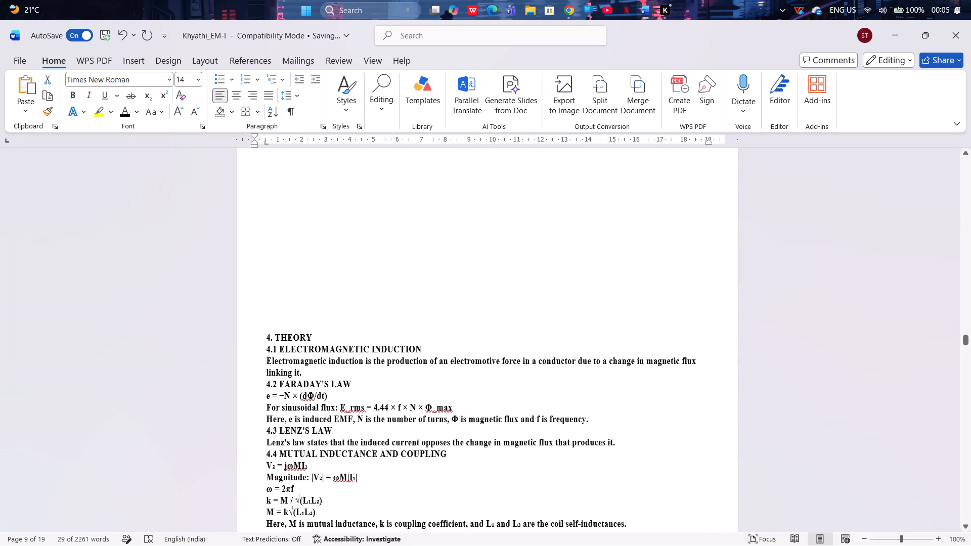
drag(403, 308, 267, 188)
key(BackSpace)
key(BackSpace)
key(BackSpace)
key(BackSpace)
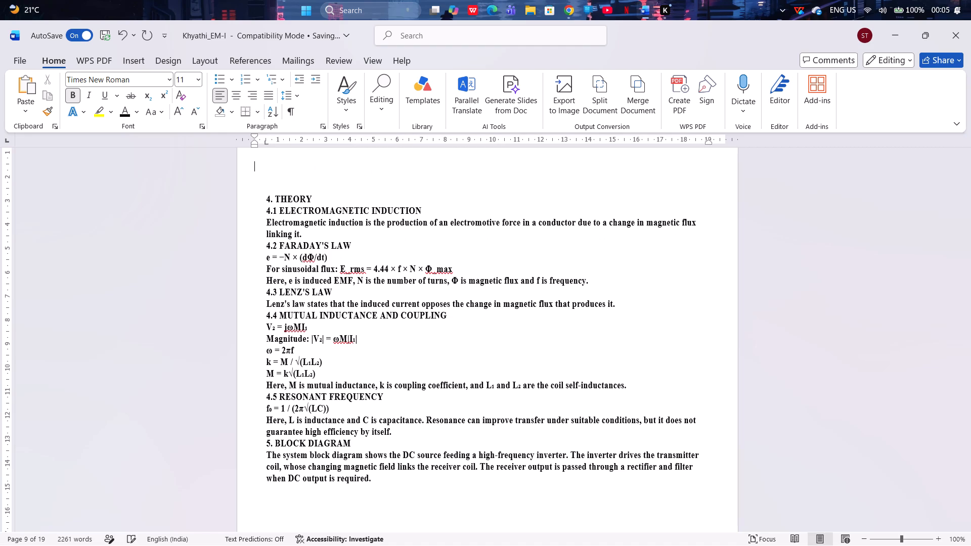
scroll(372, 249, up, 2)
scroll(372, 249, down, 2)
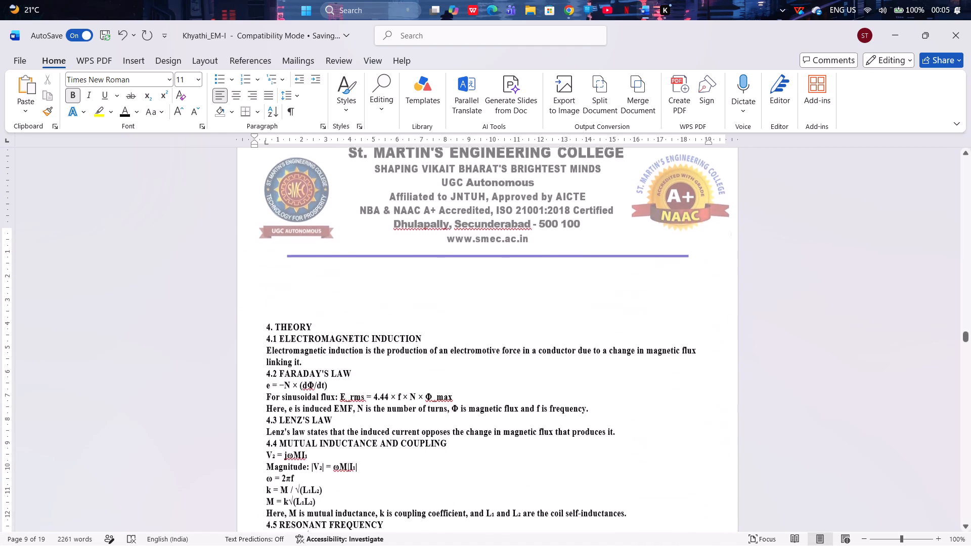
key(BackSpace)
key(BackSpace)
key(BackSpace)
key(BackSpace)
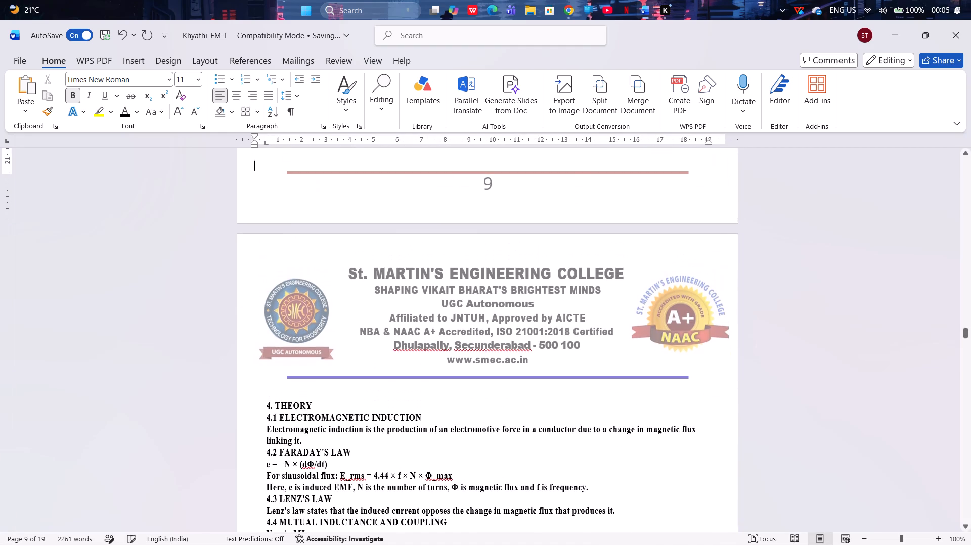
key(BackSpace)
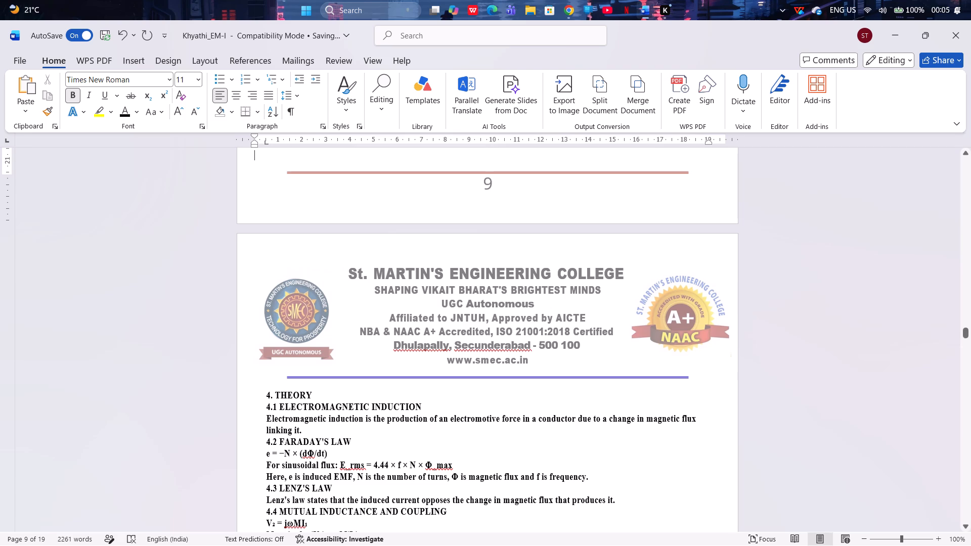
Format the "4. THEORY" line as Heading 1 in black, size 22 Times New Roman.
click(323, 399)
click(332, 391)
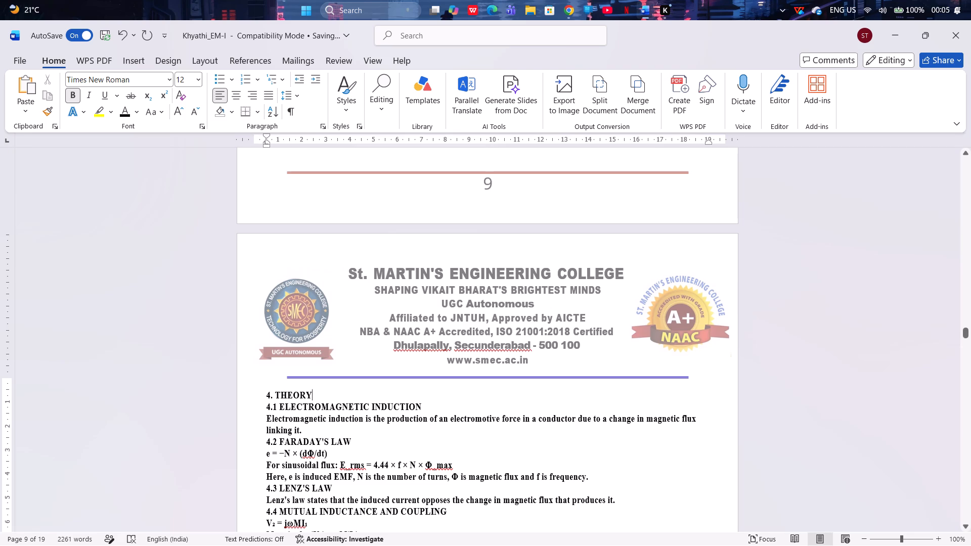
key(ctrl+shift+Up)
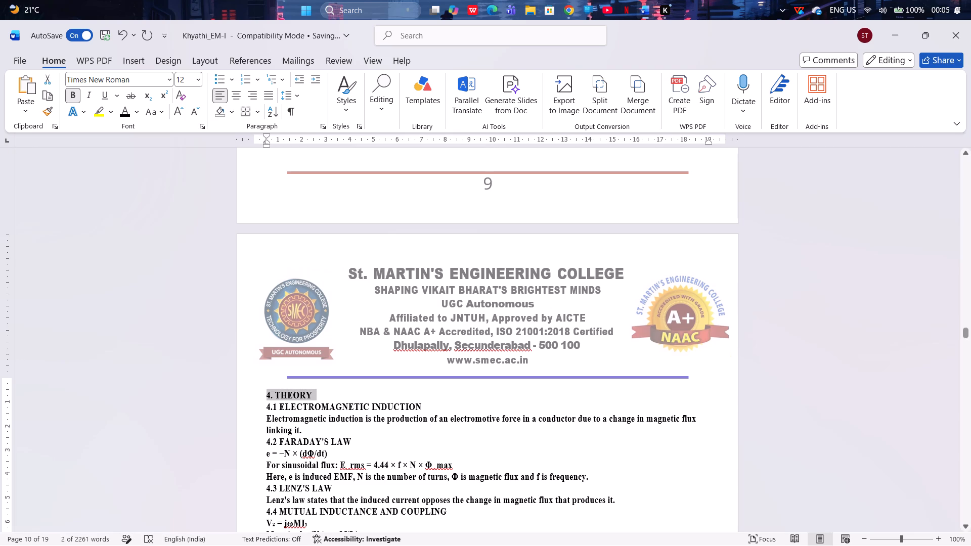
click(350, 107)
click(441, 167)
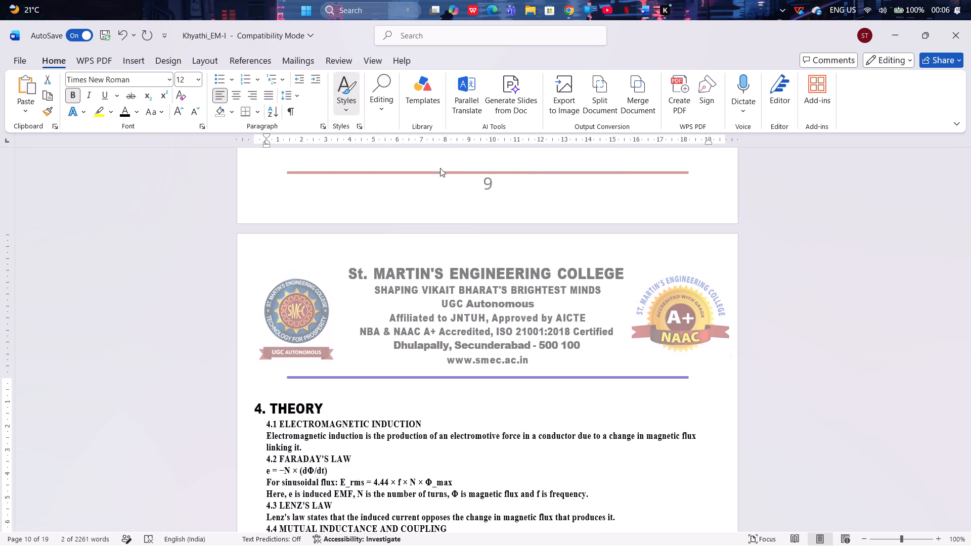
drag(125, 113, 131, 112)
click(196, 79)
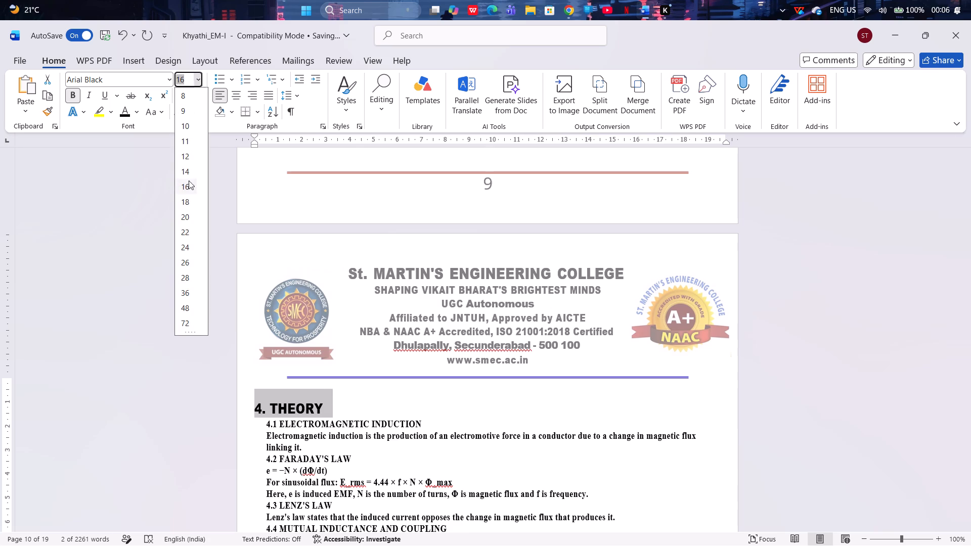
click(189, 235)
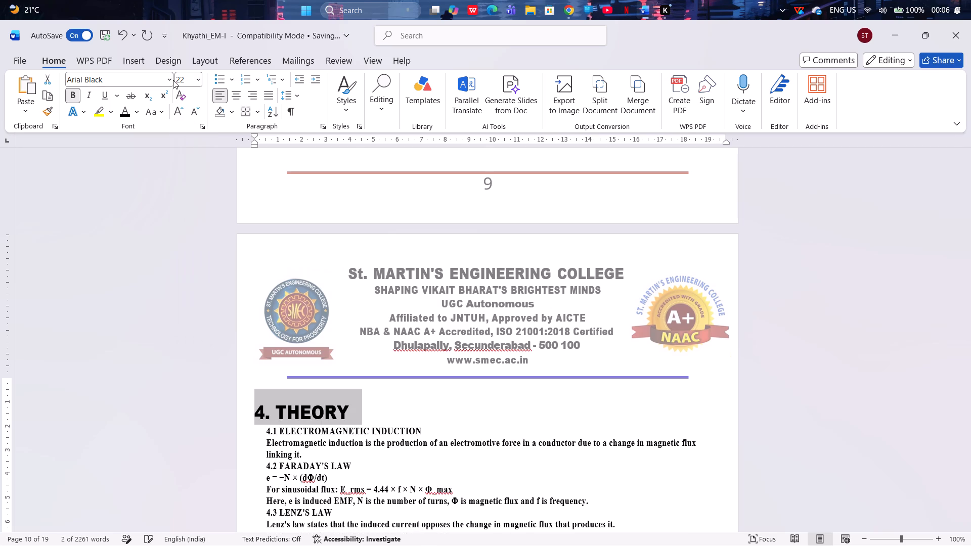
click(173, 80)
click(170, 81)
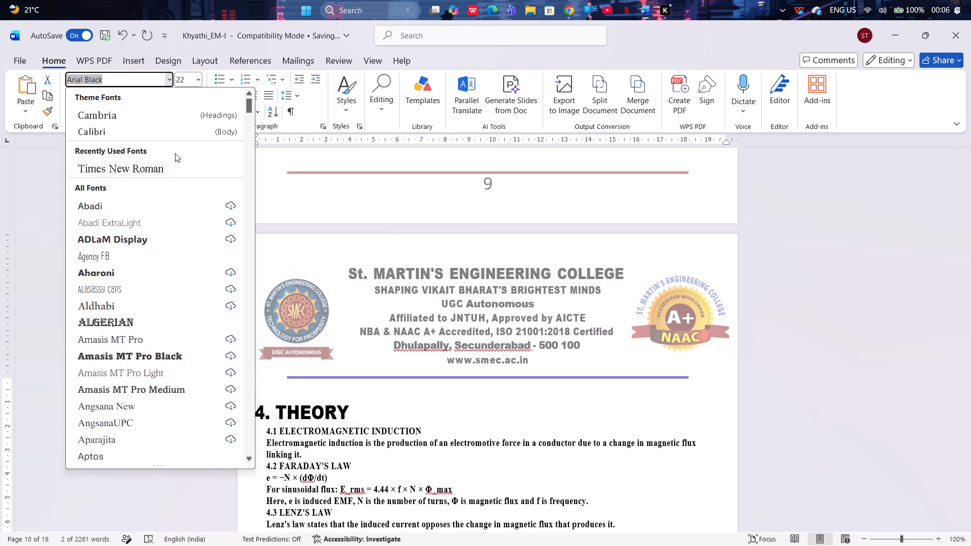
click(175, 167)
click(329, 296)
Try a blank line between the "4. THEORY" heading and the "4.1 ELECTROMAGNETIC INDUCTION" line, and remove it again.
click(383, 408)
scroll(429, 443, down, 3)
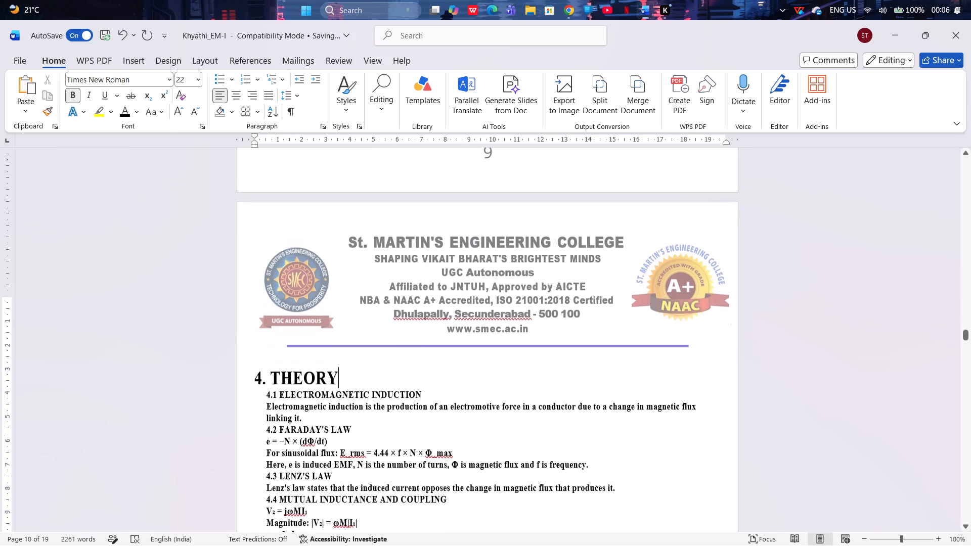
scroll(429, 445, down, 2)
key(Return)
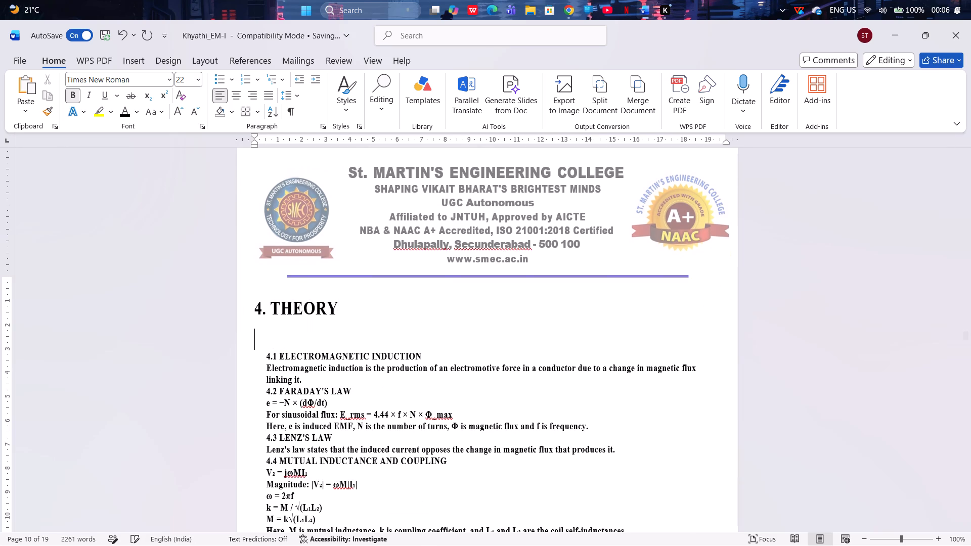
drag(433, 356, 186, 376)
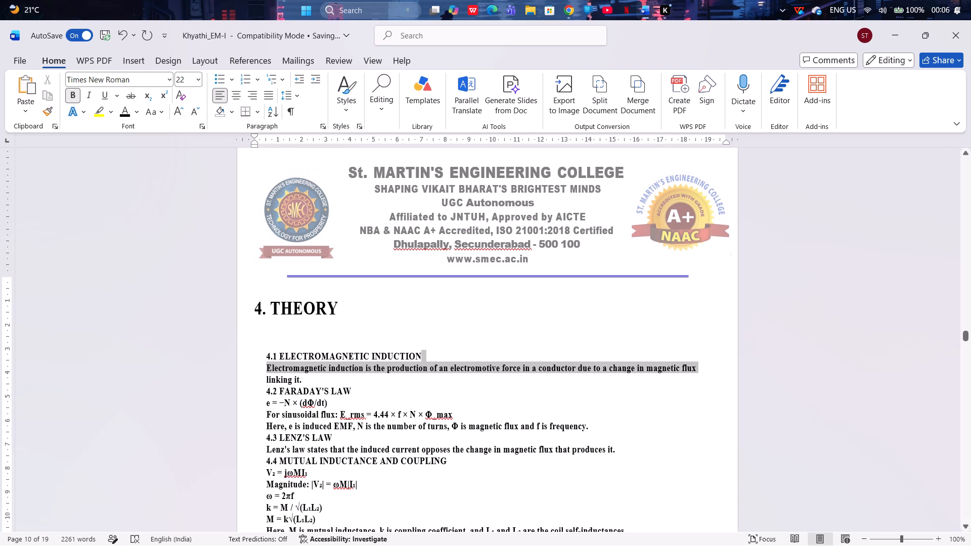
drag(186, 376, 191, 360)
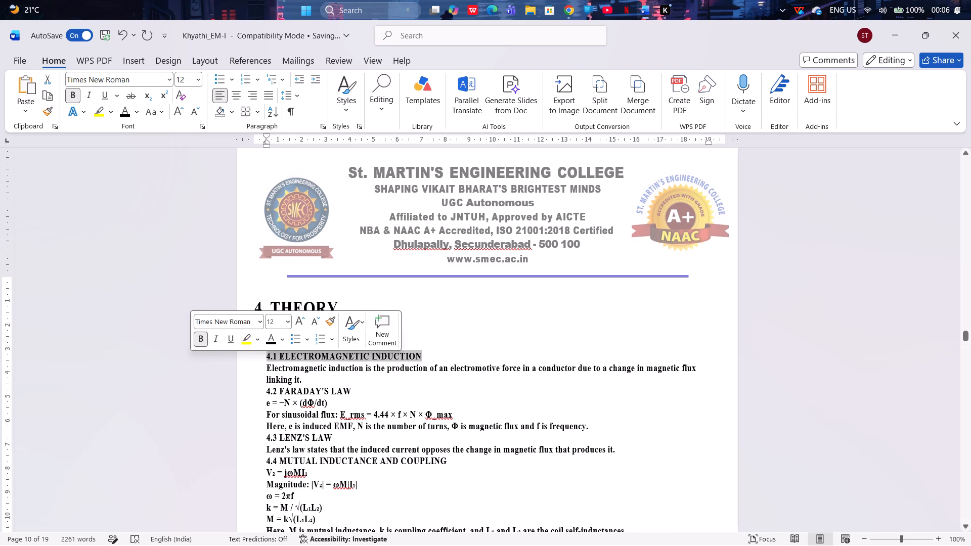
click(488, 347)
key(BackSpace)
Format the "4.1 ELECTROMAGNETIC INDUCTION" line as Heading 2 in black, bold, size 18 Times New Roman.
key(Down)
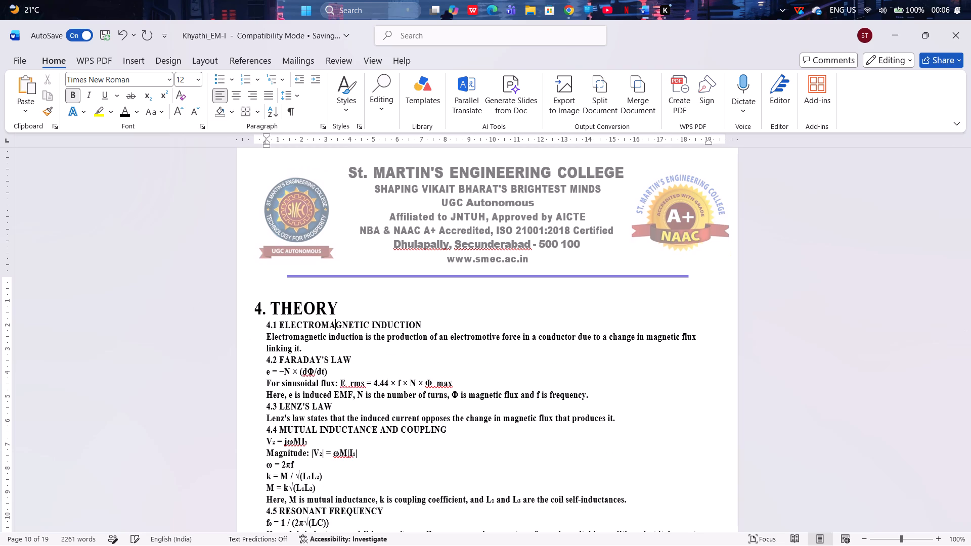
key(ctrl+Right)
key(ctrl+Right)
key(ctrl+shift+Up)
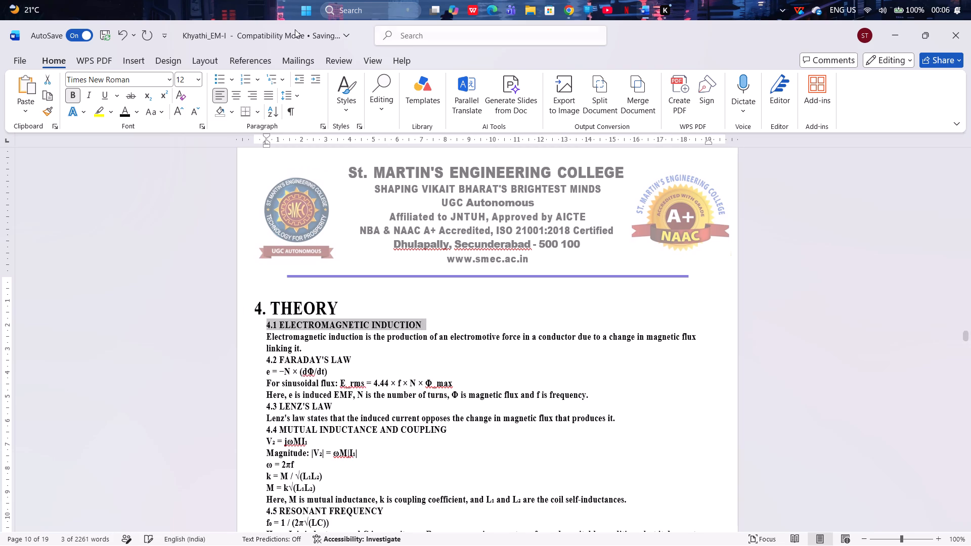
click(339, 101)
click(485, 169)
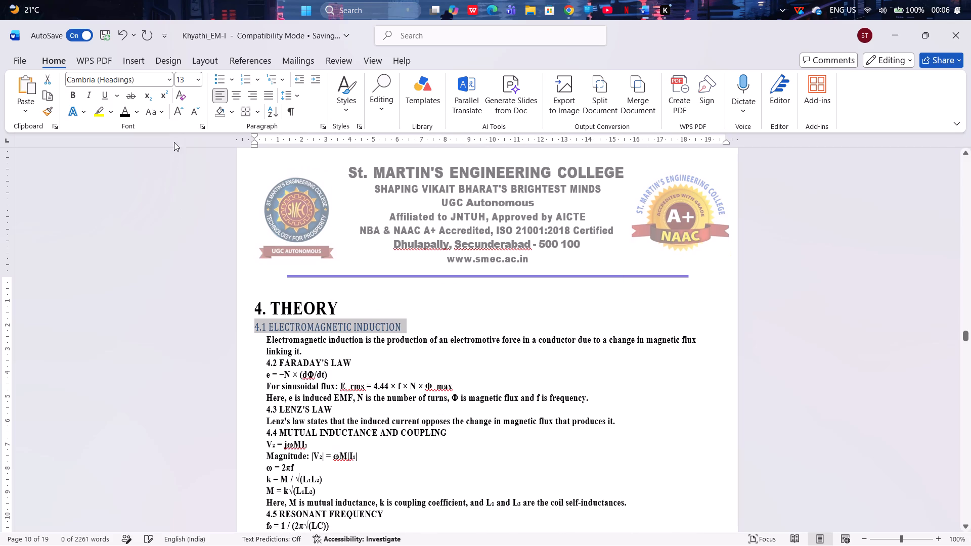
click(136, 111)
click(117, 109)
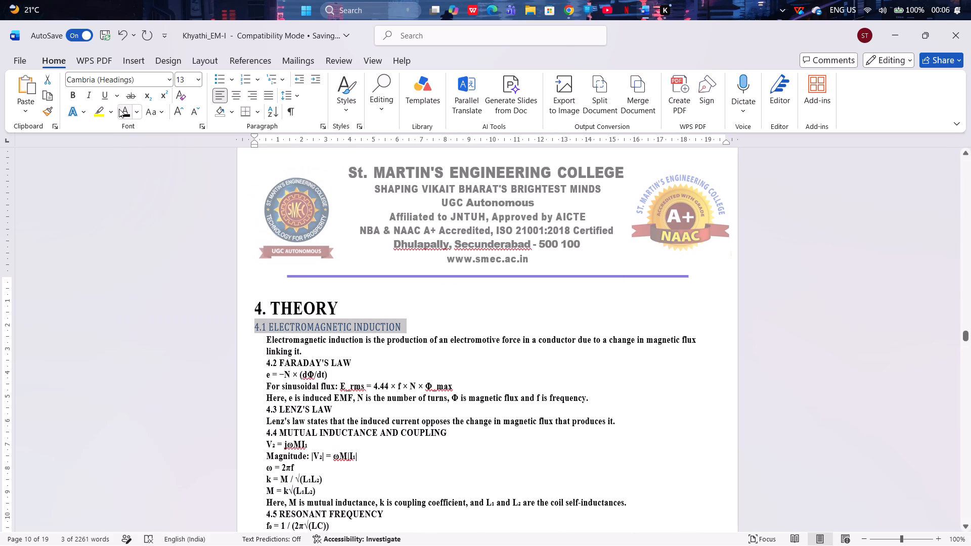
click(121, 109)
click(197, 78)
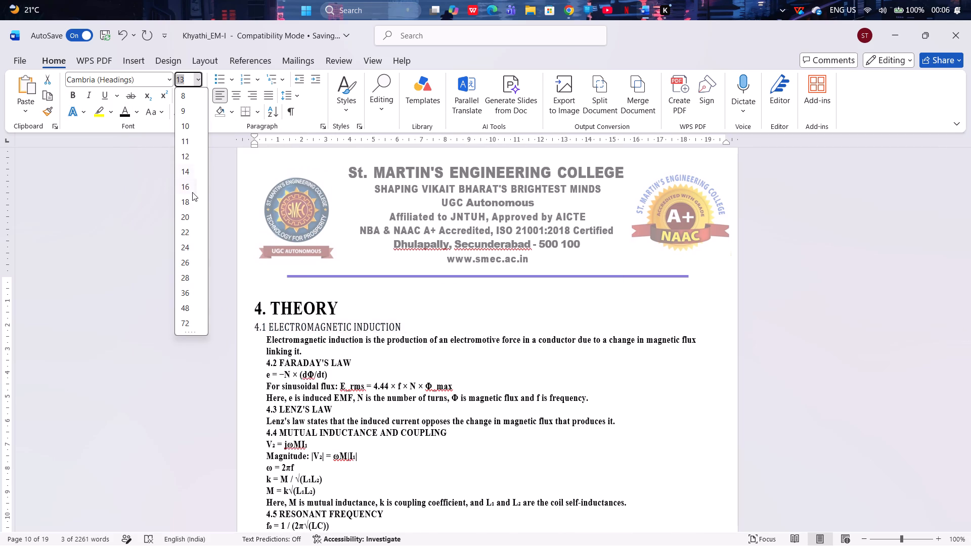
click(189, 203)
click(166, 79)
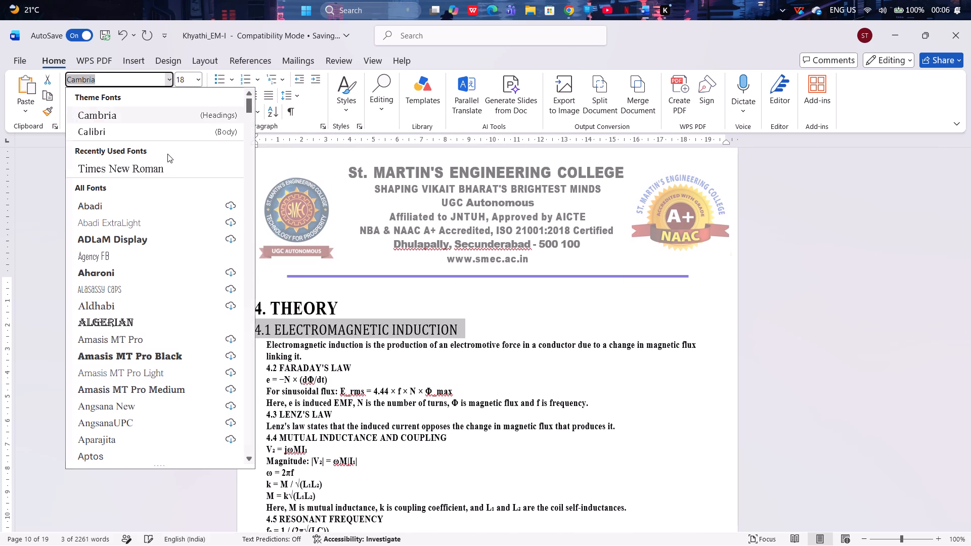
click(167, 164)
key(ctrl+b)
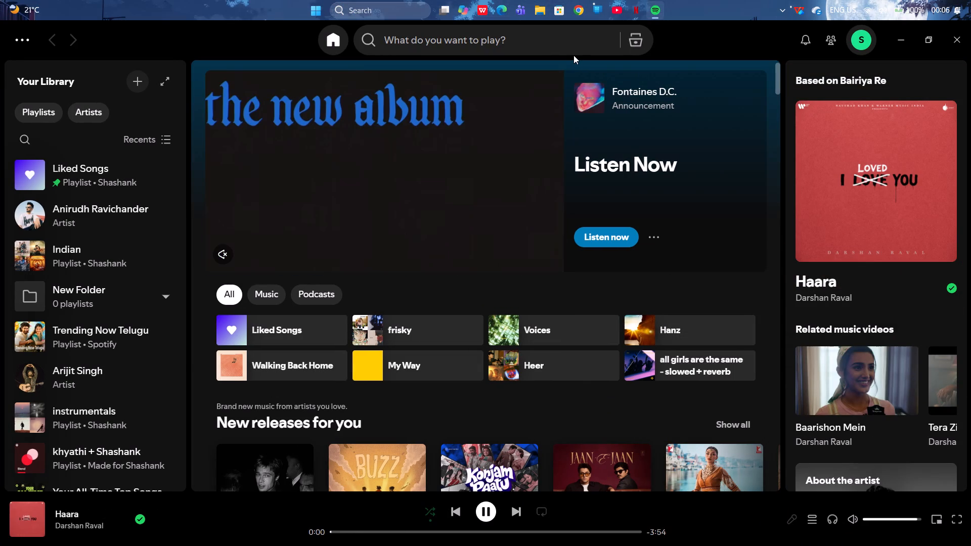
Switch to Spotify, search for "haara" and play the song Haara by Darshan Raval.
click(573, 55)
click(575, 40)
text(haara)
key(space)
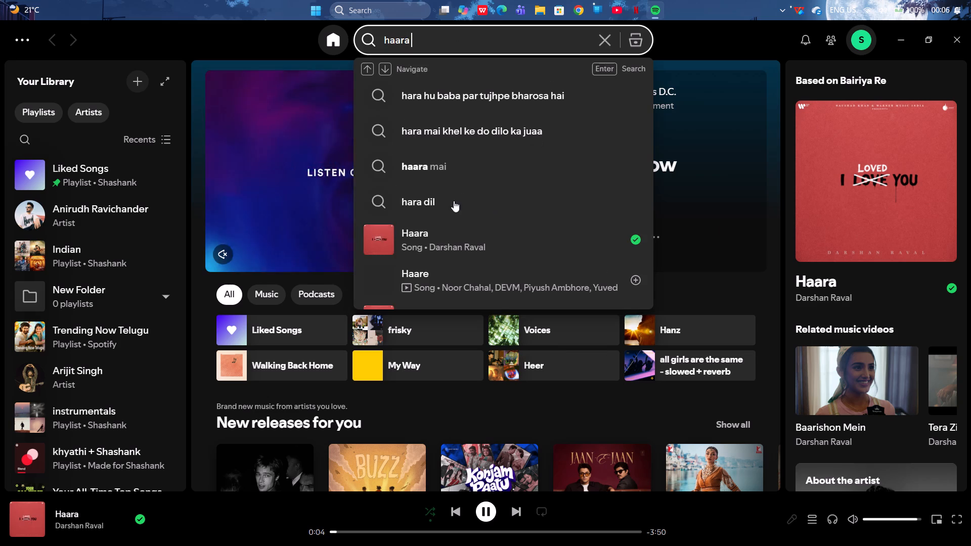
click(372, 240)
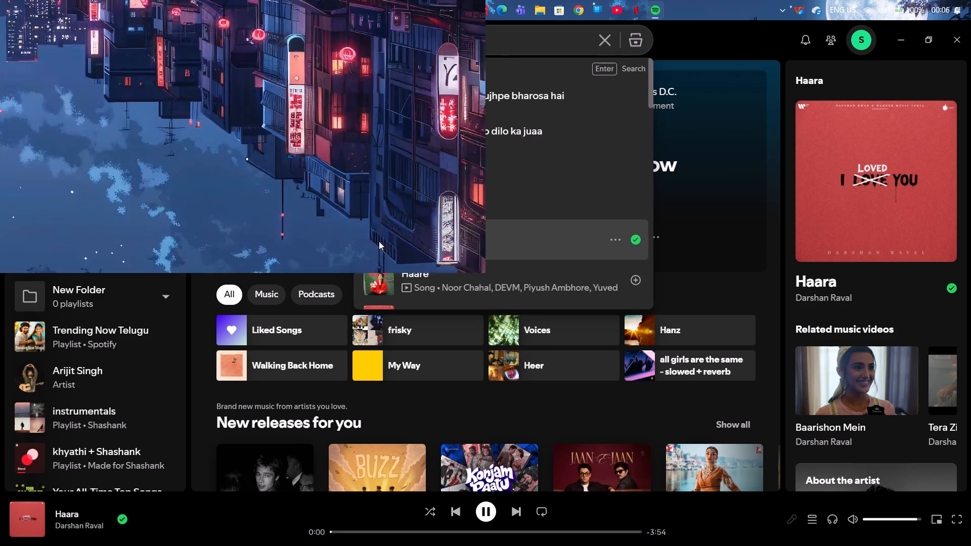
Back in Word, remove the bold from the paragraph under "4.1 ELECTROMAGNETIC INDUCTION" and set it to size 14.
scroll(482, 320, down, 6)
click(420, 261)
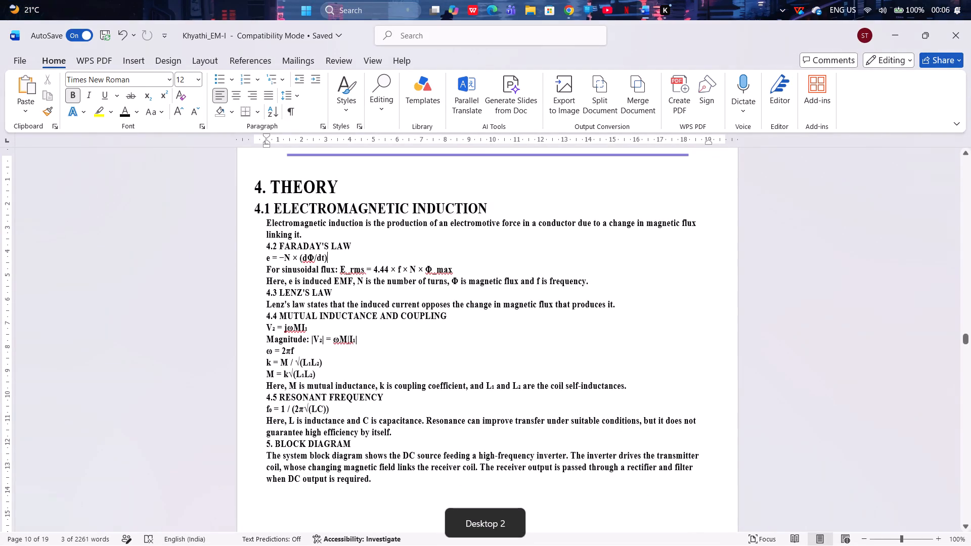
drag(344, 234, 272, 224)
key(ctrl+b)
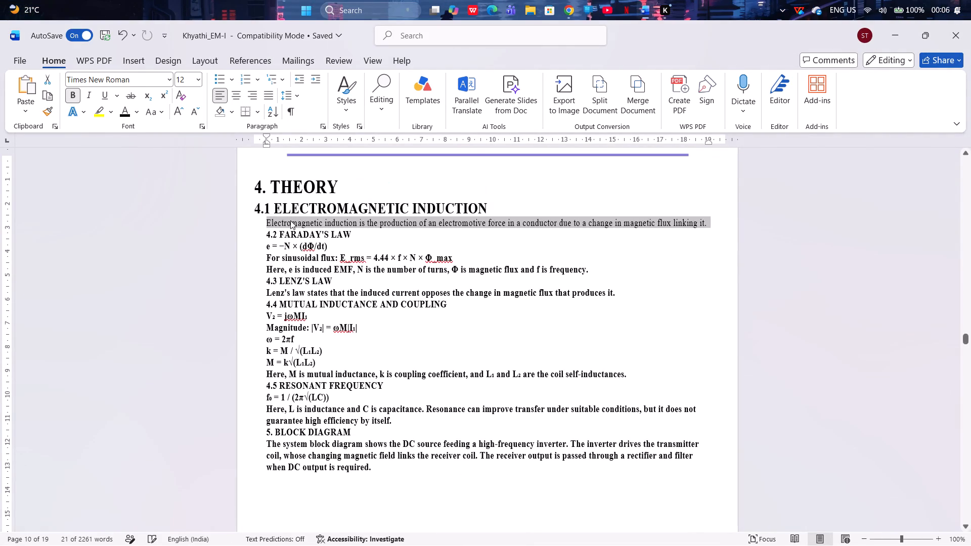
click(196, 78)
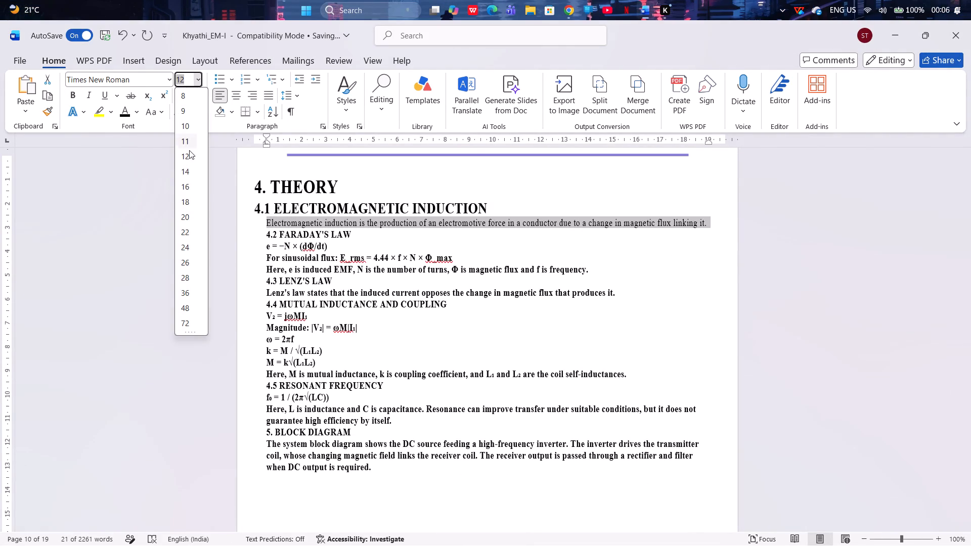
click(187, 172)
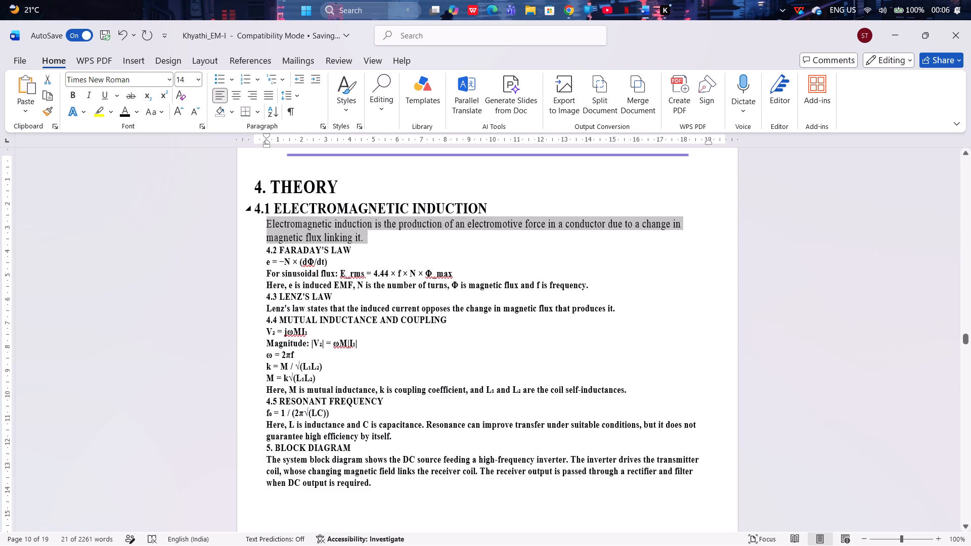
Insert a blank line between the electromagnetic induction paragraph and the "4.2 FARADAY'S LAW" line.
drag(417, 199, 422, 202)
click(370, 242)
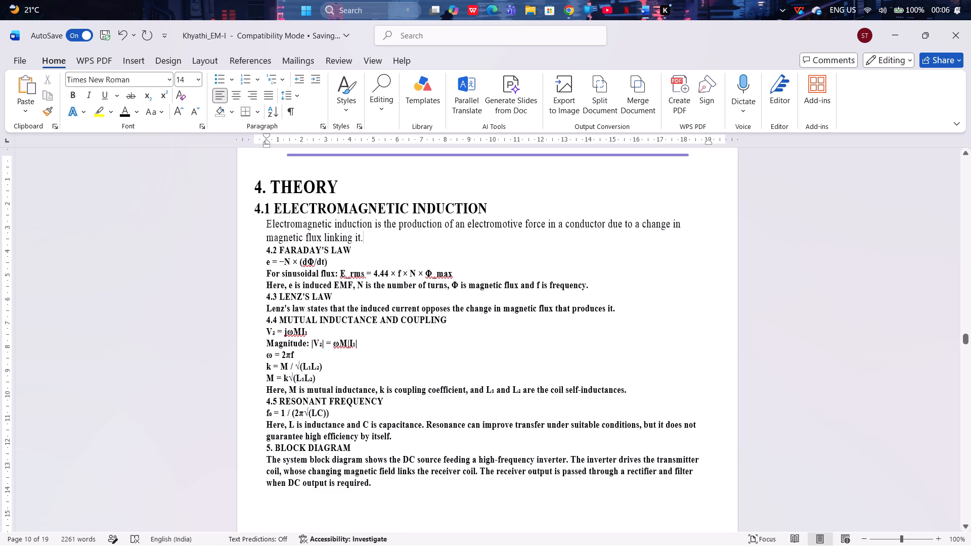
key(Return)
Format the "4.2 FARADAY'S LAW" line as Heading 2 in black, bold, size 18 Times New Roman.
key(ctrl+shift+Down)
key(Down)
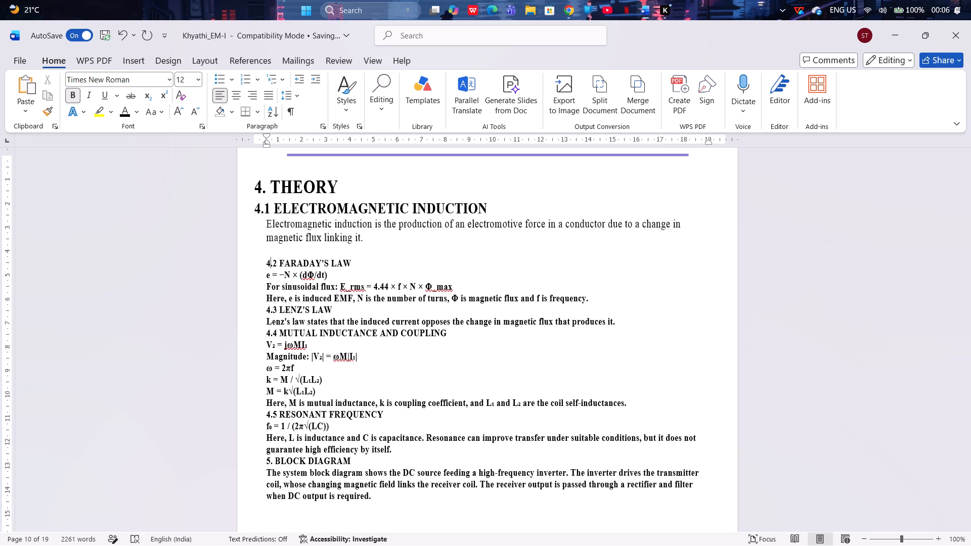
key(ctrl+shift+Down)
key(Left)
key(ctrl+Left)
key(ctrl+shift+Right)
key(ctrl+shift+Down)
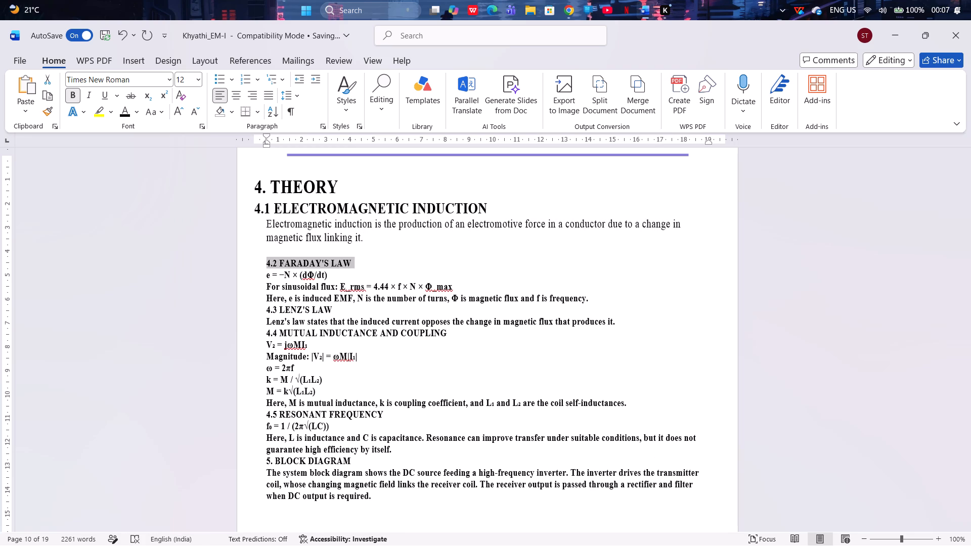
click(383, 114)
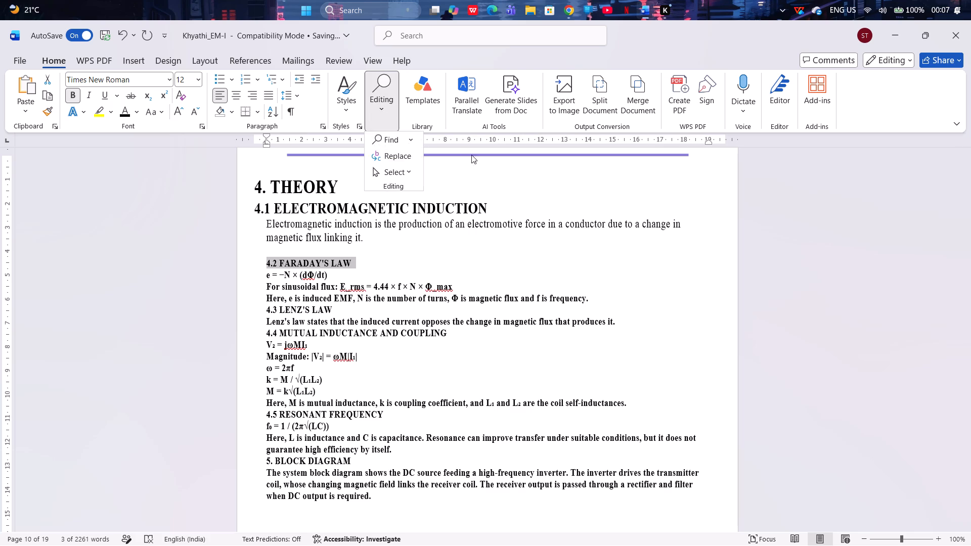
click(337, 110)
click(508, 184)
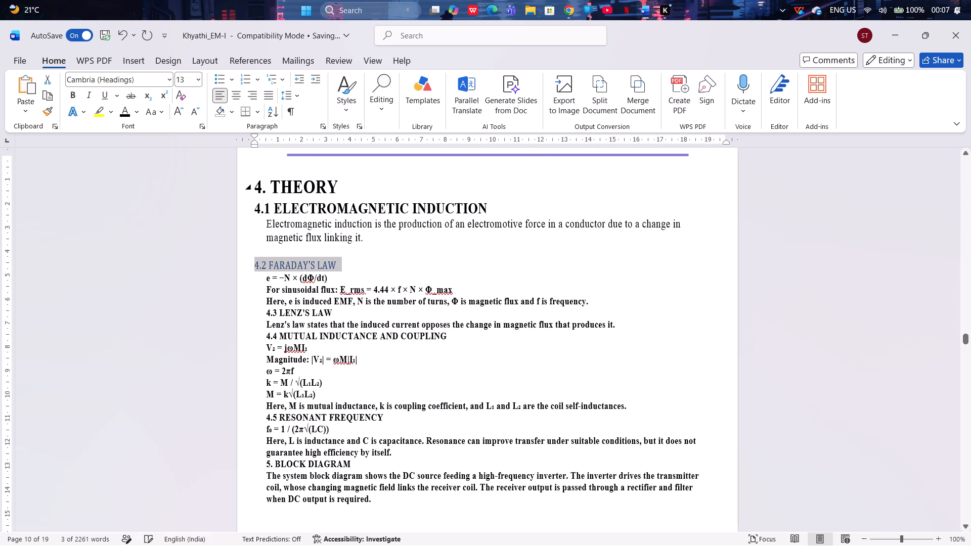
click(124, 115)
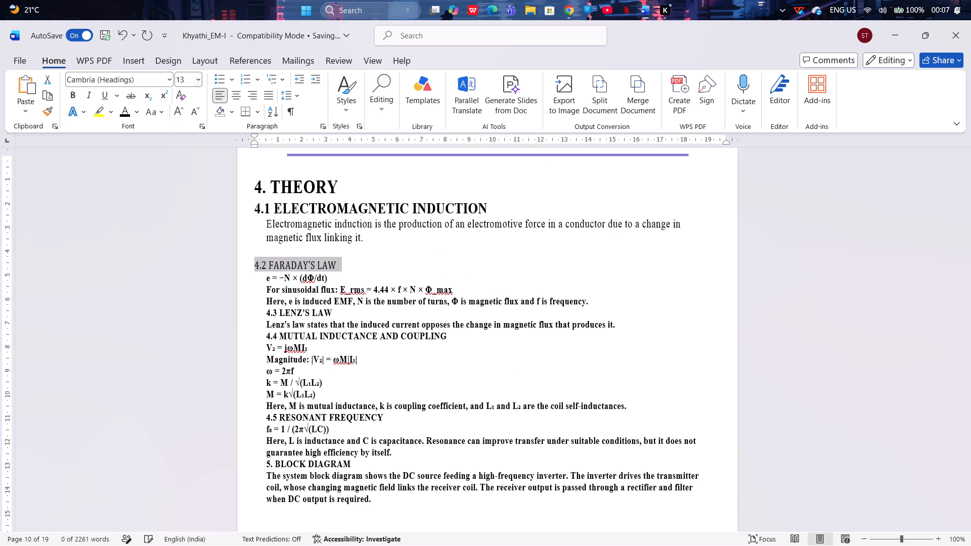
click(200, 80)
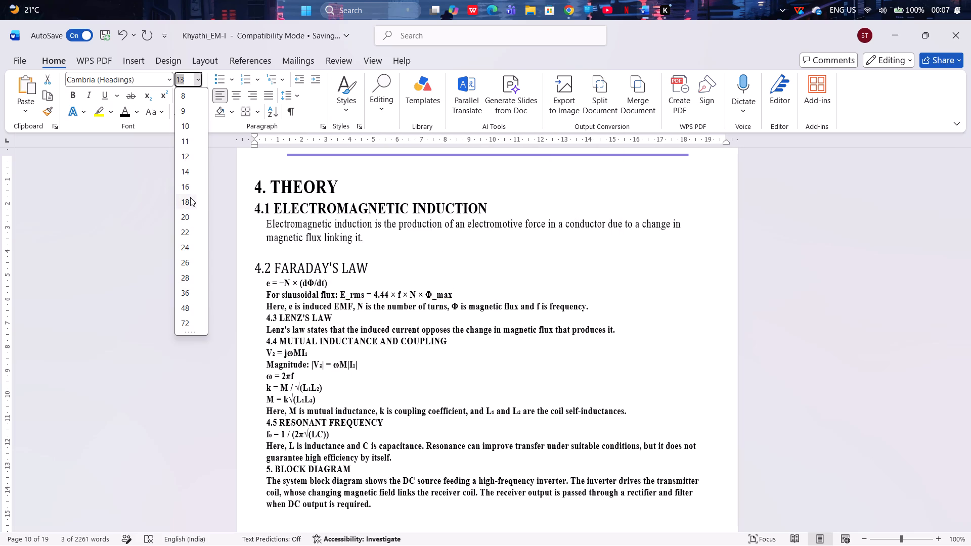
click(192, 199)
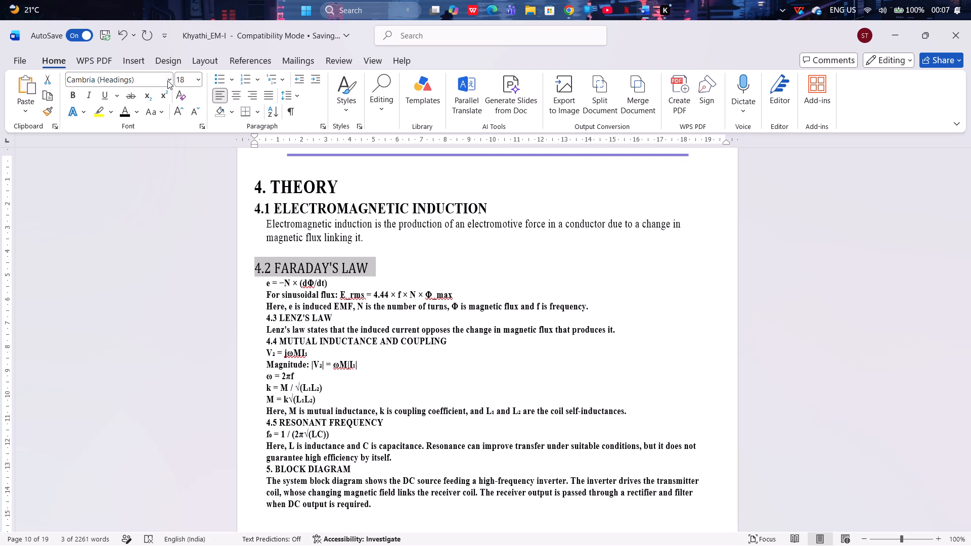
click(167, 80)
click(178, 169)
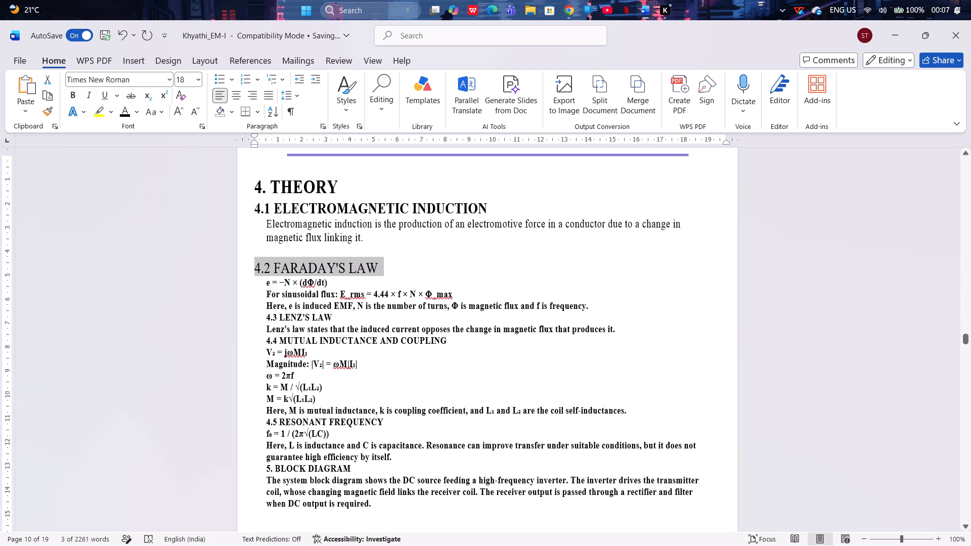
key(ctrl+b)
Remove the bold from the three lines under "4.2 FARADAY'S LAW", from the e equation through the "Here, e is induced EMF" sentence.
click(403, 276)
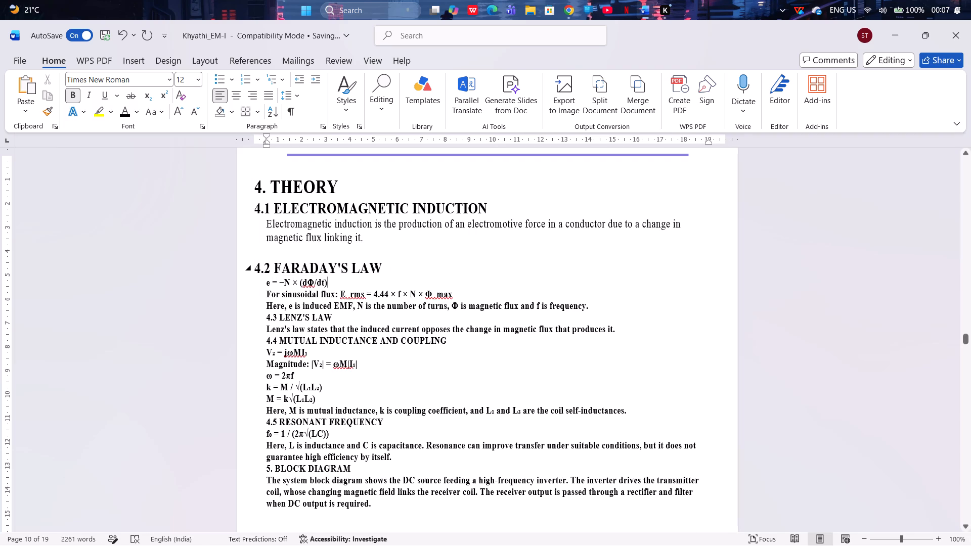
key(ctrl+Left)
key(ctrl+Left)
key(ctrl+Left)
key(ctrl+Left)
key(ctrl+Left)
key(ctrl+Left)
key(ctrl+Left)
key(ctrl+Left)
key(ctrl+Left)
key(ctrl+Left)
key(ctrl+shift+Down)
key(ctrl+shift+Down)
key(ctrl+shift+Down)
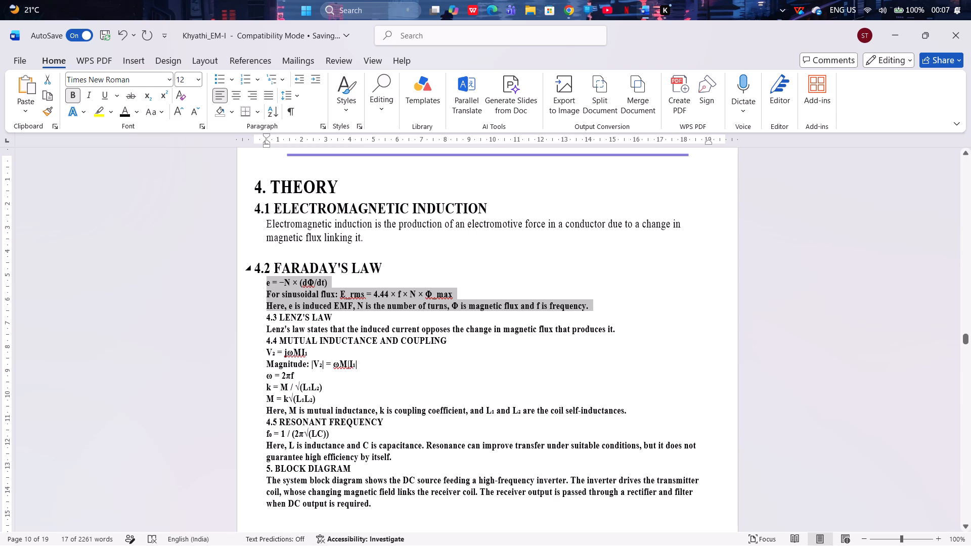
key(ctrl+b)
Format the "4.3 LENZ'S LAW" line as Heading 2 in black, bold, size 18 Times New Roman.
key(Down)
key(ctrl+shift+Left)
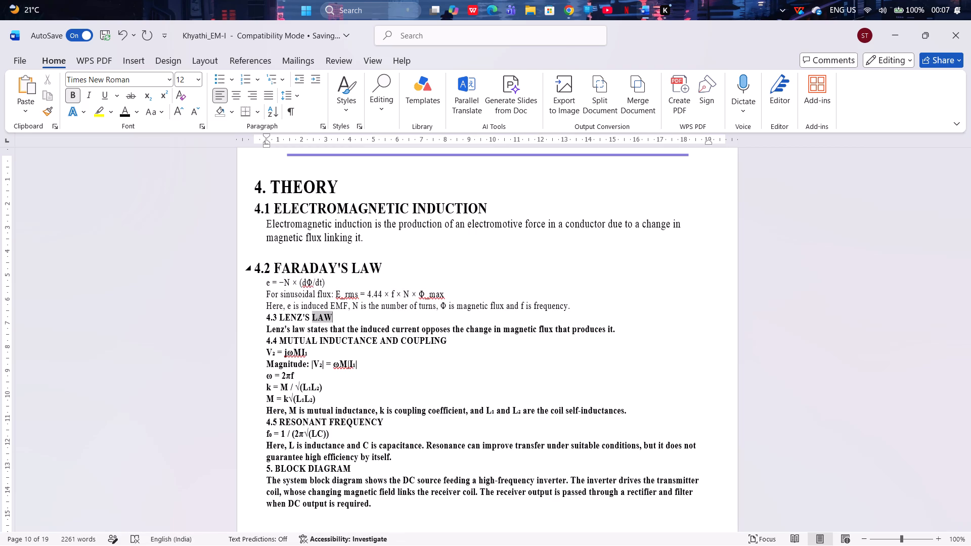
key(ctrl+shift+Up)
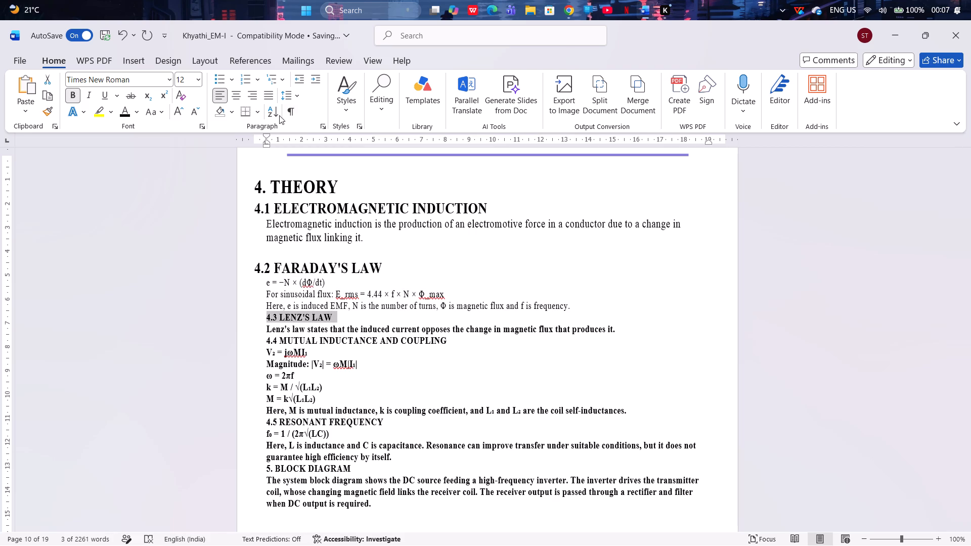
click(349, 103)
click(493, 181)
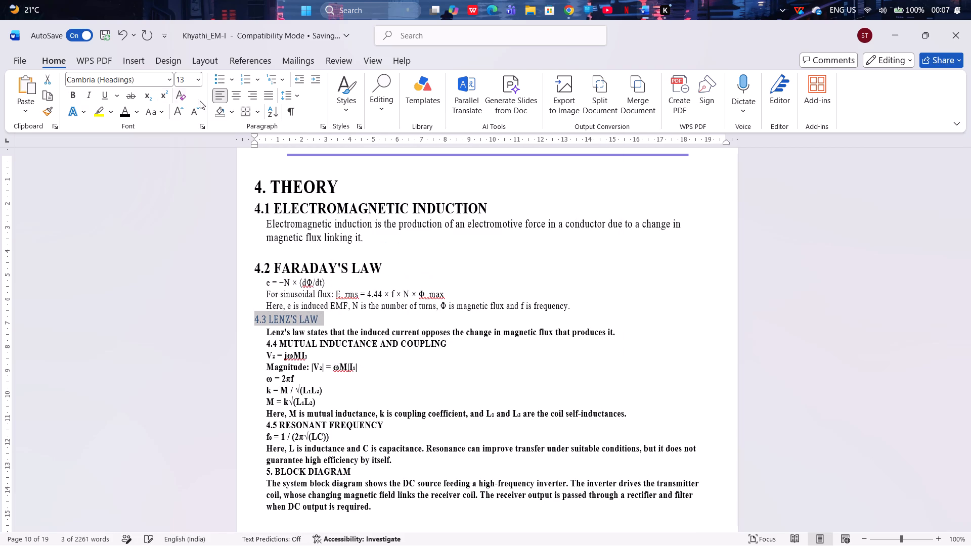
click(124, 112)
click(197, 80)
click(188, 201)
click(168, 85)
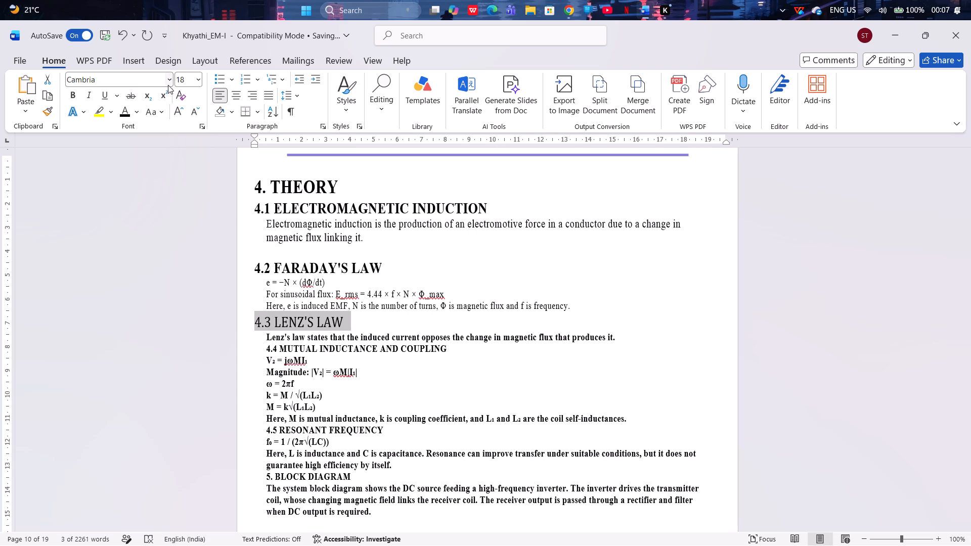
click(160, 172)
key(ctrl+b)
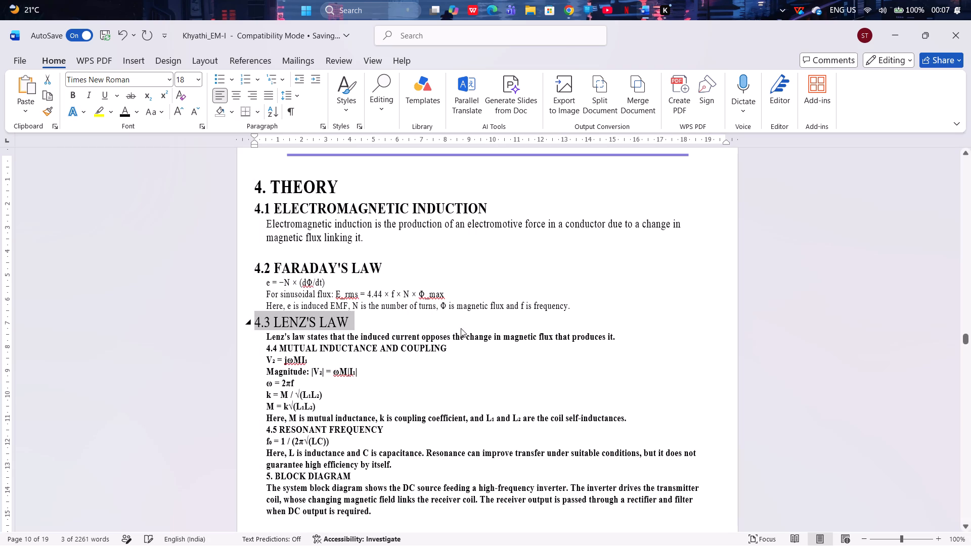
Insert a blank line between the "Here, e is induced EMF" sentence and the "4.3 LENZ'S LAW" heading.
click(593, 303)
key(Return)
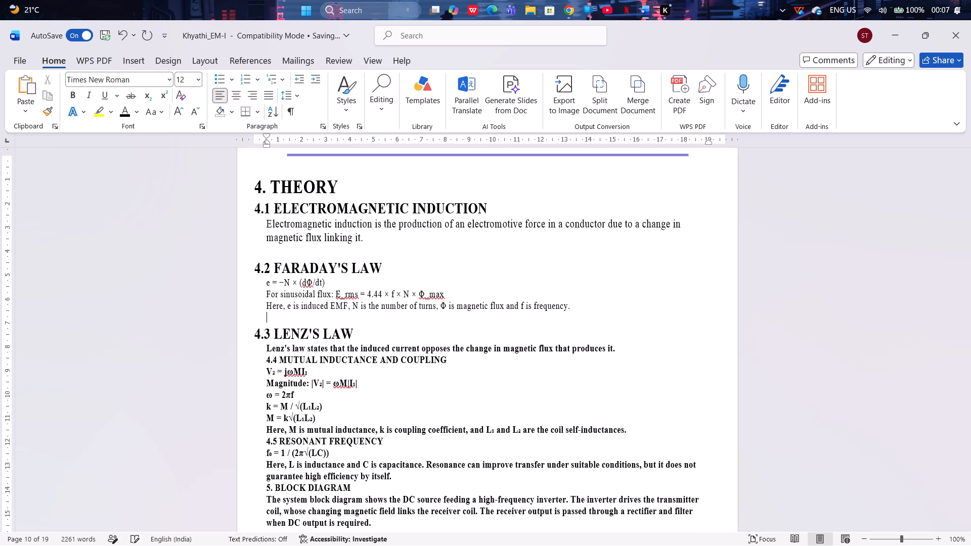
Remove the bold from the sentence under the "4.3 LENZ'S LAW" heading.
scroll(576, 328, down, 7)
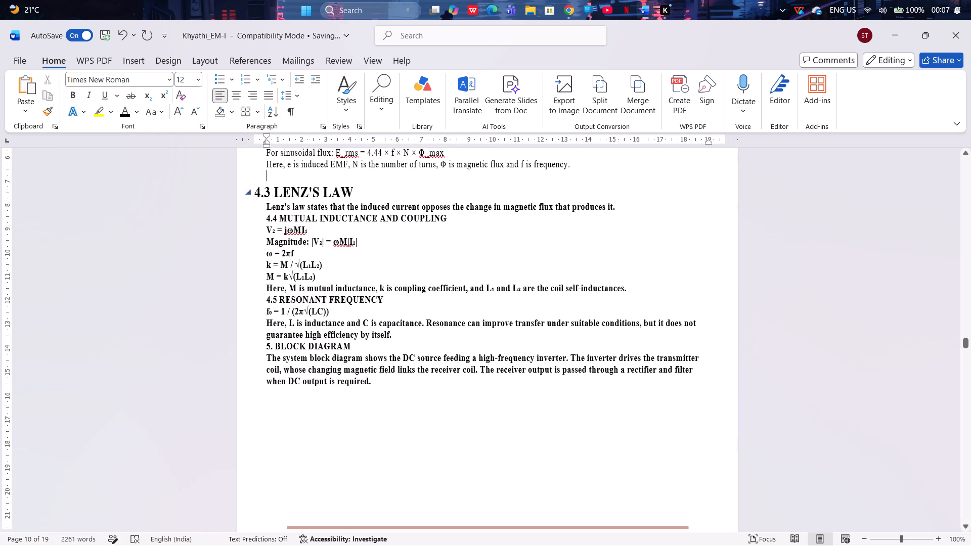
click(262, 202)
key(ctrl+shift+Down)
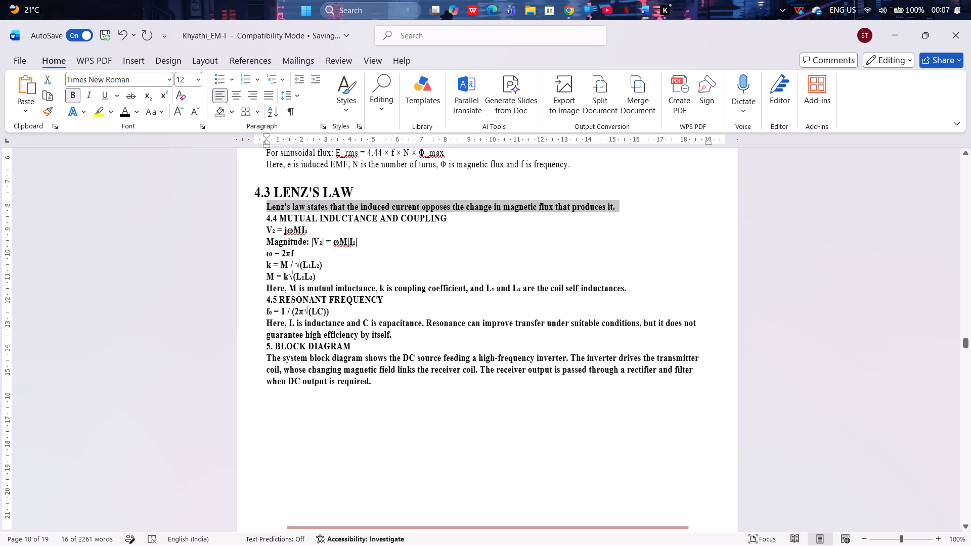
key(ctrl+b)
Format the "4.4 MUTUAL INDUCTANCE AND COUPLING" line as Heading 2 in black, bold, size 18 Times New Roman.
key(Down)
key(ctrl+shift+Up)
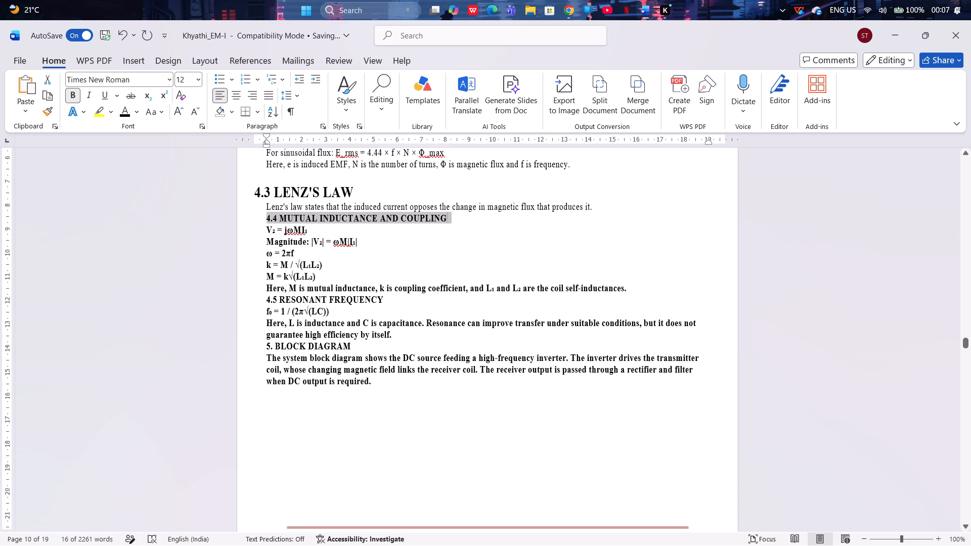
click(352, 116)
click(350, 108)
click(490, 176)
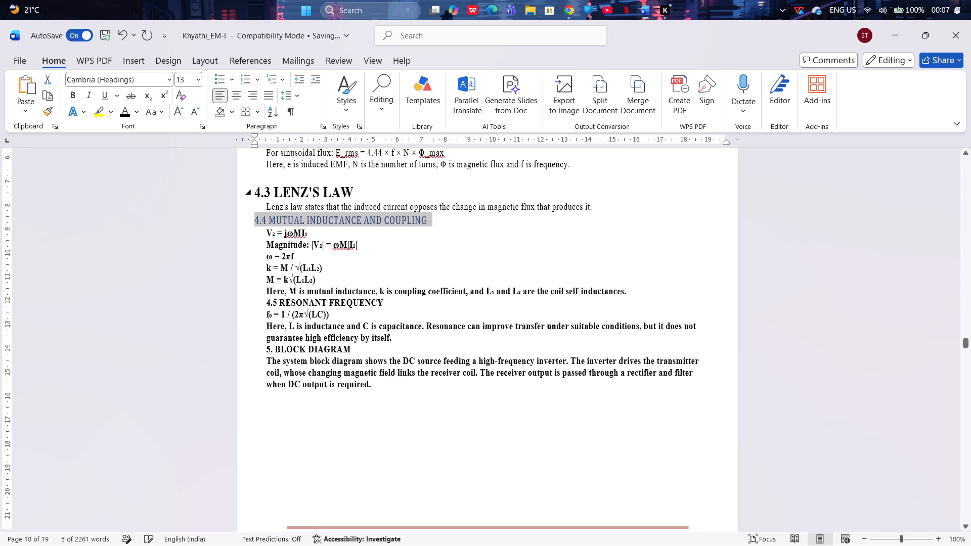
click(120, 113)
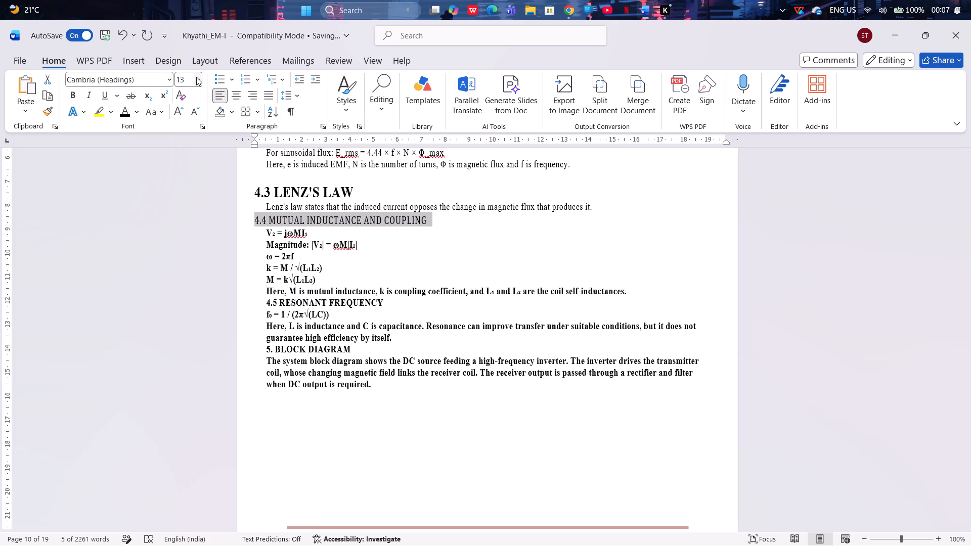
click(196, 77)
click(186, 208)
click(165, 78)
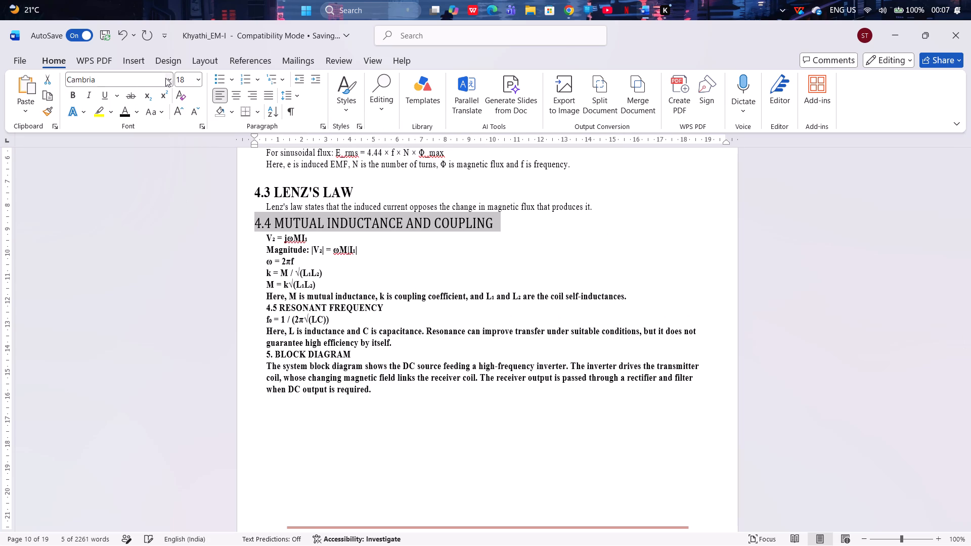
click(150, 166)
key(ctrl+b)
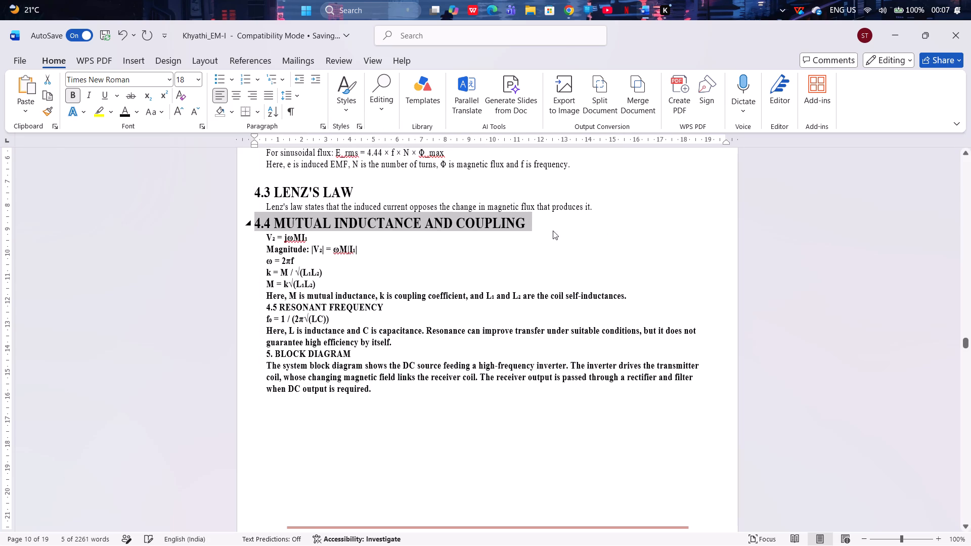
Insert a blank line between the Lenz's law sentence and the "4.4 MUTUAL INDUCTANCE AND COUPLING" heading.
click(611, 202)
key(Return)
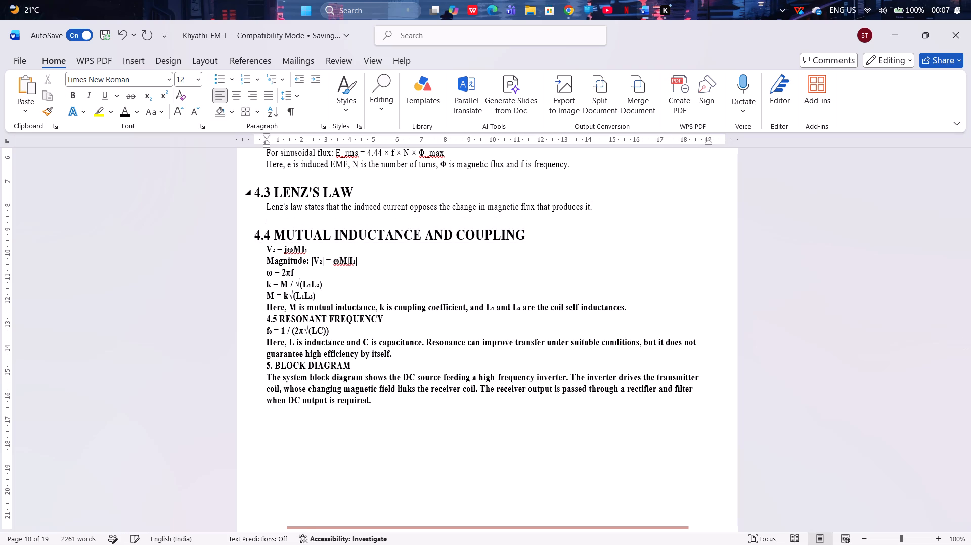
Remove the bold from the six lines under "4.4 MUTUAL INDUCTANCE AND COUPLING", through the "Here, M is mutual inductance" sentence.
key(Down)
key(Down)
key(ctrl+shift+Down)
key(ctrl+shift+Down)
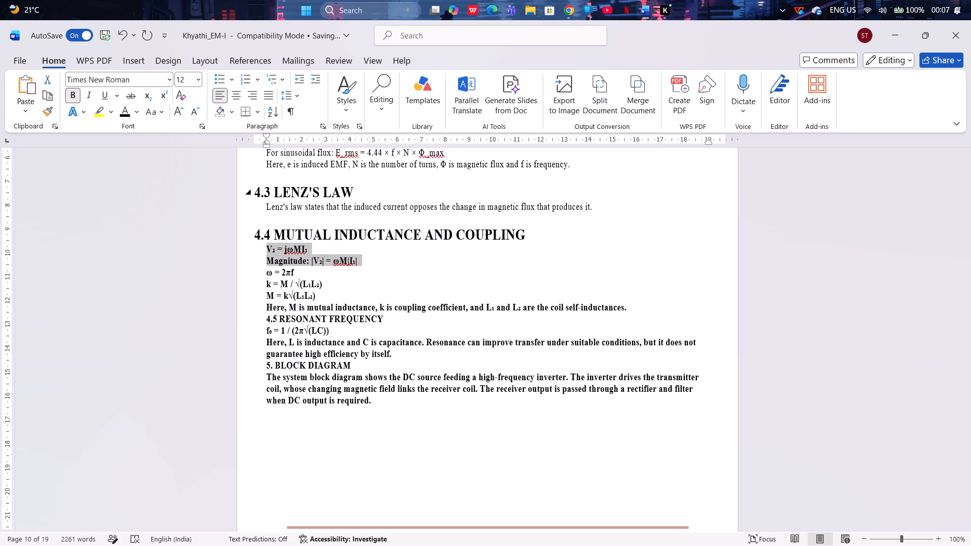
key(ctrl+shift+Down)
key(ctrl+shift+Down)
key(ctrl+shift+Down)
key(ctrl+shift+Down)
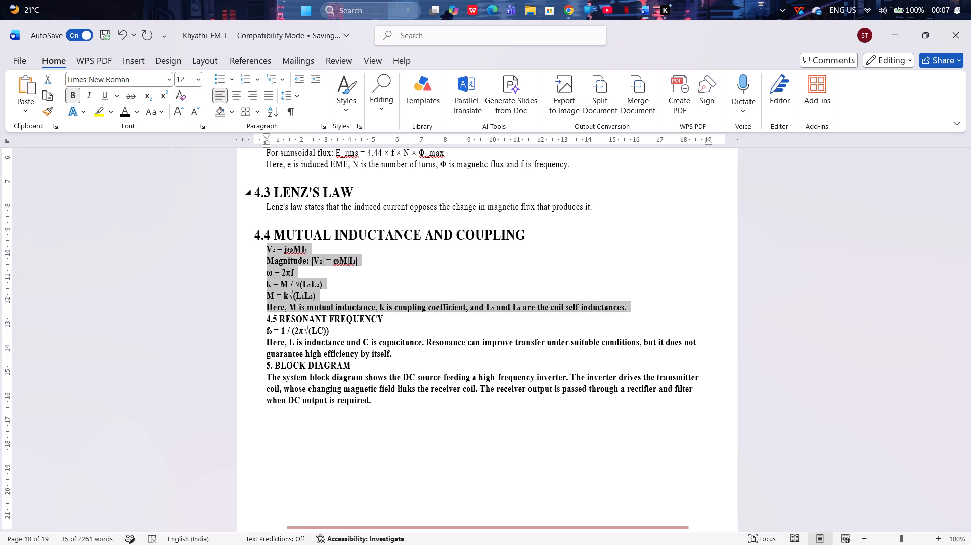
key(ctrl+b)
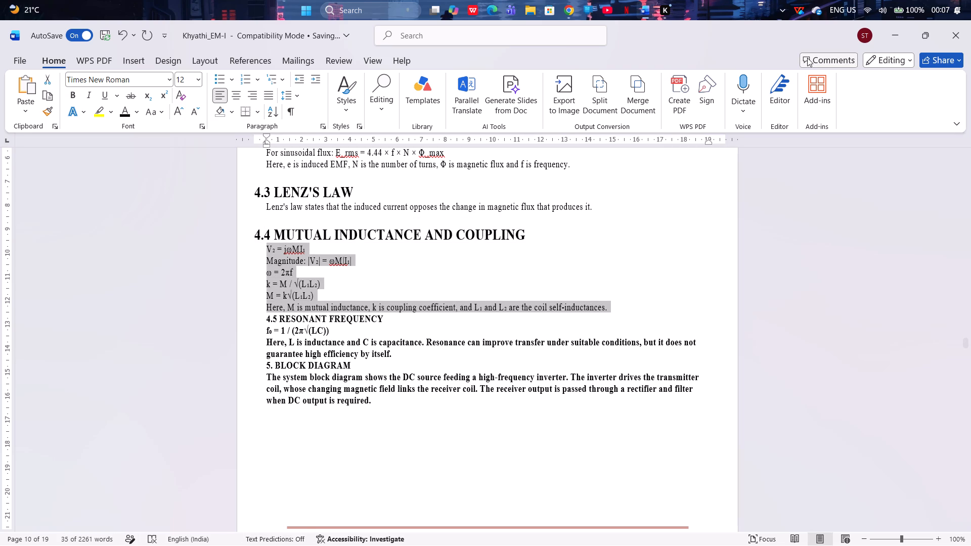
Format the "4.5 RESONANT FREQUENCY" line as Heading 2 in black, bold, size 18 Times New Roman.
key(Down)
key(ctrl+shift+Up)
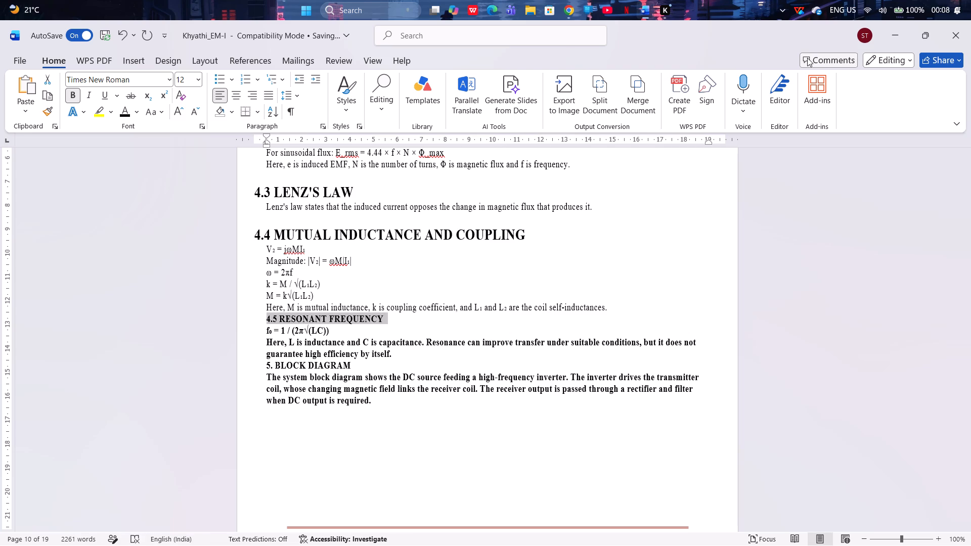
click(355, 97)
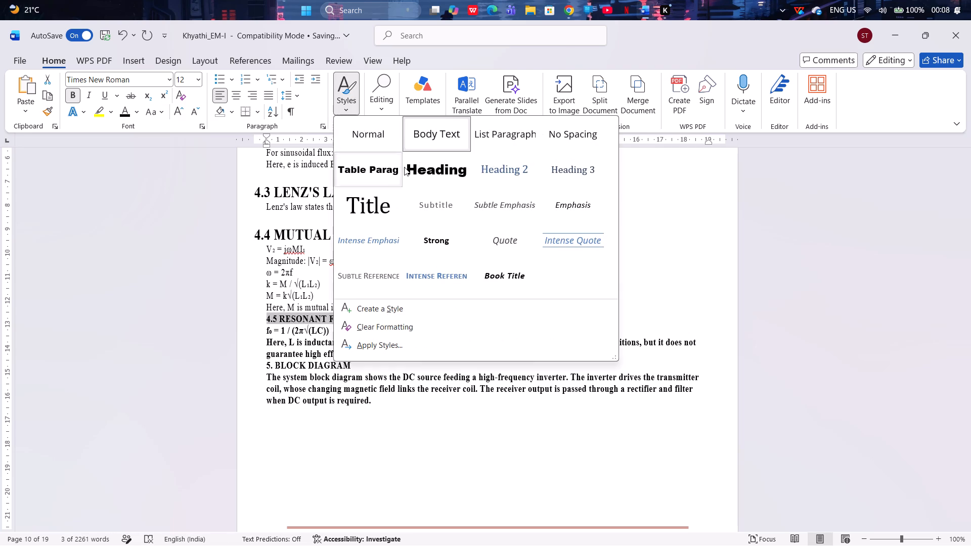
click(513, 181)
click(123, 114)
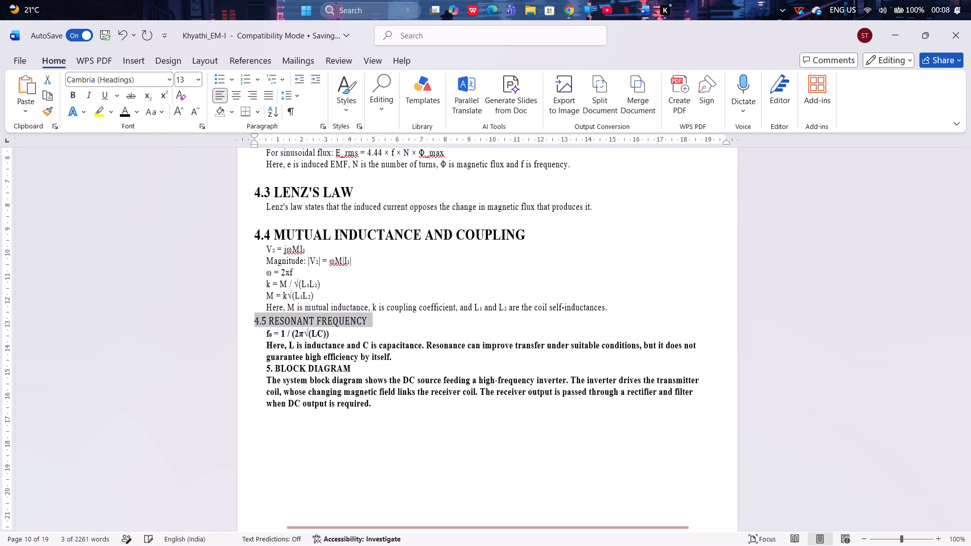
click(195, 76)
click(182, 205)
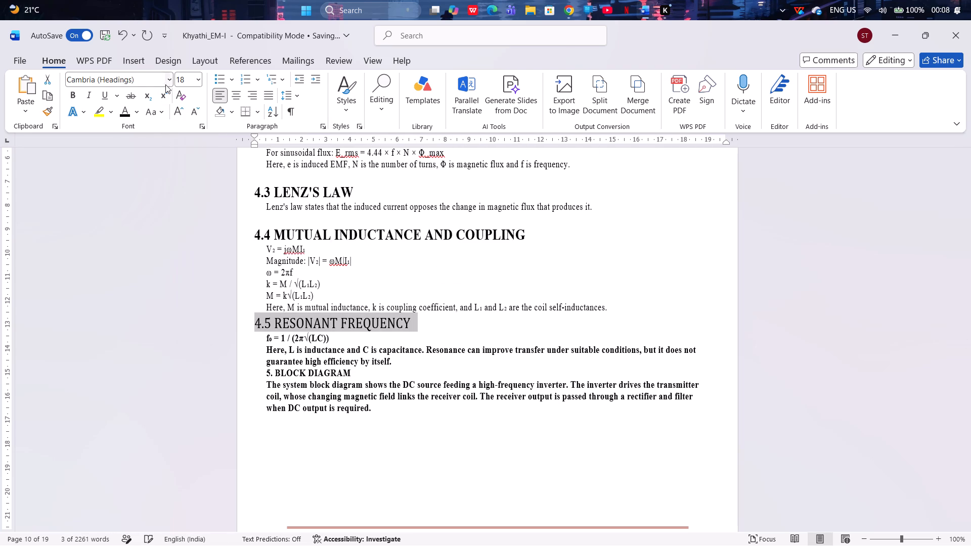
click(168, 81)
click(163, 165)
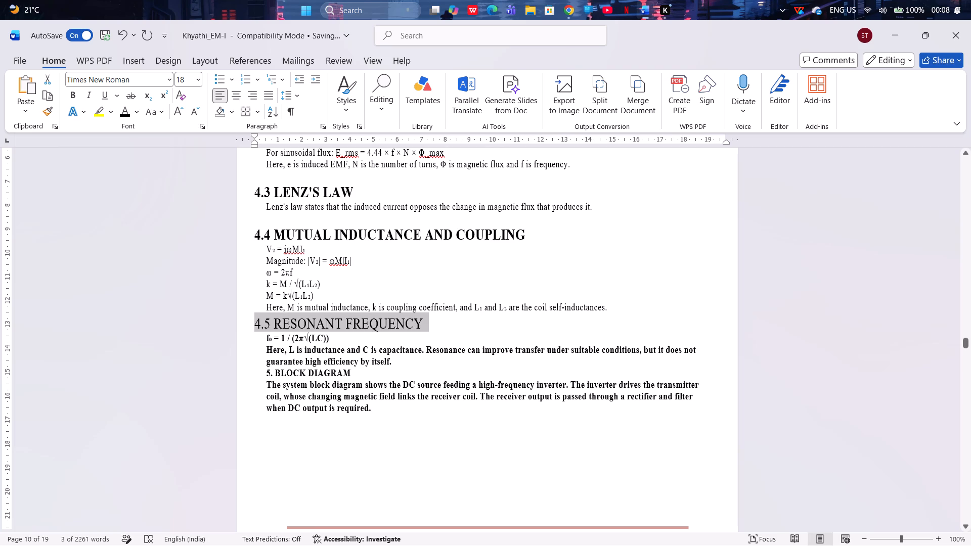
key(ctrl+b)
Insert a blank line between the "Here, M is mutual inductance" sentence and the "4.5 RESONANT FREQUENCY" heading.
click(626, 315)
click(627, 309)
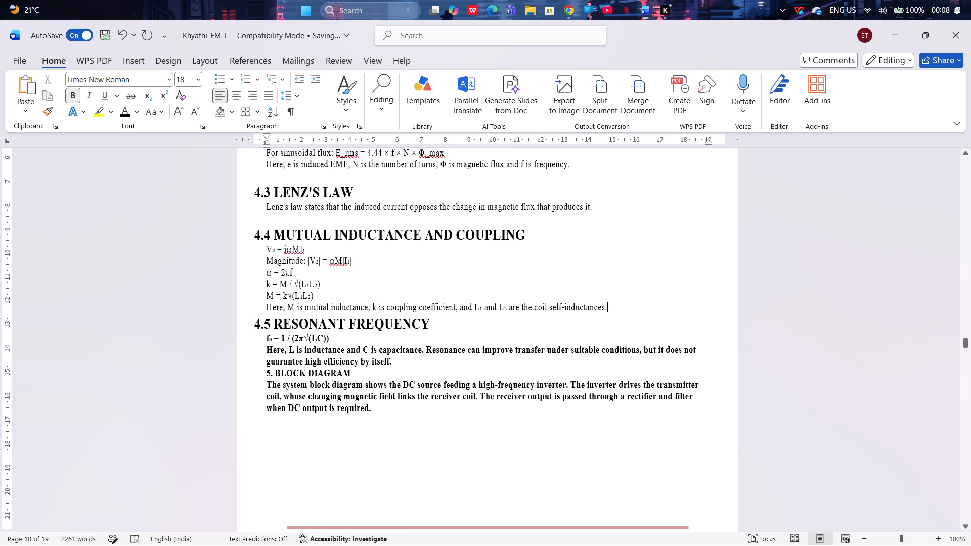
key(Return)
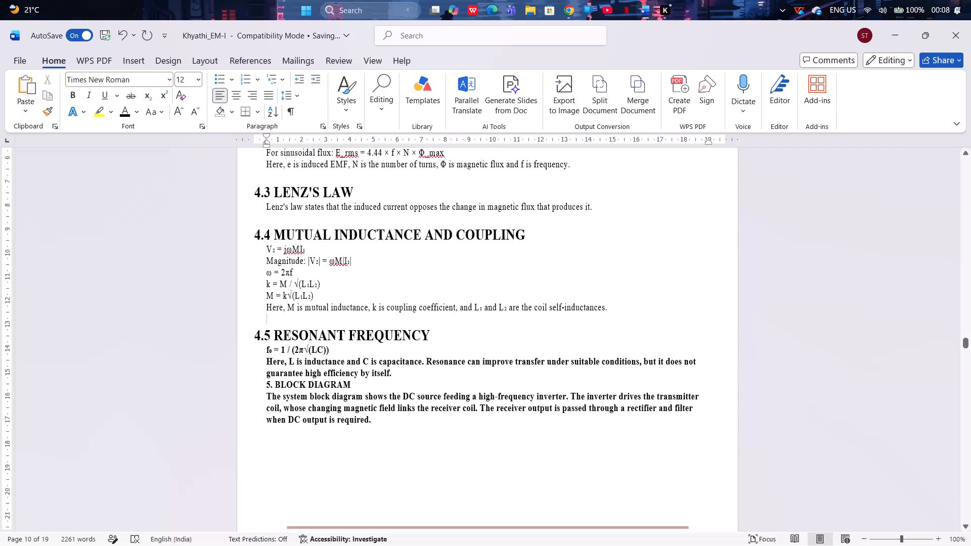
Remove the bold from the formula and the "Here, L is inductance" paragraph under "4.5 RESONANT FREQUENCY".
click(265, 352)
key(ctrl+shift+Down)
key(ctrl+shift+Down)
key(ctrl+b)
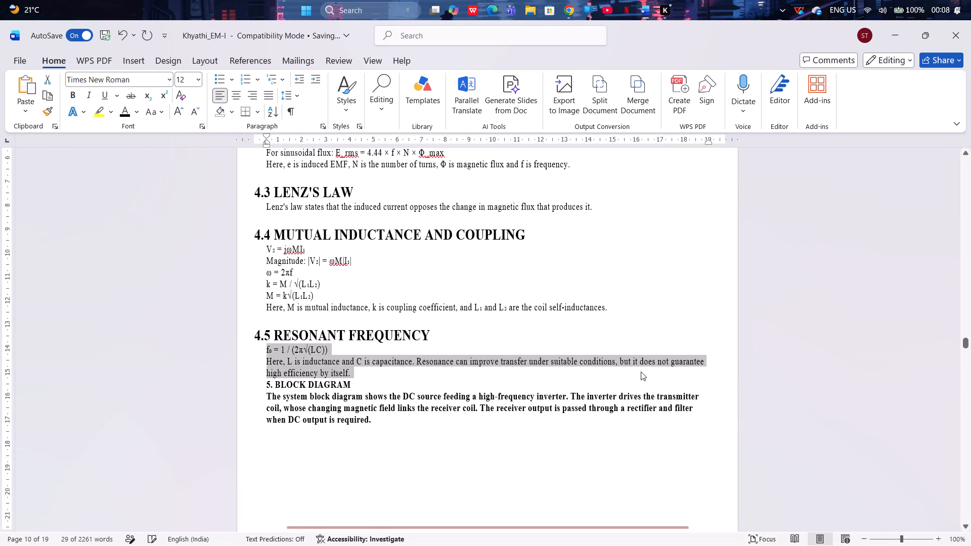
Insert blank lines before the "5. BLOCK DIAGRAM" heading until it starts at the top of the next page.
key(Down)
key(ctrl+Left)
key(ctrl+Left)
key(ctrl+Left)
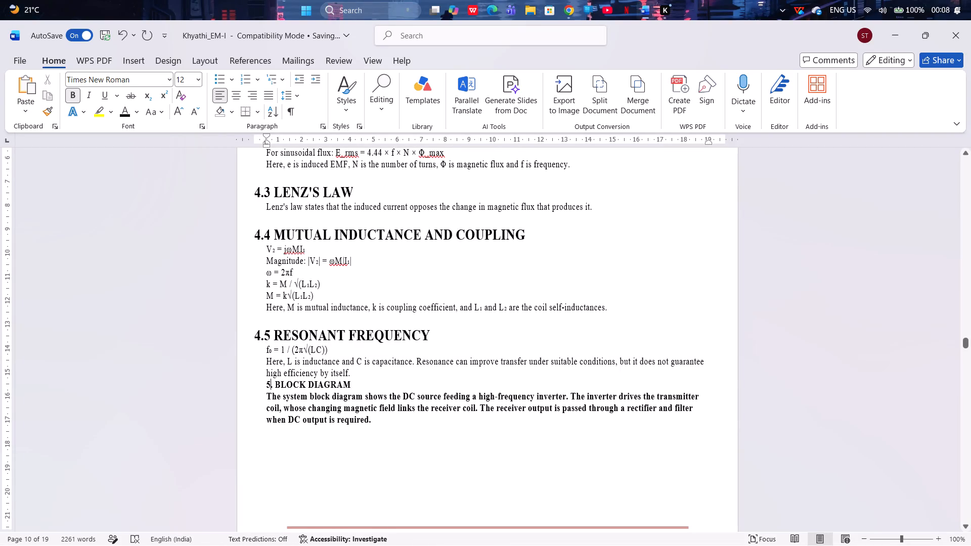
key(ctrl+Left)
key(Return)
key(Return)
key(Return)
key(Return)
key(Return)
key(Return)
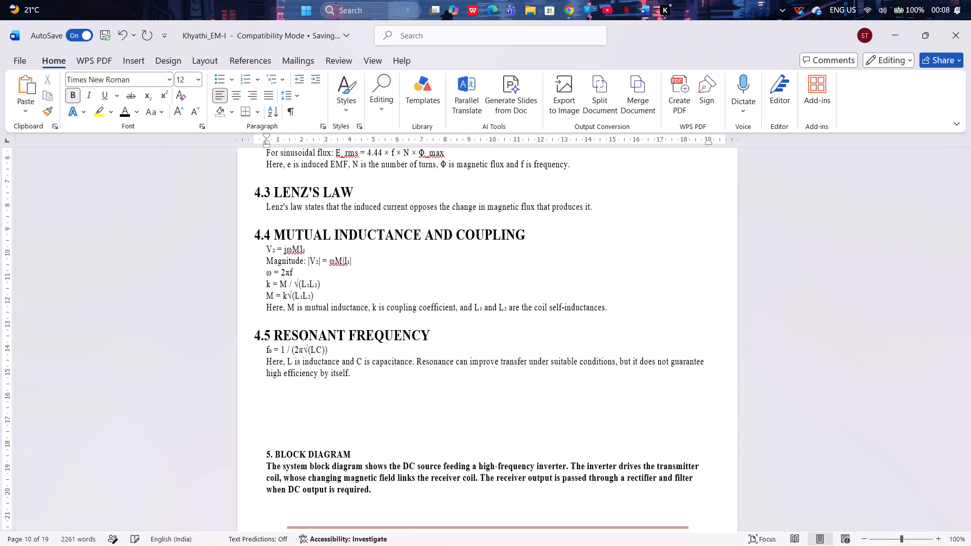
key(Return)
key(Return)
key(Return)
key(Return)
key(Return)
key(Return)
key(Return)
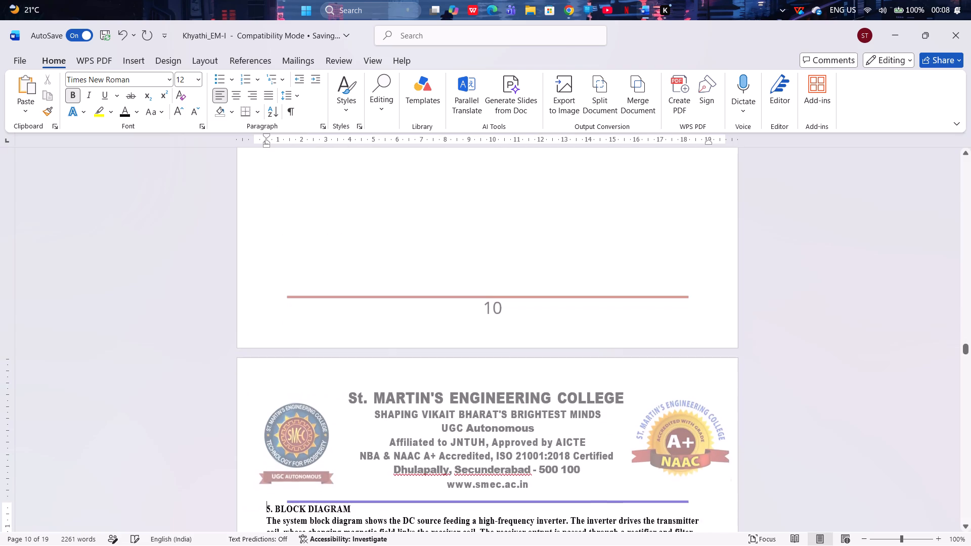
Delete a block of blank lines between the section 5 introductory paragraph and the "5.1 BLOCK DIAGRAM DESCRIPTION" heading.
scroll(647, 373, down, 2)
scroll(570, 413, up, 2)
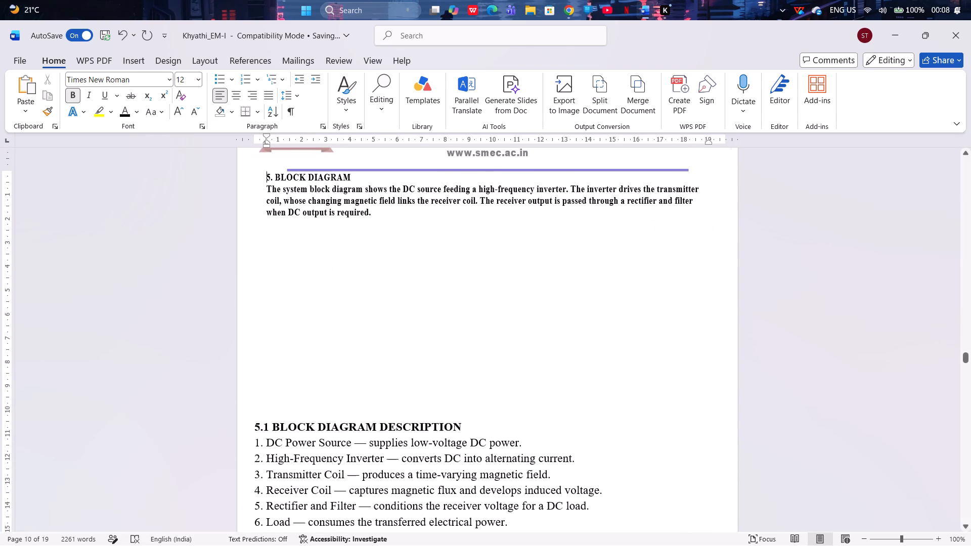
drag(447, 428, 301, 266)
click(301, 266)
drag(340, 368, 268, 277)
key(BackSpace)
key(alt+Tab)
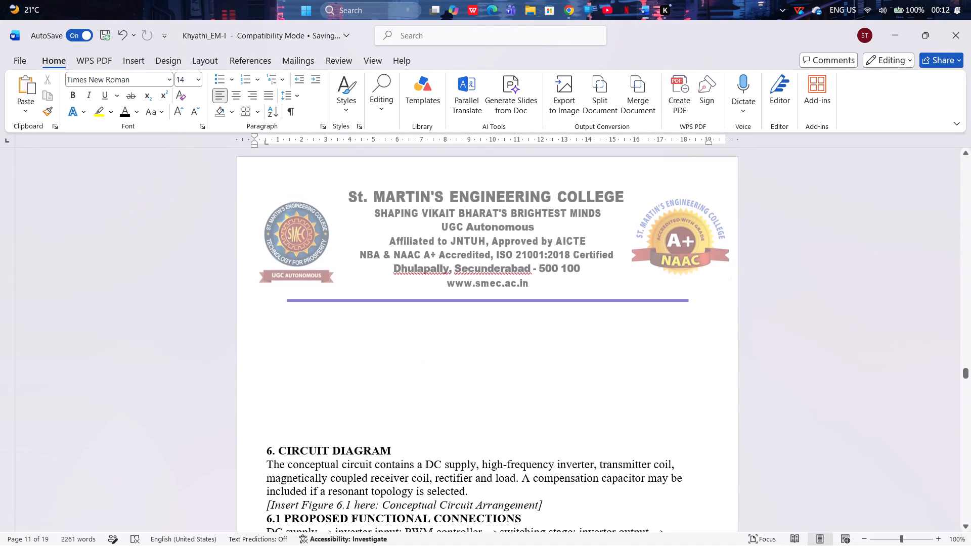
Delete the surplus empty lines above the "6. CIRCUIT DIAGRAM" heading so it moves up toward the page header.
drag(517, 395, 293, 301)
key(BackSpace)
key(BackSpace)
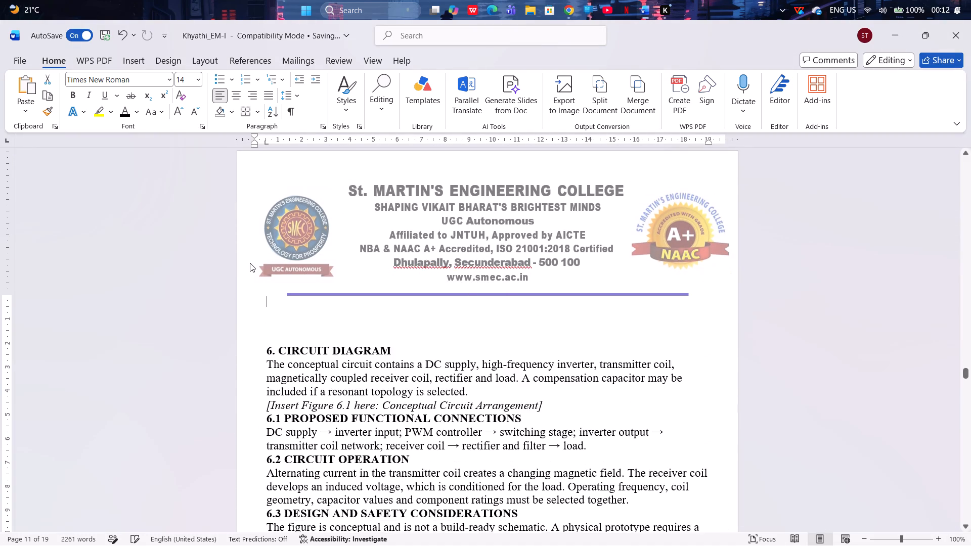
key(BackSpace)
Switch to the ChatGPT conversation, try to open the figure guide for diagram placement, and close its preview.
key(alt+Tab)
scroll(805, 336, down, 1)
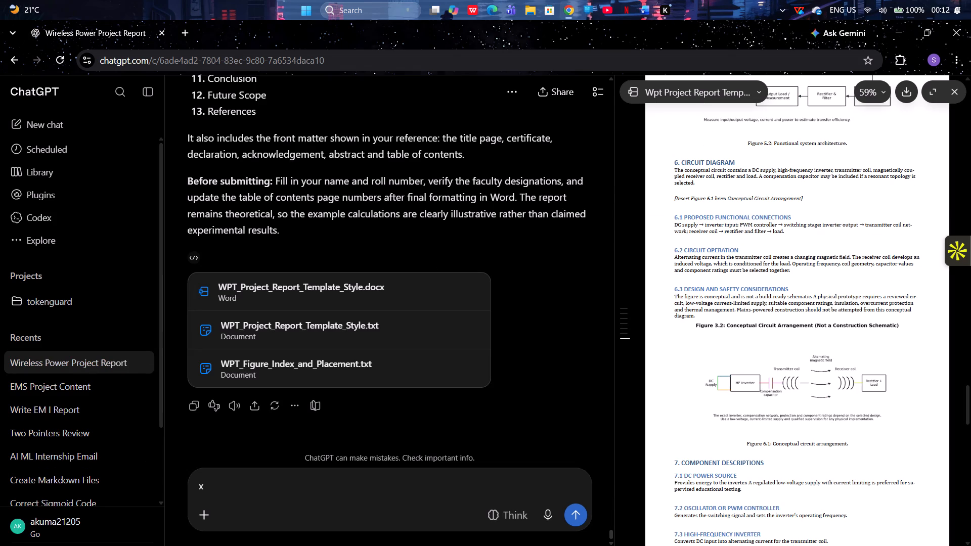
scroll(383, 370, down, 2)
scroll(408, 339, up, 6)
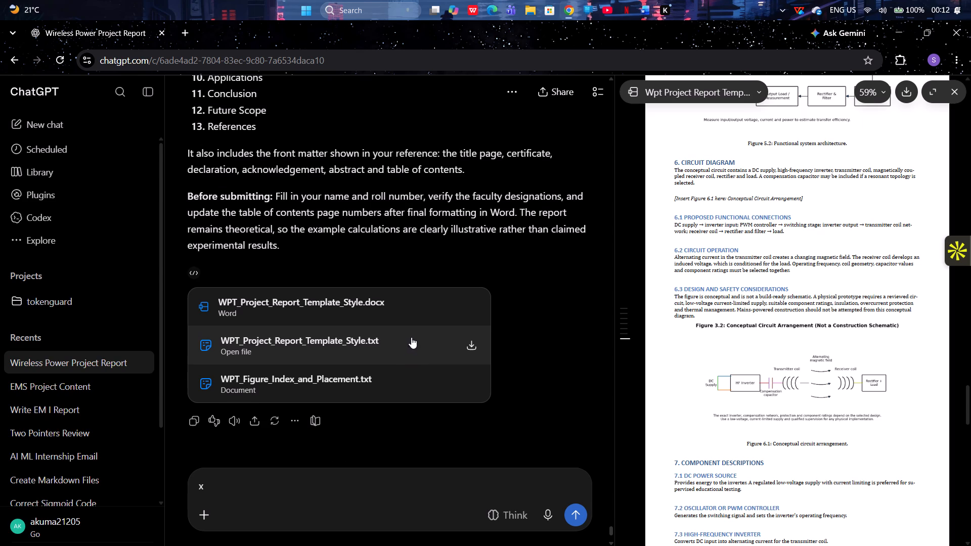
scroll(411, 337, up, 8)
scroll(299, 399, down, 3)
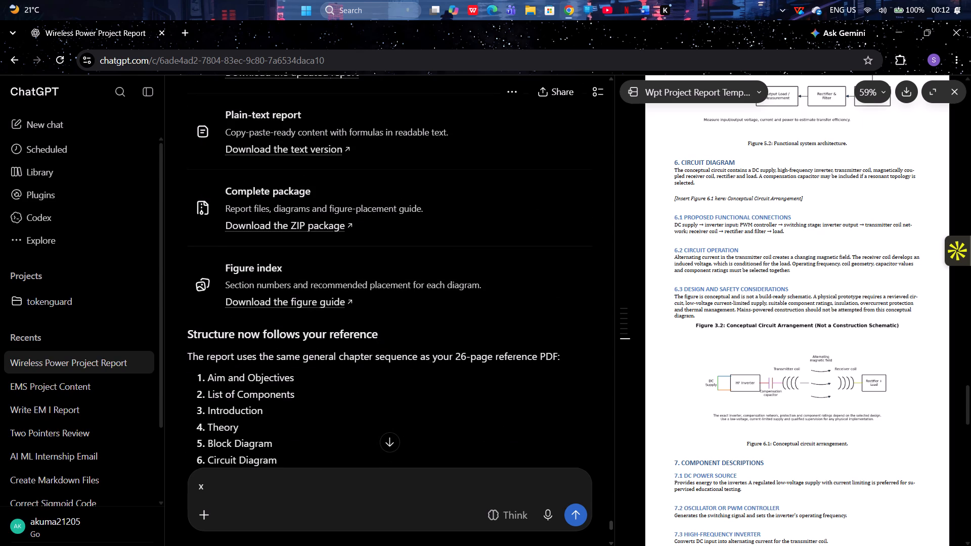
click(298, 301)
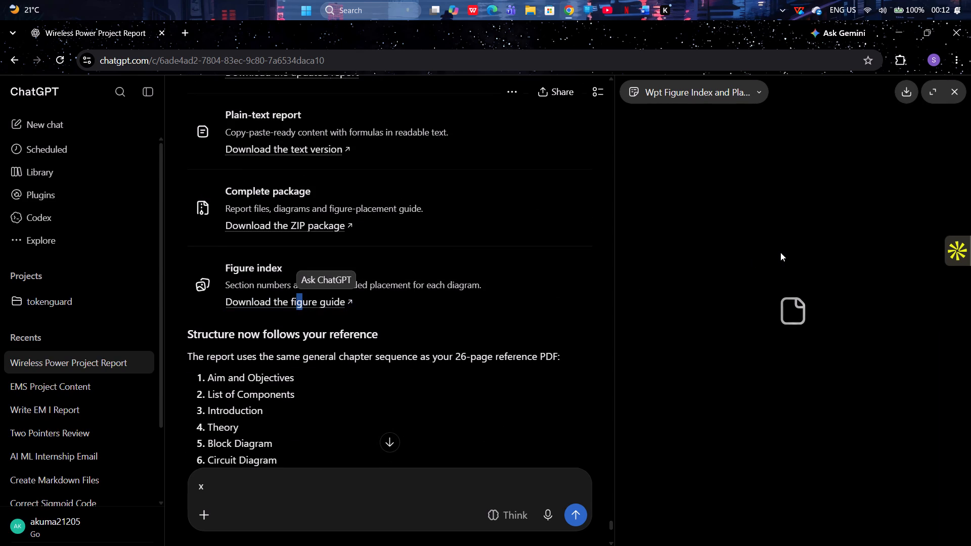
click(358, 264)
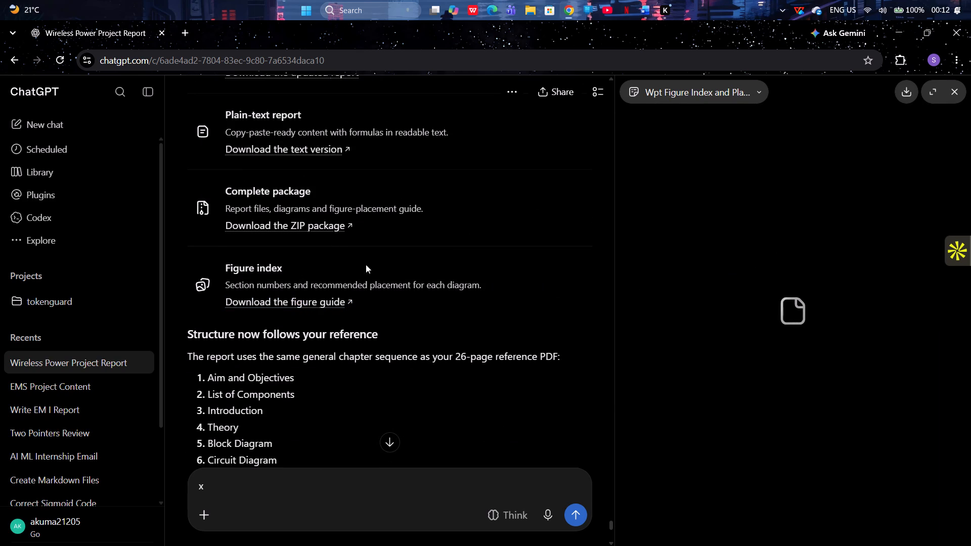
click(280, 300)
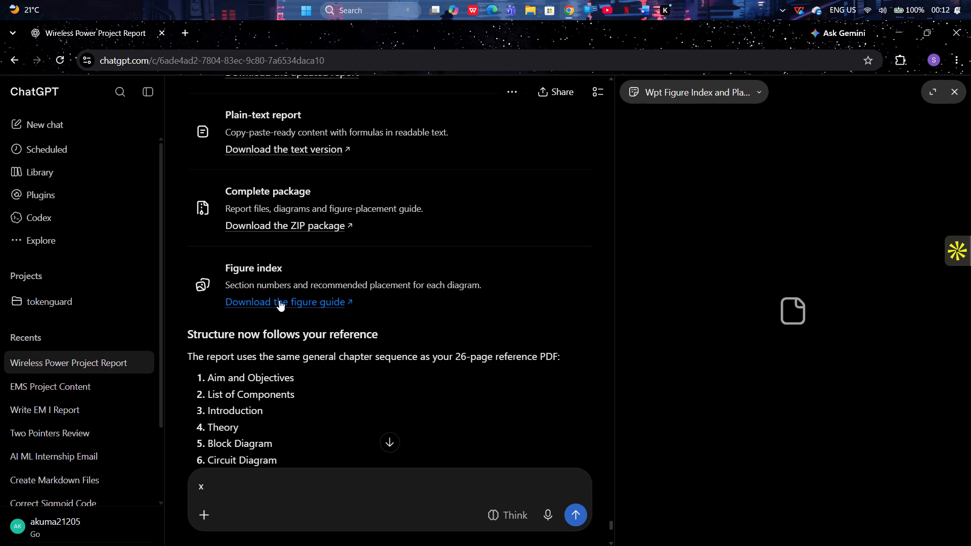
double_click(279, 300)
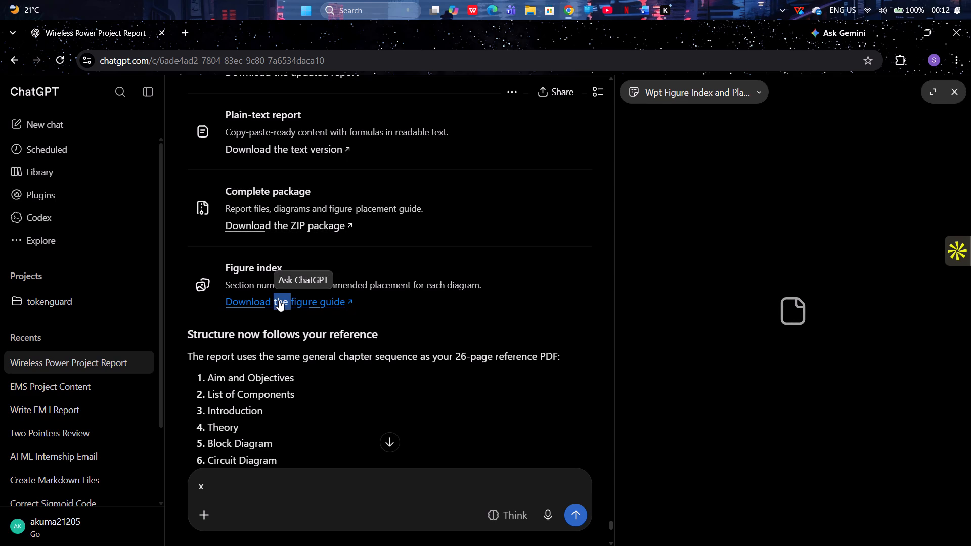
click(317, 308)
click(944, 92)
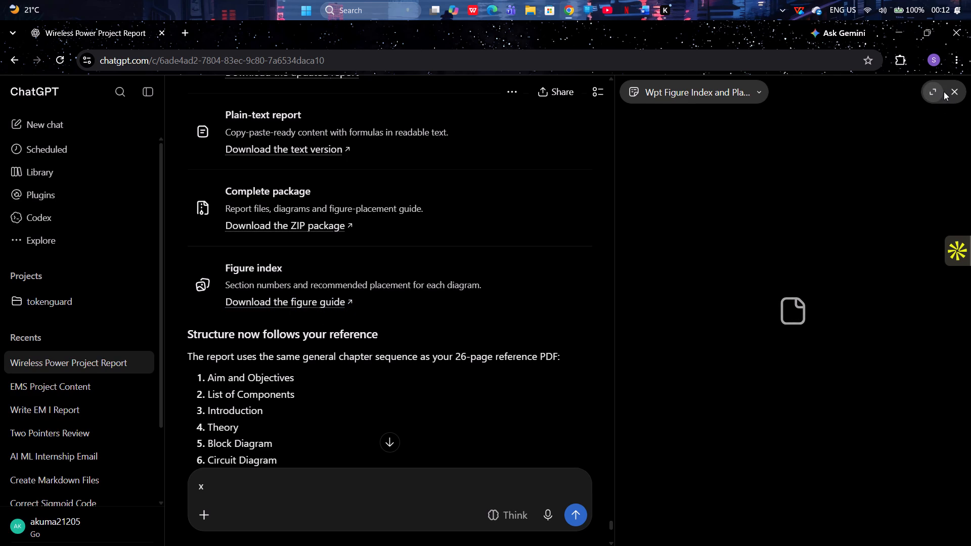
click(951, 90)
Download the complete ZIP package containing the report files, diagrams and figure-placement guide.
scroll(553, 290, up, 2)
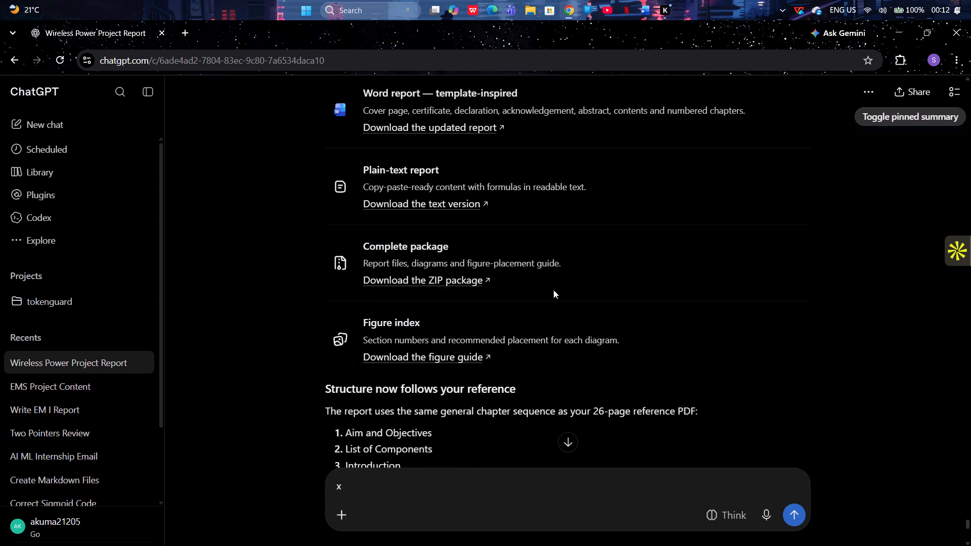
click(435, 275)
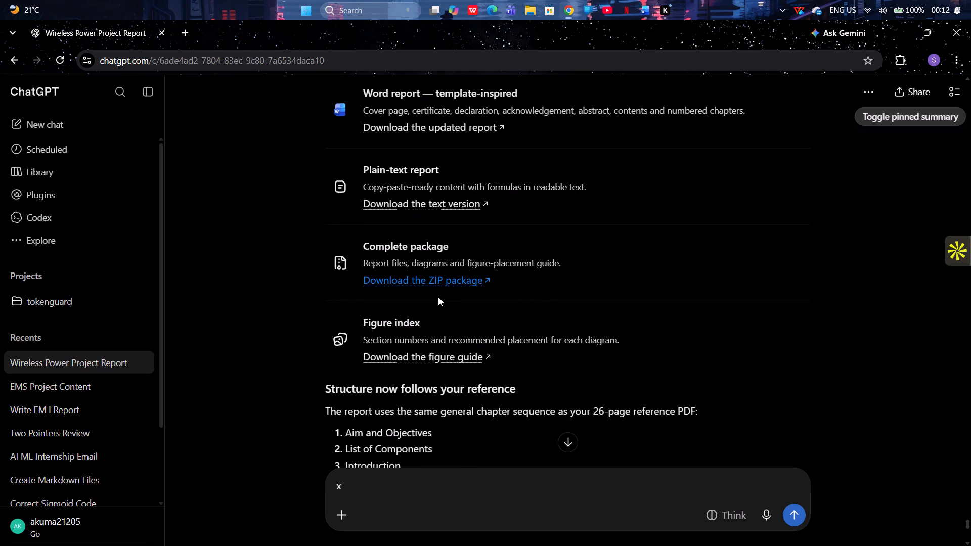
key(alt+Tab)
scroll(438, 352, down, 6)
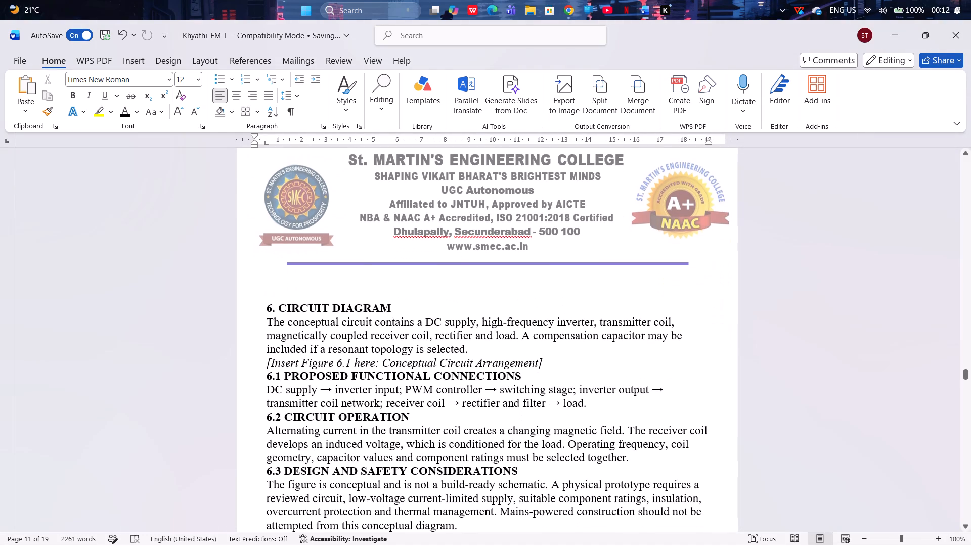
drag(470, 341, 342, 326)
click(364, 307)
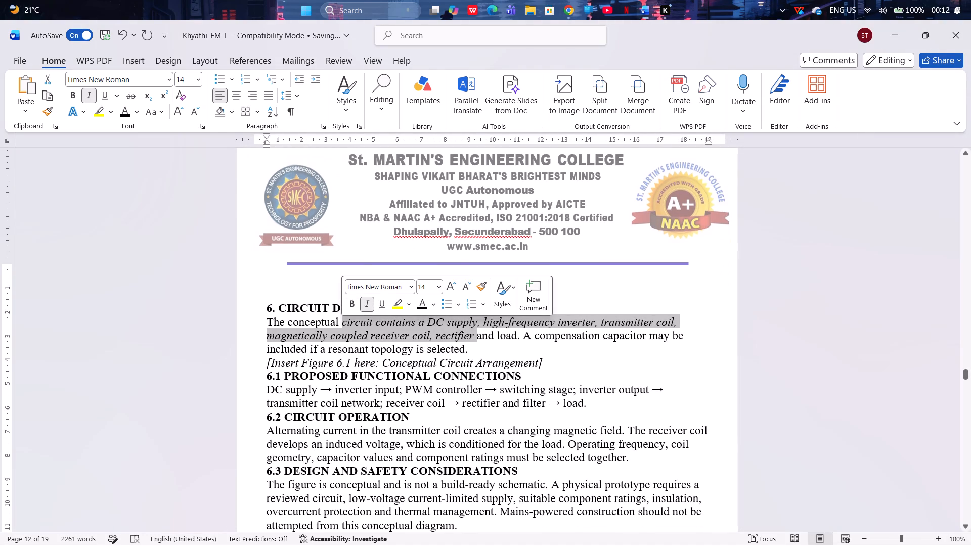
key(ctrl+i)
Switch to Chrome and check the report ZIP package in the recent download history.
key(alt+Tab)
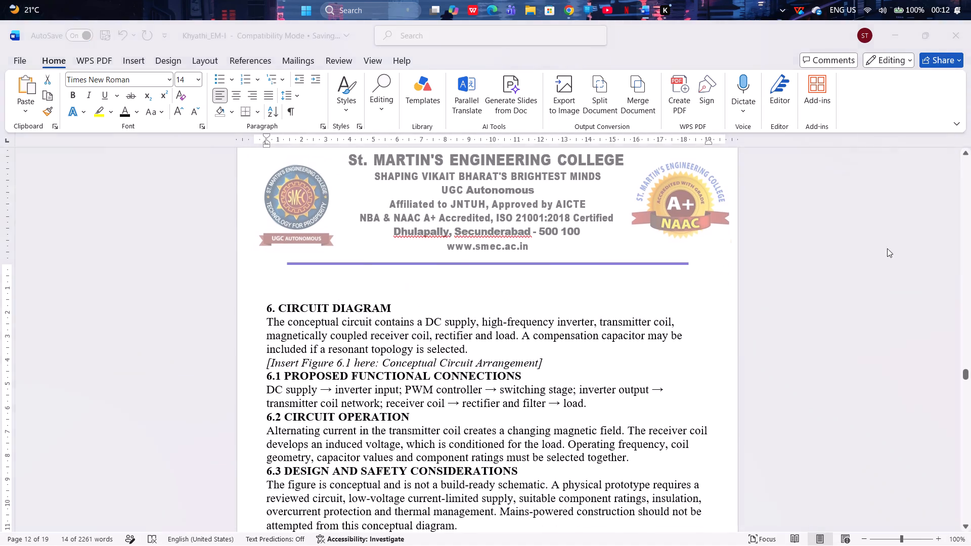
click(890, 52)
click(897, 53)
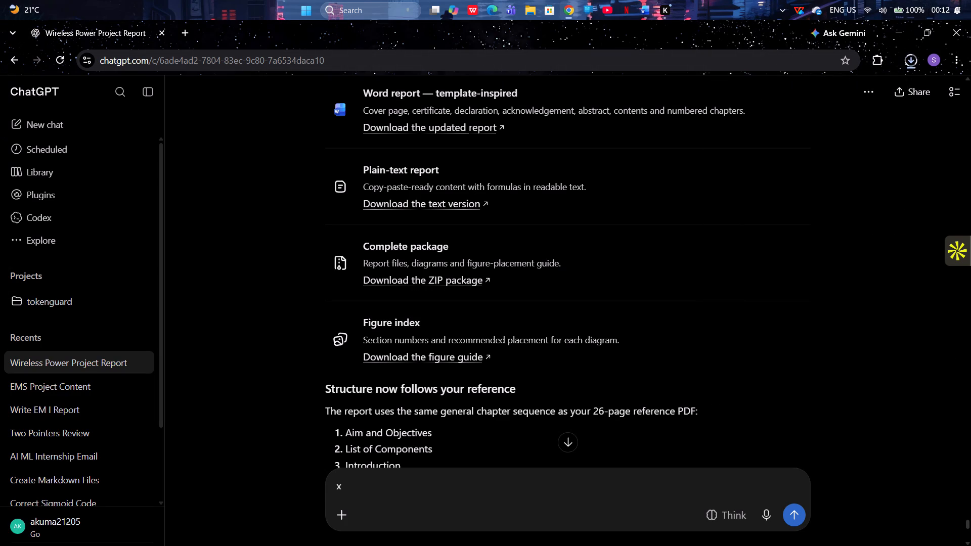
click(904, 65)
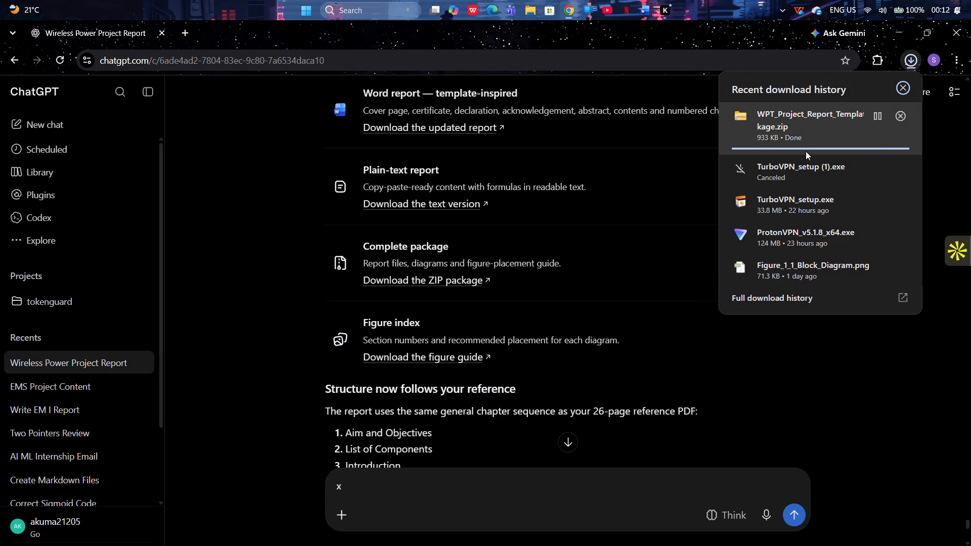
key(alt+Tab)
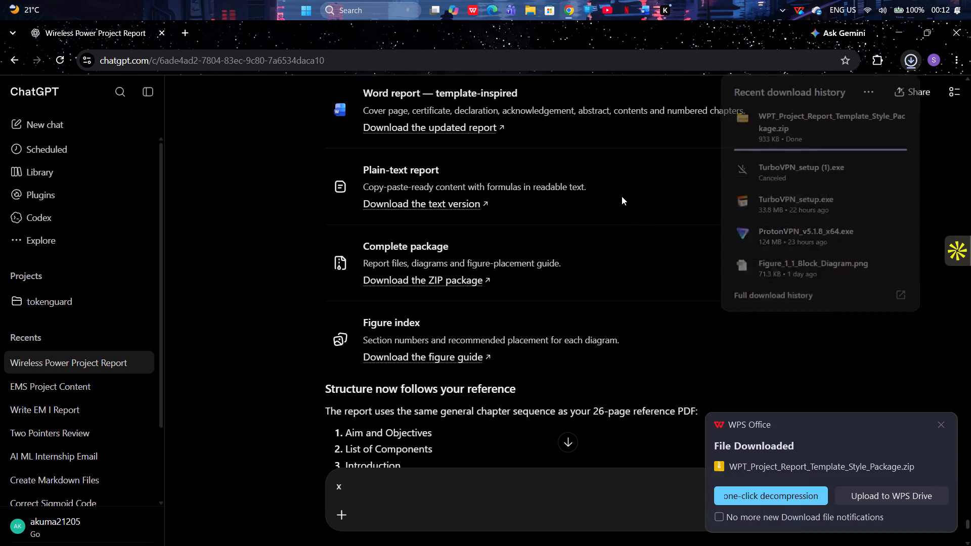
Open the preview of WPT_Project_Report_Template_Style.docx in the chat, dismiss the download notification, and look through the report's first pages.
key(alt+Tab)
scroll(488, 313, down, 20)
scroll(488, 313, down, 2)
click(525, 295)
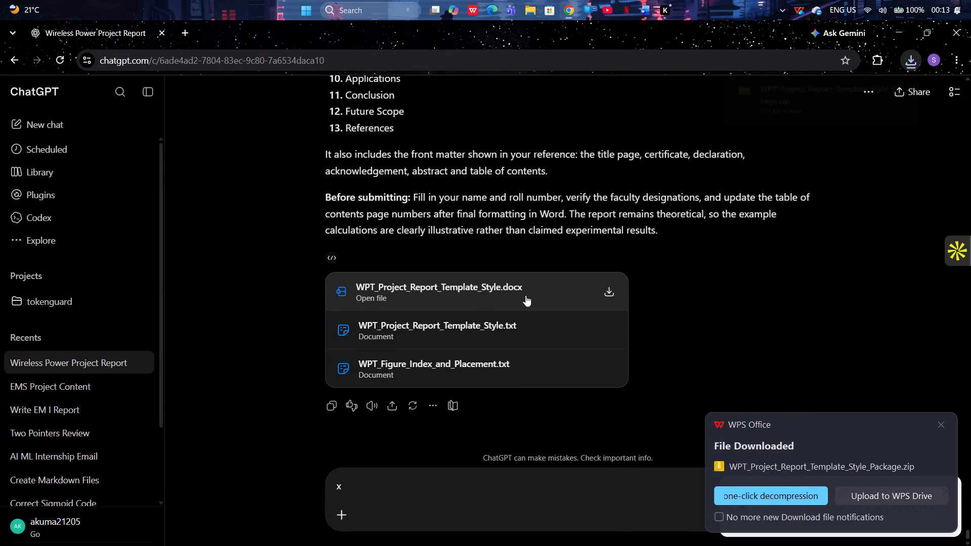
click(949, 426)
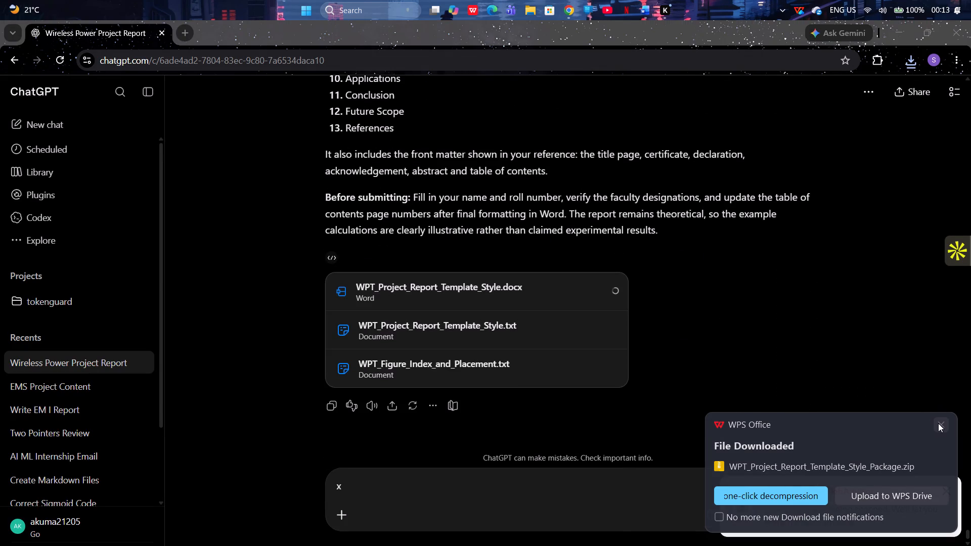
click(939, 423)
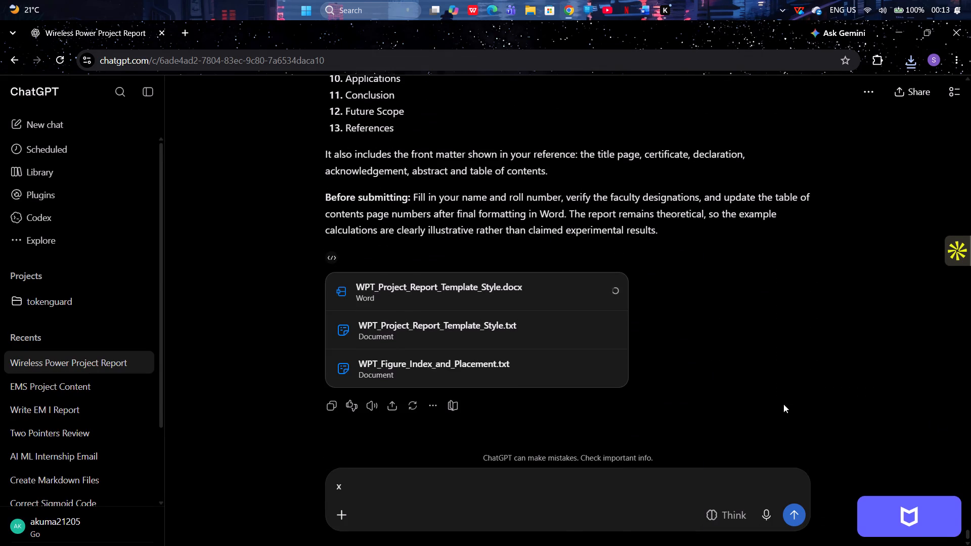
click(948, 528)
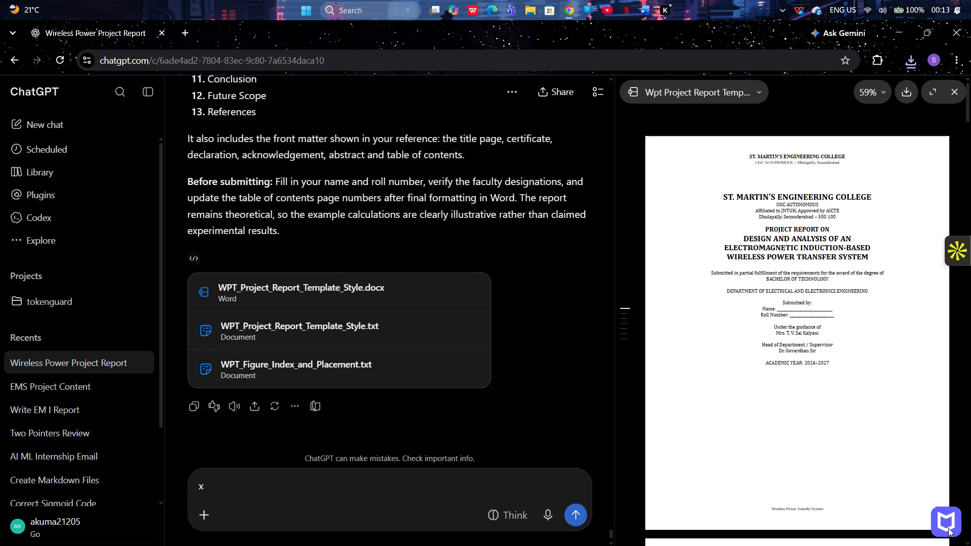
scroll(785, 332, down, 20)
scroll(785, 332, down, 8)
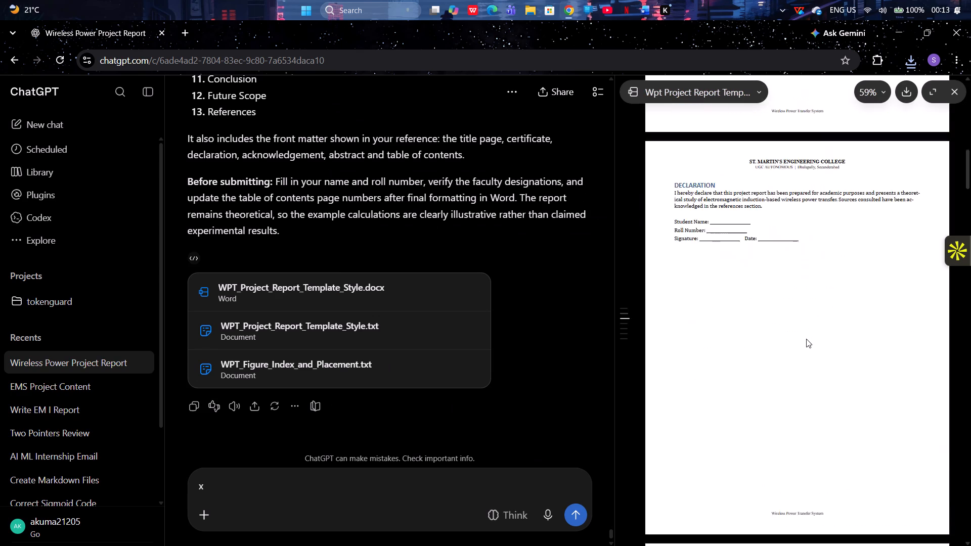
scroll(806, 339, down, 20)
scroll(806, 339, down, 20)
scroll(806, 339, down, 20)
Return to Word and apply the second-level heading style to the "6. CIRCUIT DIAGRAM" heading.
key(alt+Tab)
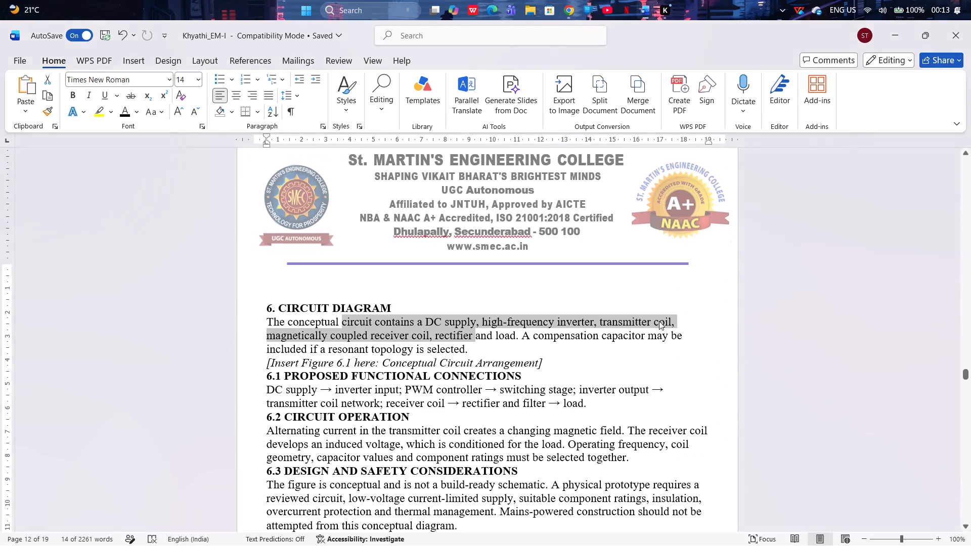
click(496, 346)
drag(479, 353, 445, 350)
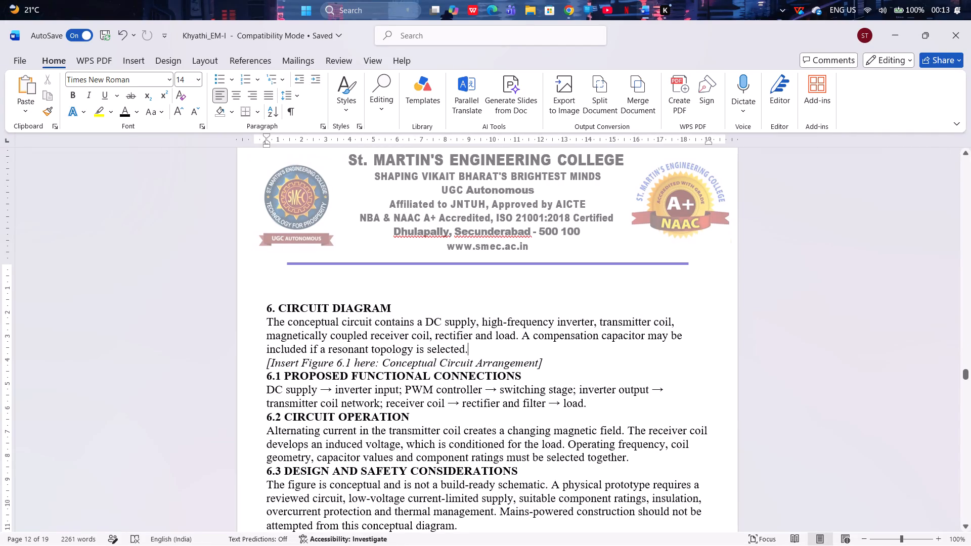
click(418, 307)
key(ctrl+shift+Up)
key(ctrl+shift+Down)
key(Up)
key(ctrl+shift+Down)
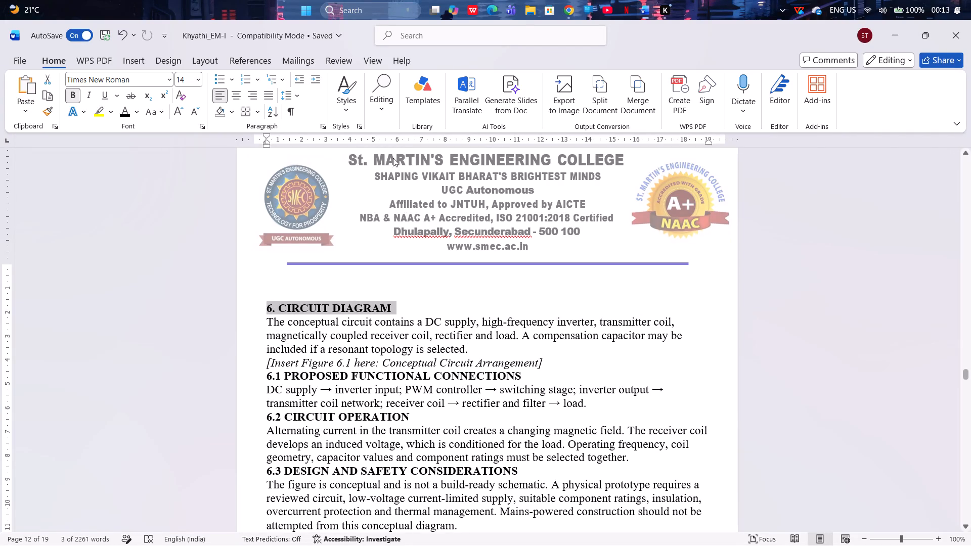
click(354, 104)
click(491, 164)
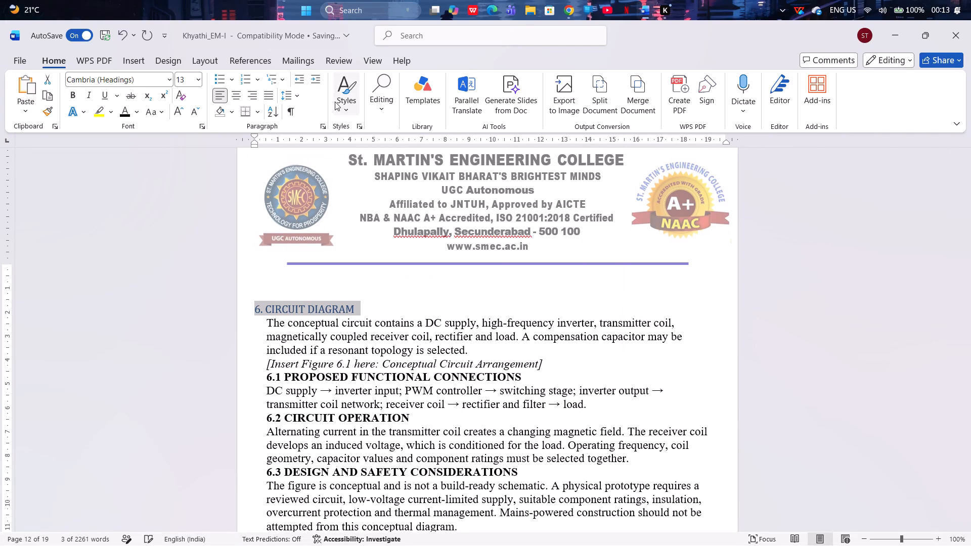
Format "6. CIRCUIT DIAGRAM" with the main heading style in Times New Roman at size 22.
click(341, 105)
click(452, 171)
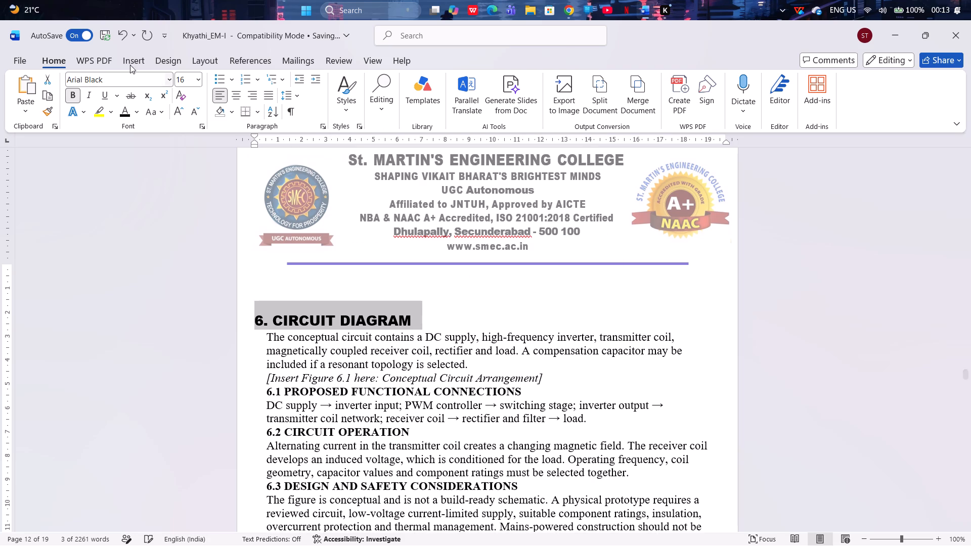
click(171, 79)
click(168, 167)
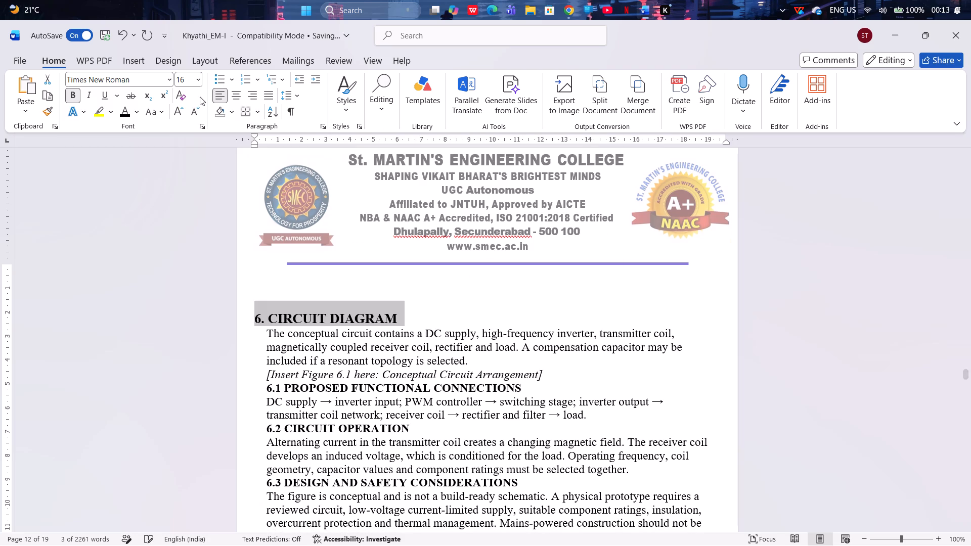
click(199, 78)
click(185, 229)
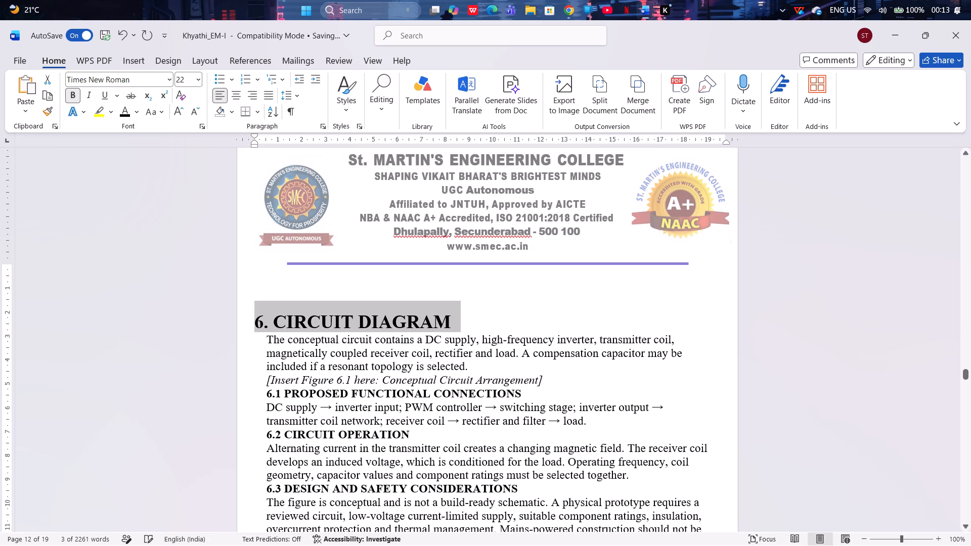
Remove the empty lines above "6. CIRCUIT DIAGRAM" so the heading starts directly beneath the page header line.
click(476, 285)
key(BackSpace)
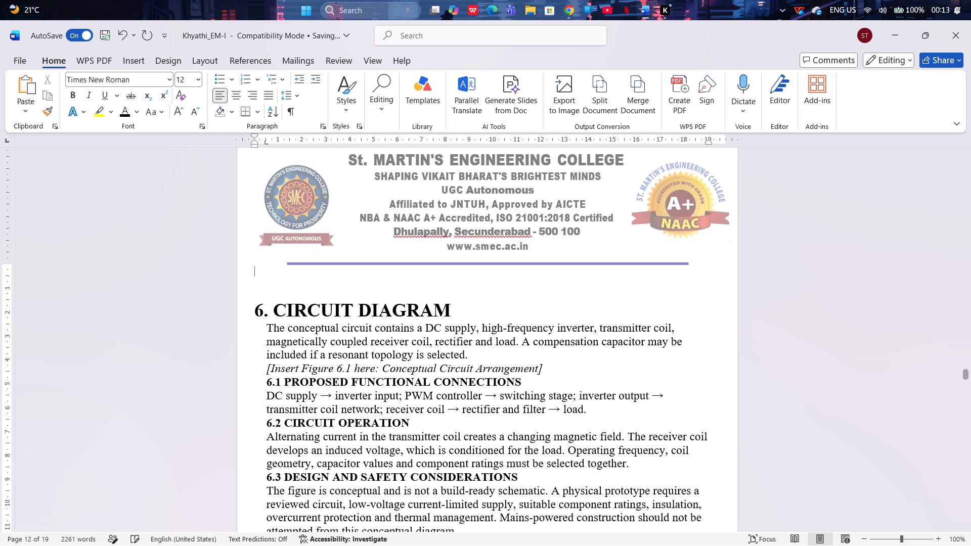
key(BackSpace)
scroll(427, 272, down, 8)
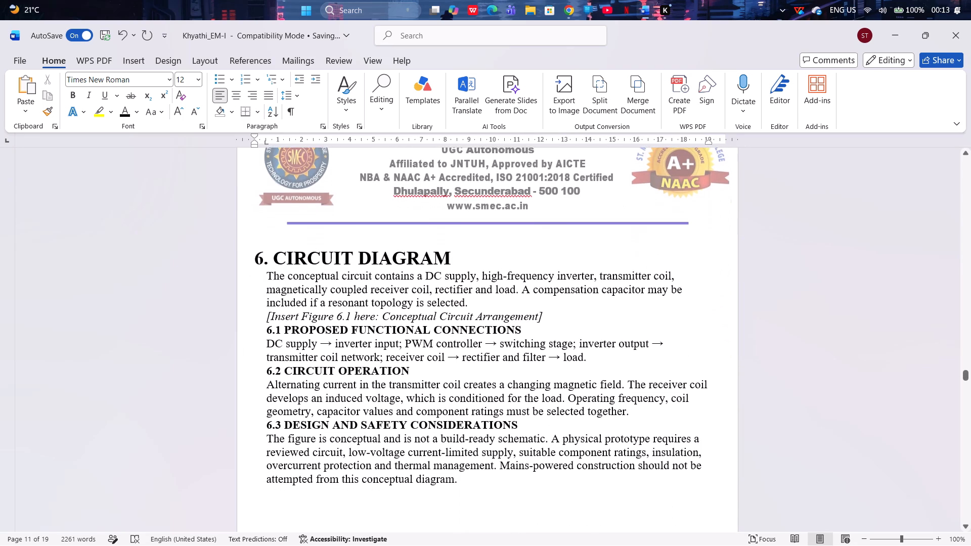
key(BackSpace)
key(Return)
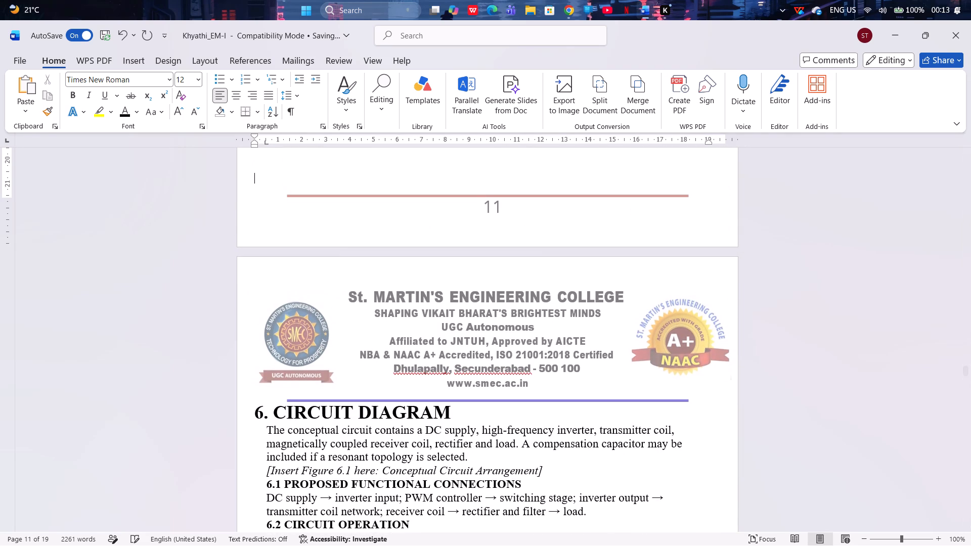
Insert a blank line above the "6. CIRCUIT DIAGRAM" heading to separate it from the page header line.
key(Return)
Format "6.1 PROPOSED FUNCTIONAL CONNECTIONS" as Heading 2 in black, bold Times New Roman at size 18.
scroll(425, 278, down, 9)
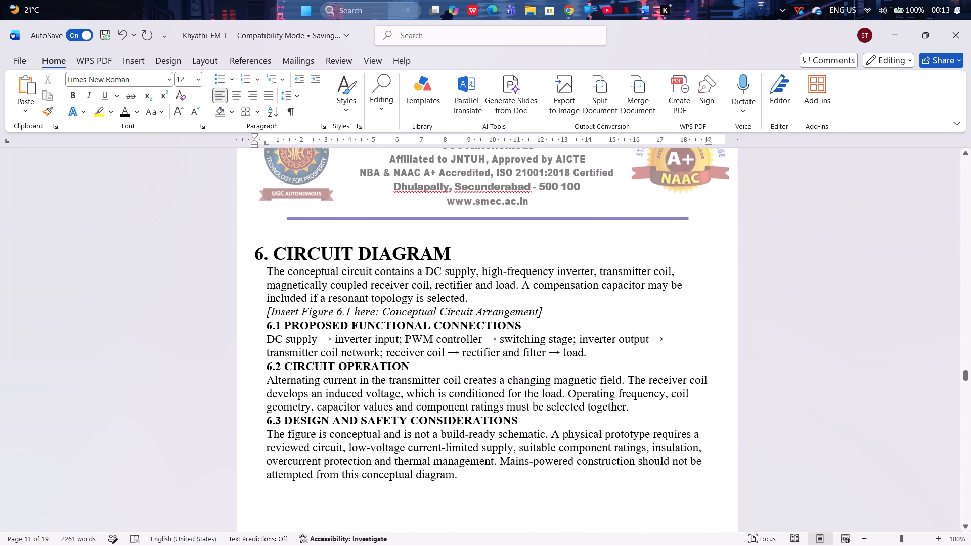
click(474, 297)
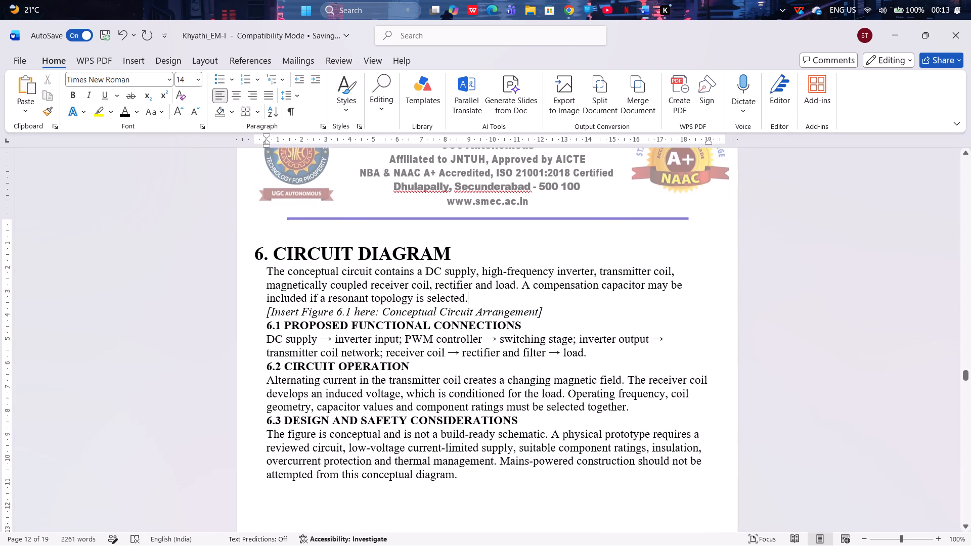
key(Down)
key(ctrl+Right)
key(ctrl+Down)
key(ctrl+Right)
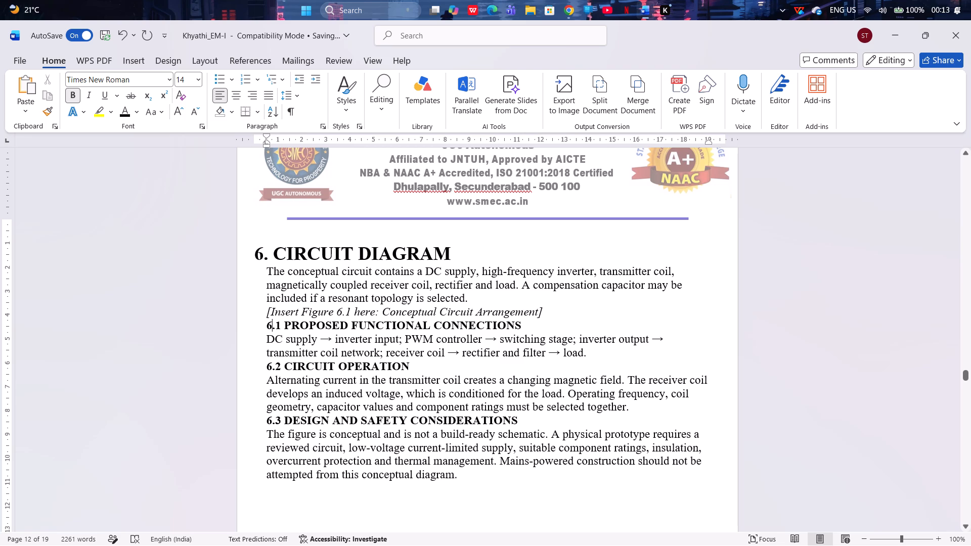
key(Left)
key(ctrl+shift+Down)
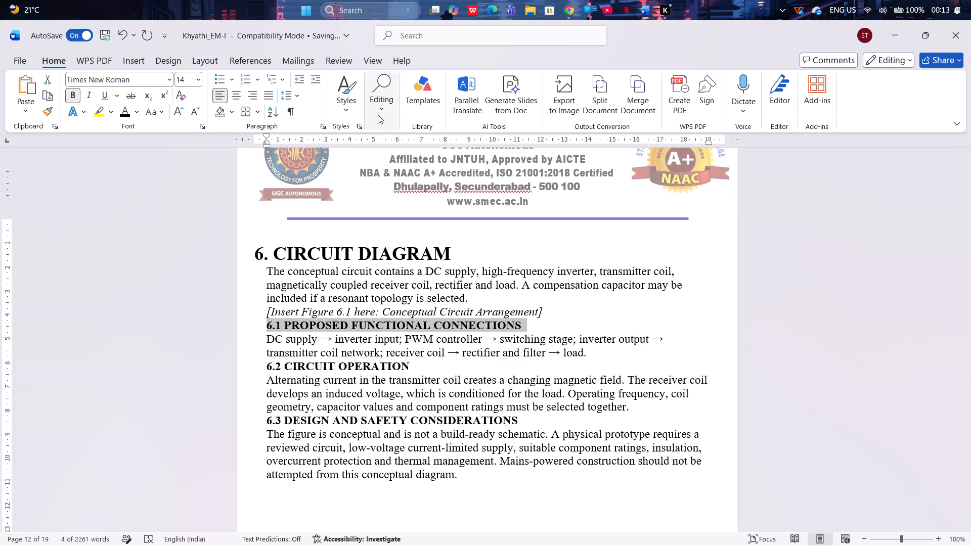
click(345, 118)
click(344, 112)
click(503, 180)
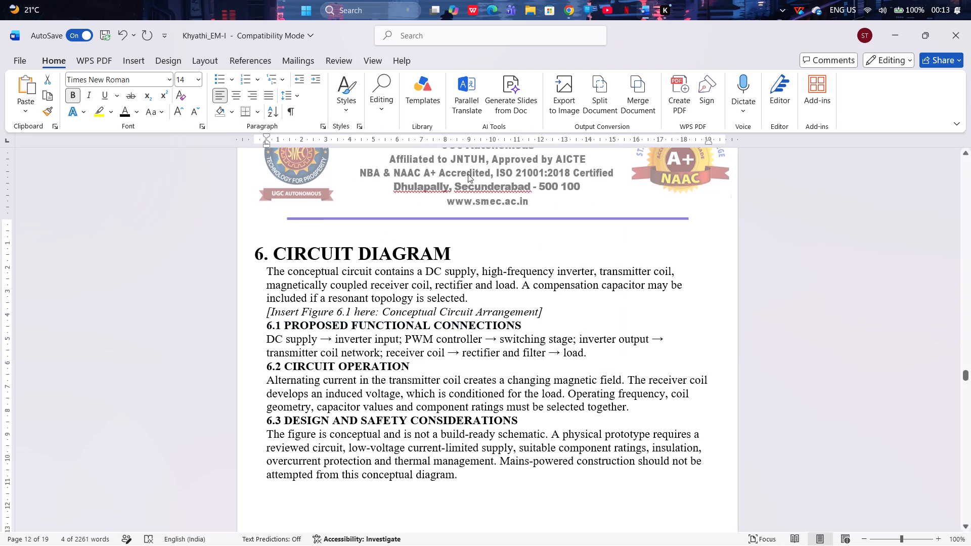
click(122, 112)
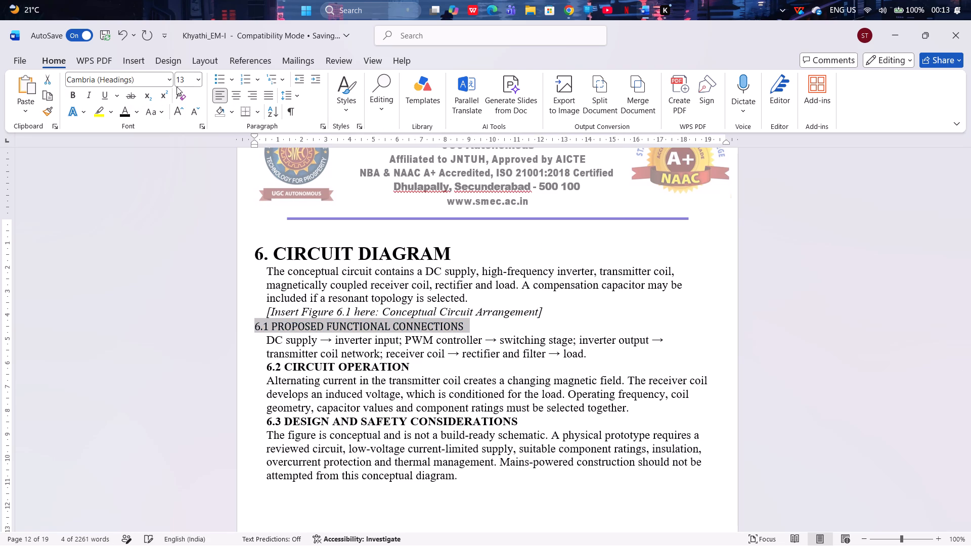
click(199, 80)
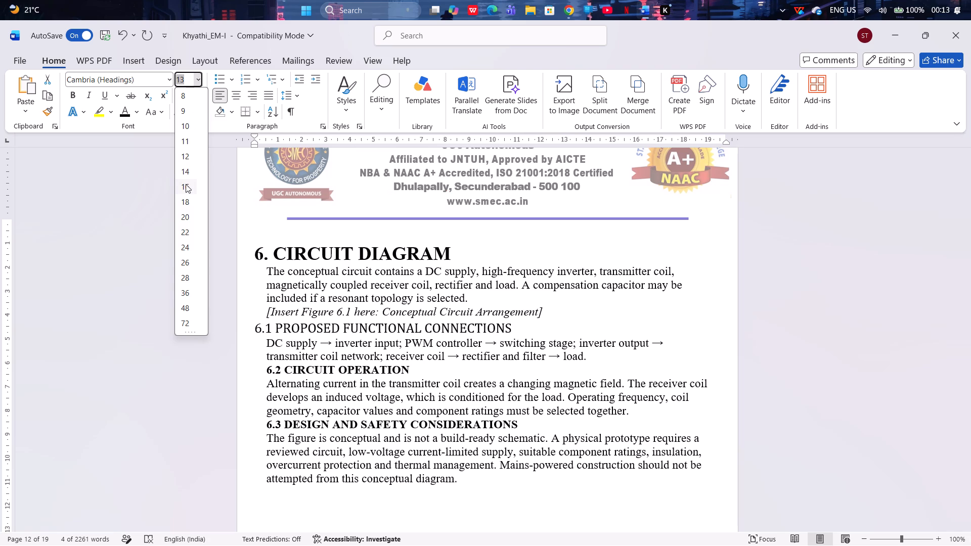
click(185, 198)
click(168, 78)
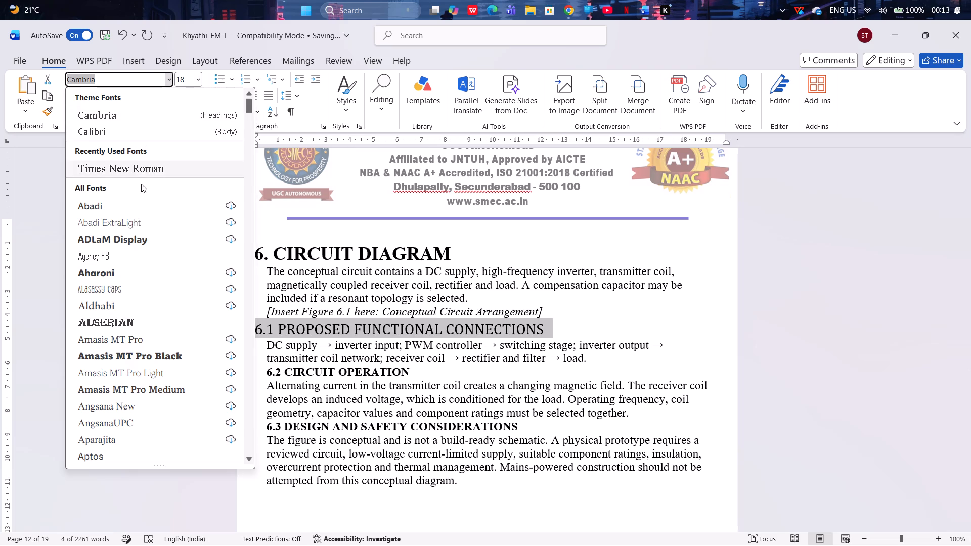
click(145, 178)
click(150, 173)
key(ctrl+b)
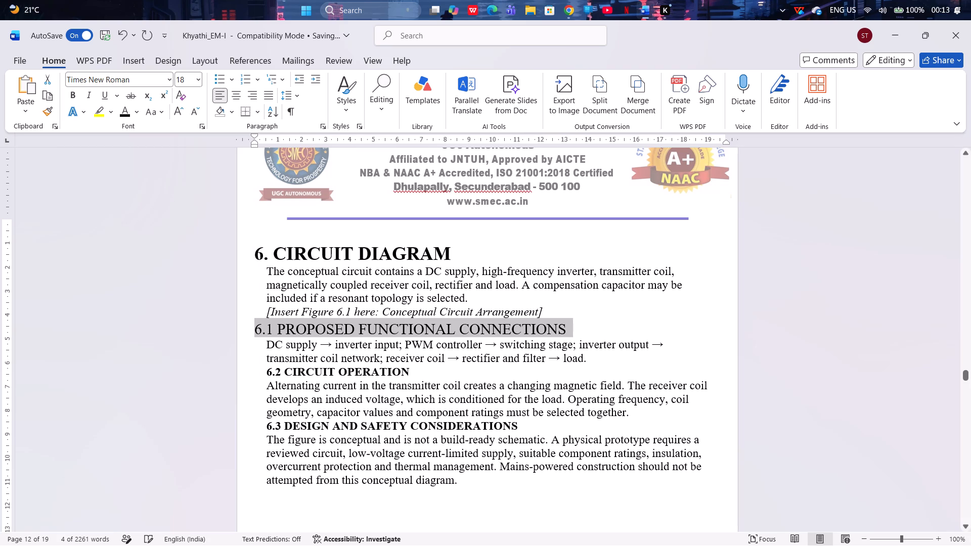
Insert a blank line between the 6.1 paragraph and the "6.2 CIRCUIT OPERATION" heading.
click(616, 357)
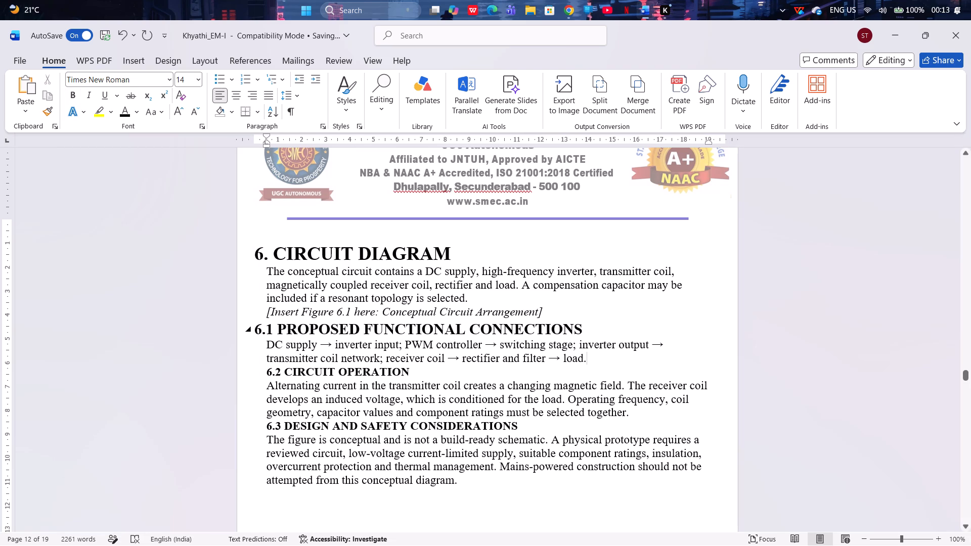
key(Return)
Format "6.2 CIRCUIT OPERATION" as Heading 2 in black, bold Times New Roman at size 18.
key(Down)
key(ctrl+shift+Down)
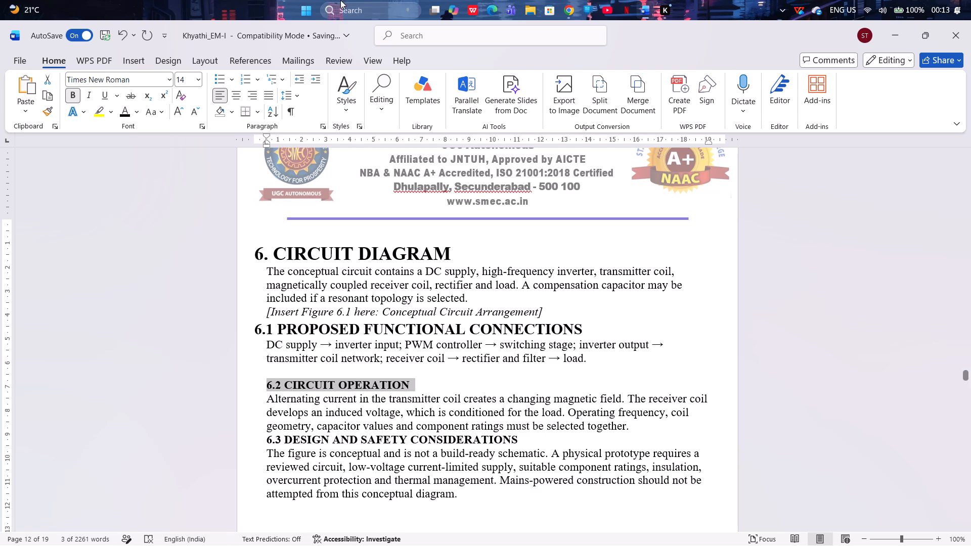
click(351, 109)
click(485, 178)
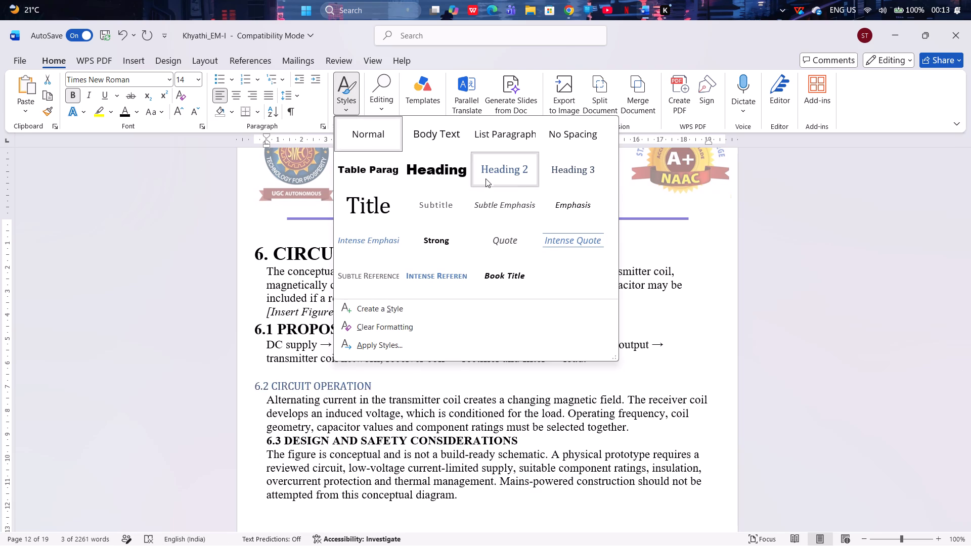
click(197, 82)
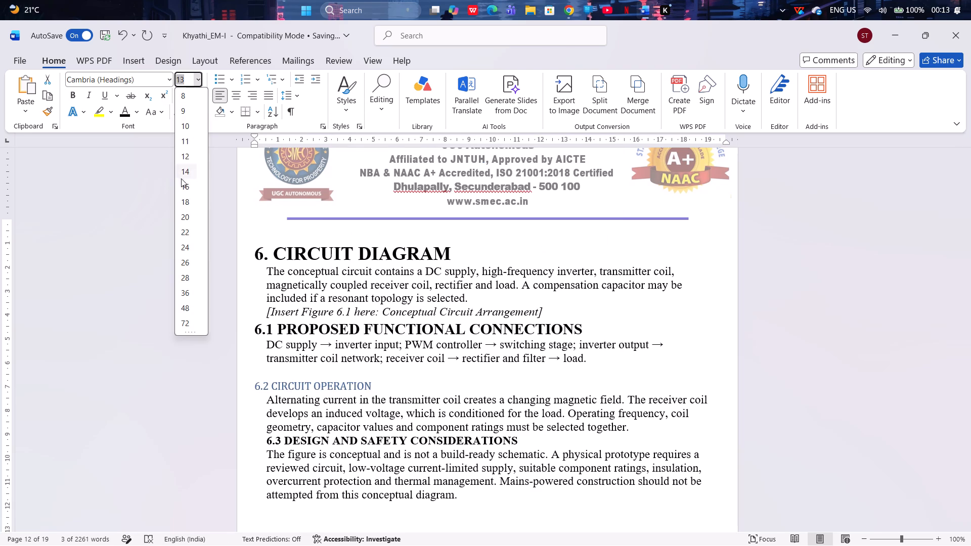
click(189, 204)
click(168, 76)
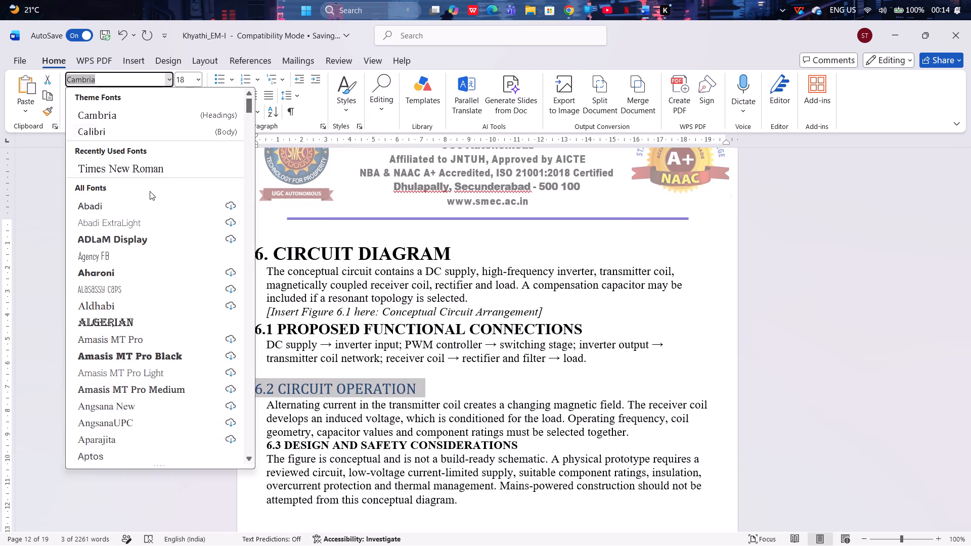
click(161, 172)
click(129, 115)
click(332, 266)
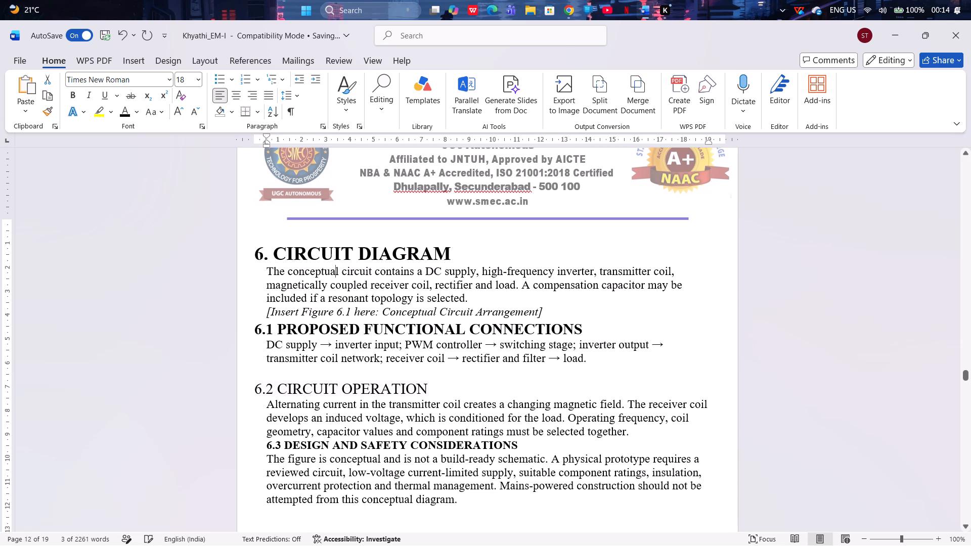
click(451, 392)
key(ctrl+shift+Up)
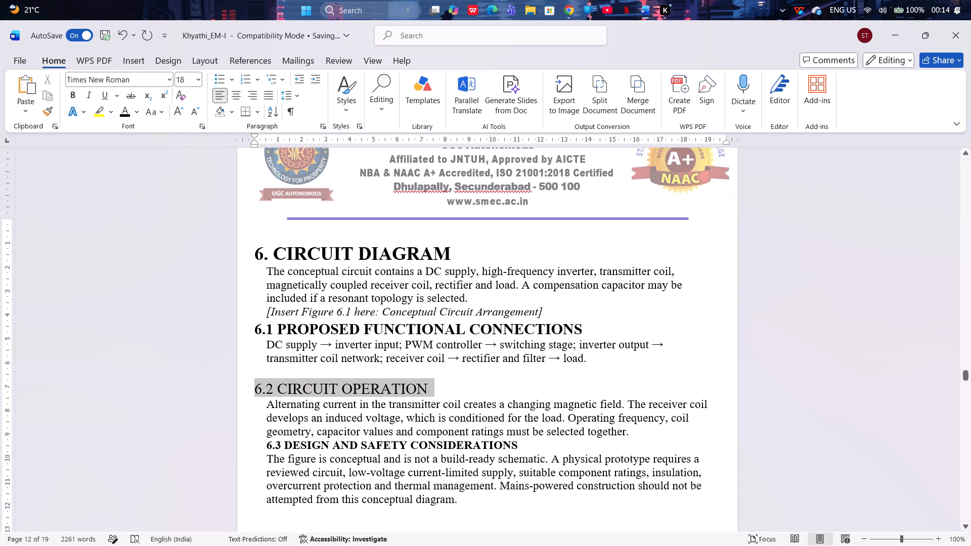
key(ctrl+b)
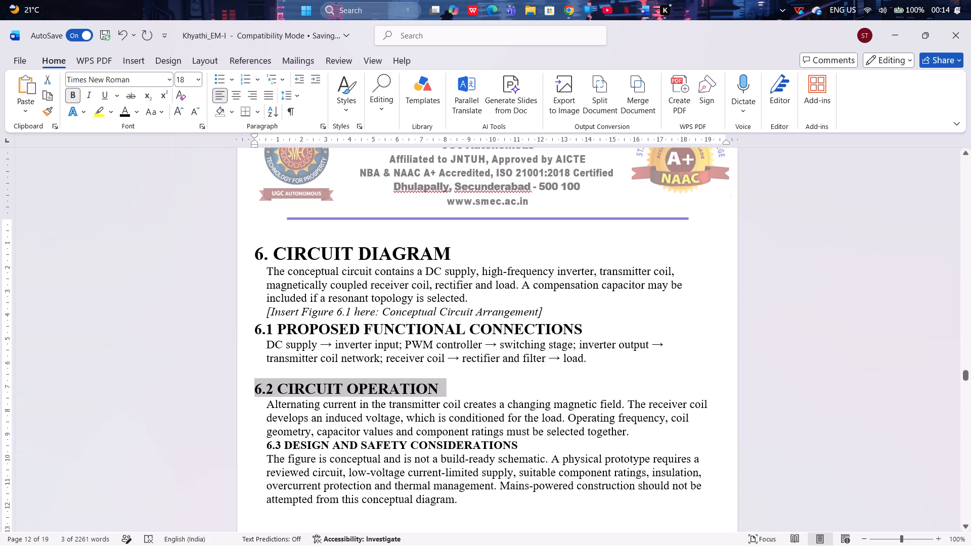
Insert a blank line between the 6.2 paragraph and the "6.3 DESIGN AND SAFETY CONSIDERATIONS" heading.
click(642, 431)
key(Return)
Format "6.3 DESIGN AND SAFETY CONSIDERATIONS" as Heading 2 in black, bold Times New Roman at size 18.
key(Down)
key(ctrl+shift+Down)
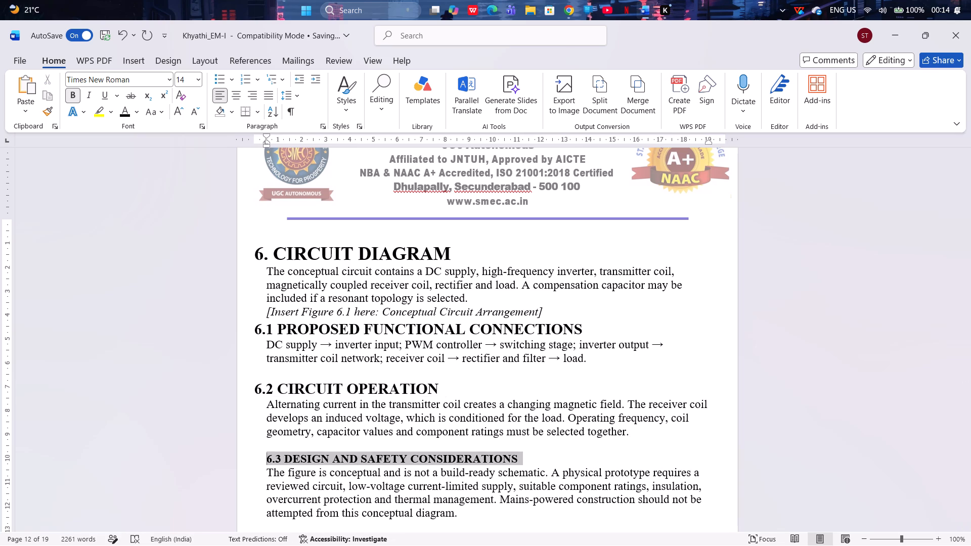
click(346, 104)
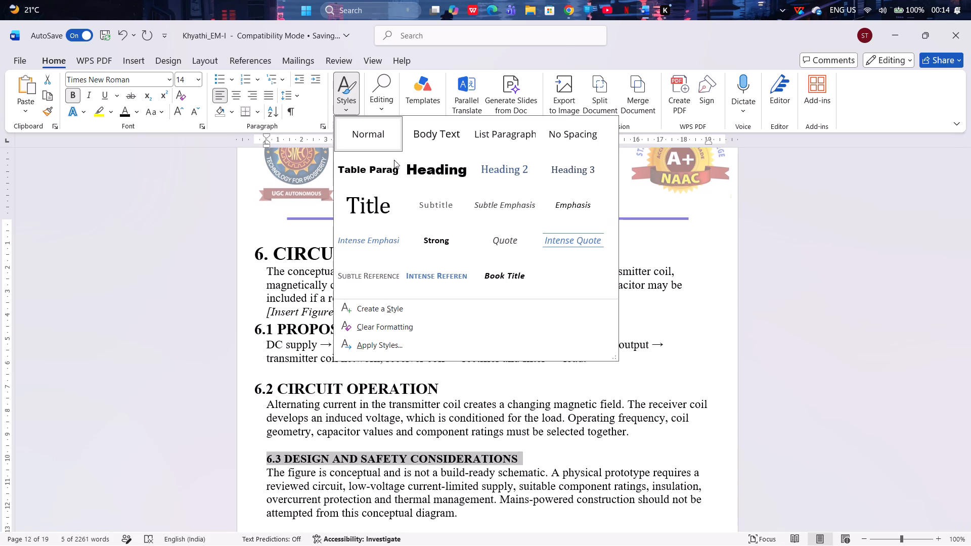
click(501, 159)
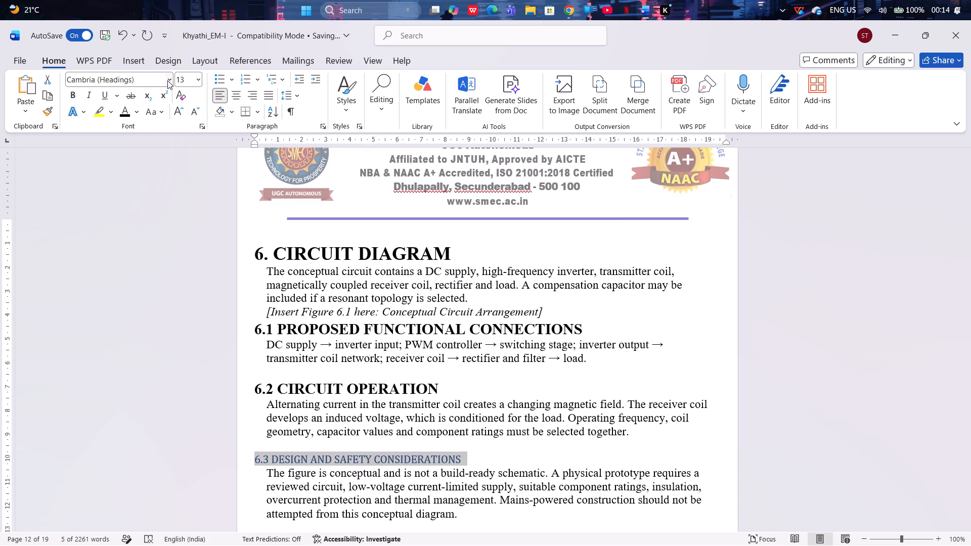
click(169, 80)
click(155, 167)
click(198, 77)
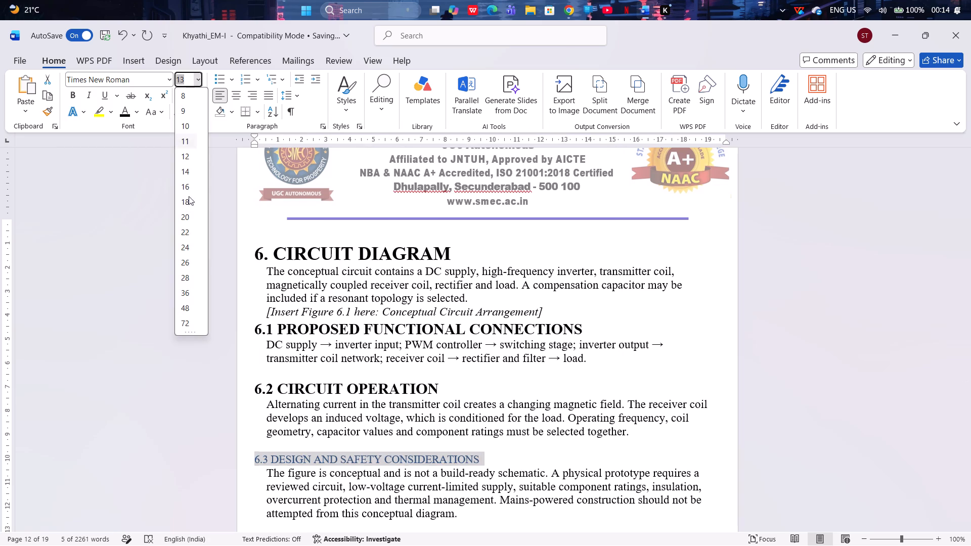
click(186, 203)
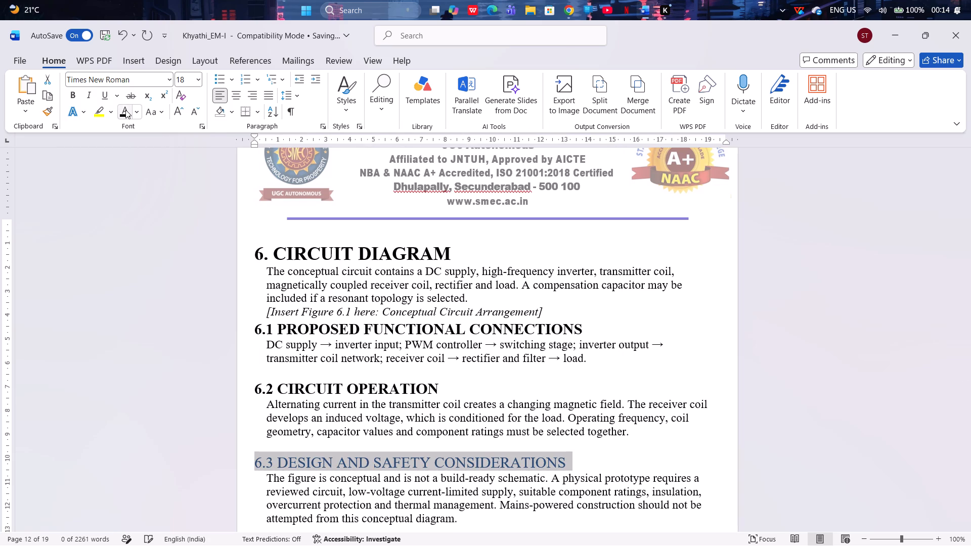
click(125, 110)
key(ctrl+b)
Insert a blank line between the Figure 6.1 placeholder and the "6.1 PROPOSED FUNCTIONAL CONNECTIONS" heading.
scroll(481, 329, down, 4)
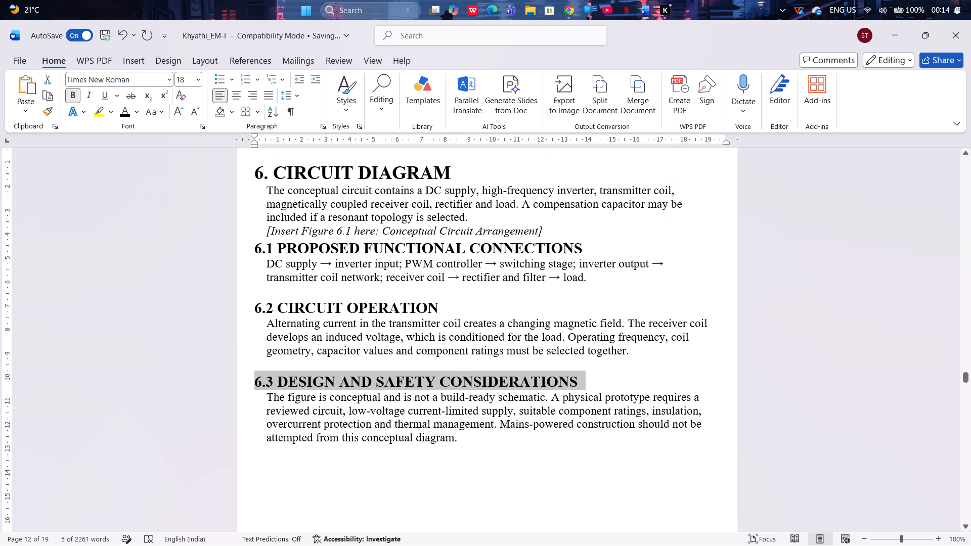
click(489, 454)
click(468, 407)
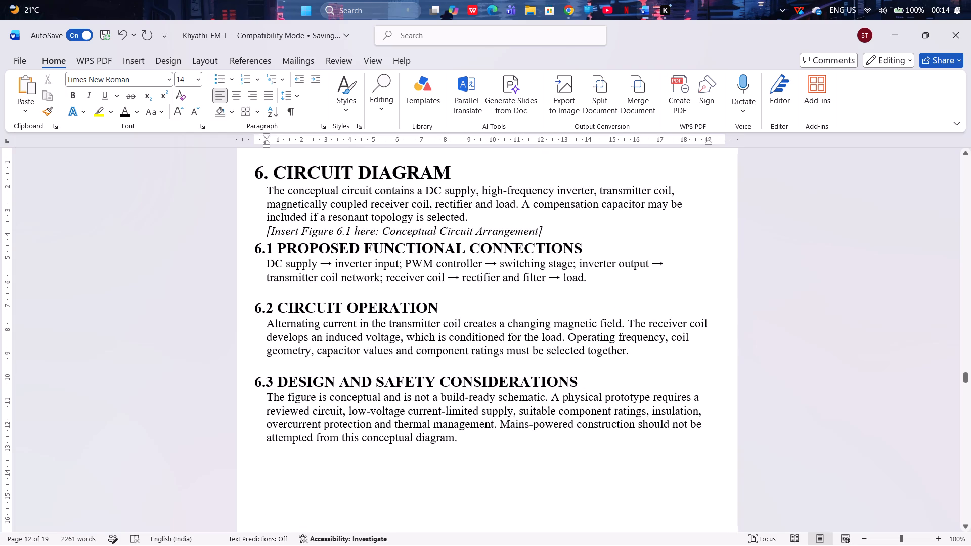
click(555, 232)
key(Return)
Delete the "[Insert Figure 6.1 here: Conceptual Circuit Arrangement]" placeholder and turn off italics on the blank line left there.
scroll(478, 263, down, 3)
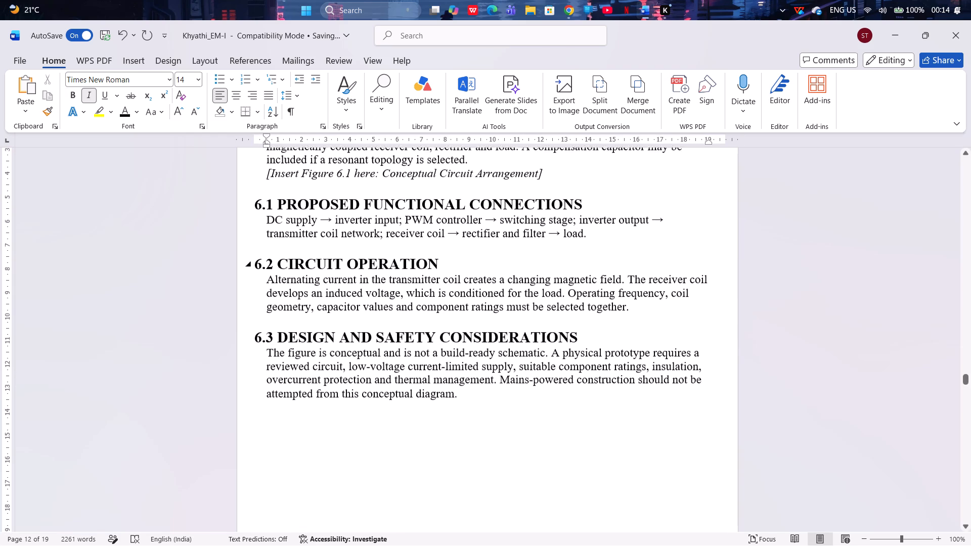
scroll(478, 263, down, 1)
scroll(478, 263, up, 3)
key(ctrl+shift+Up)
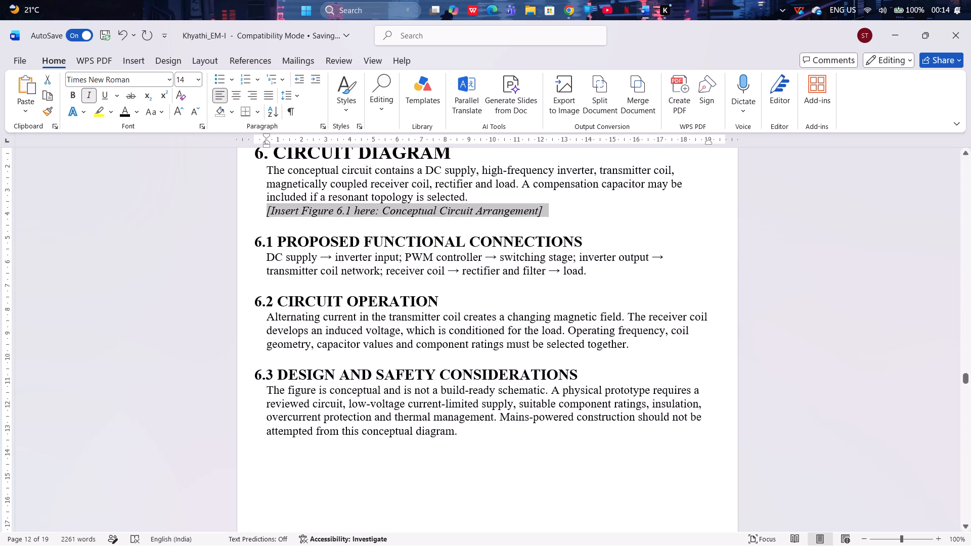
key(BackSpace)
key(alt+Tab)
key(alt+Tab)
key(ctrl+i)
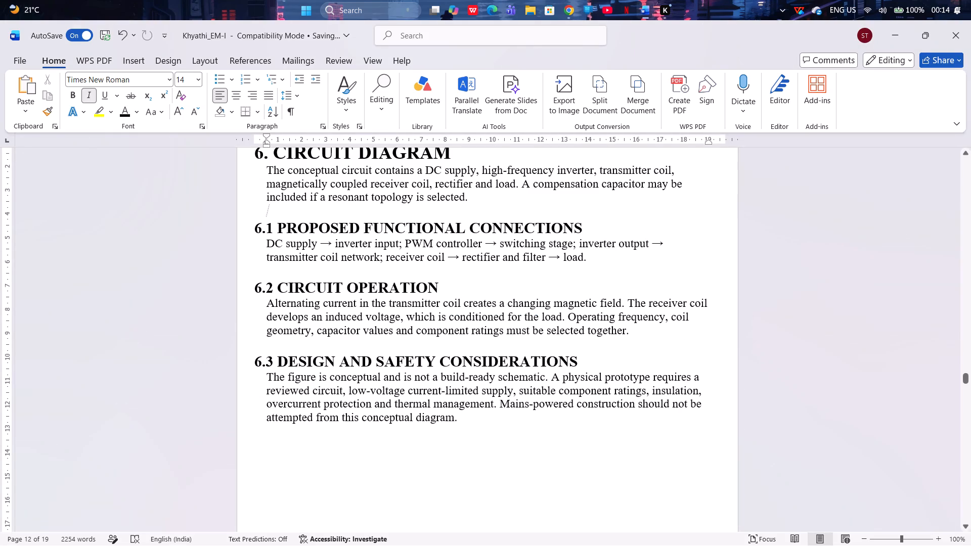
key(alt+Tab)
key(alt+Tab)
Delete the run of empty lines from the end of page 12 down to above "7. COMPONENT DESCRIPTIONS".
scroll(512, 320, down, 11)
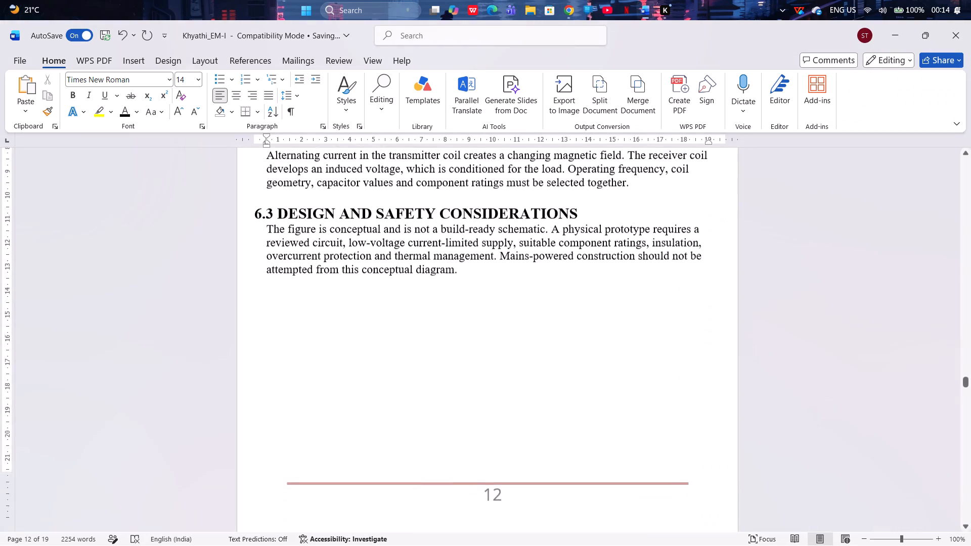
scroll(504, 325, down, 11)
scroll(460, 350, down, 4)
click(468, 373)
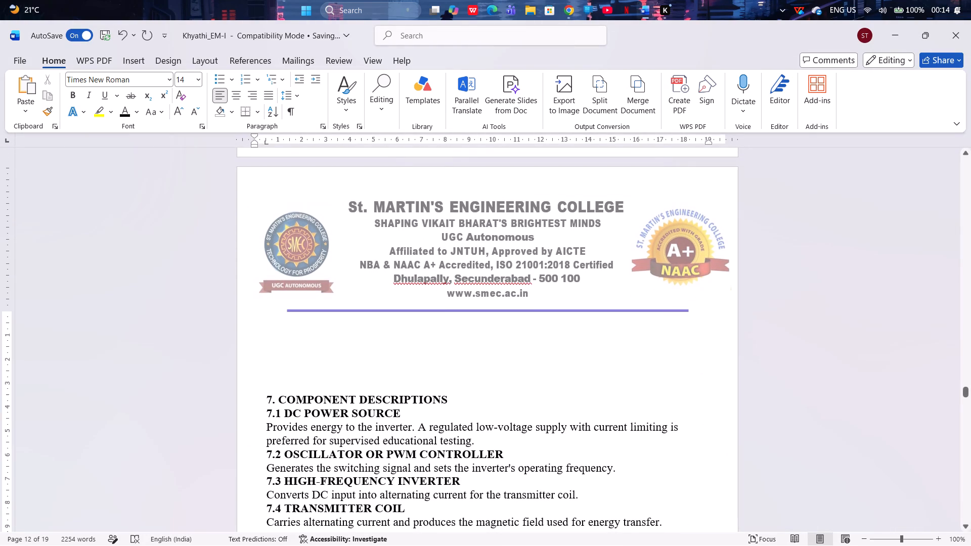
double_click(468, 373)
key(ctrl+shift+Up)
key(ctrl+shift+Up)
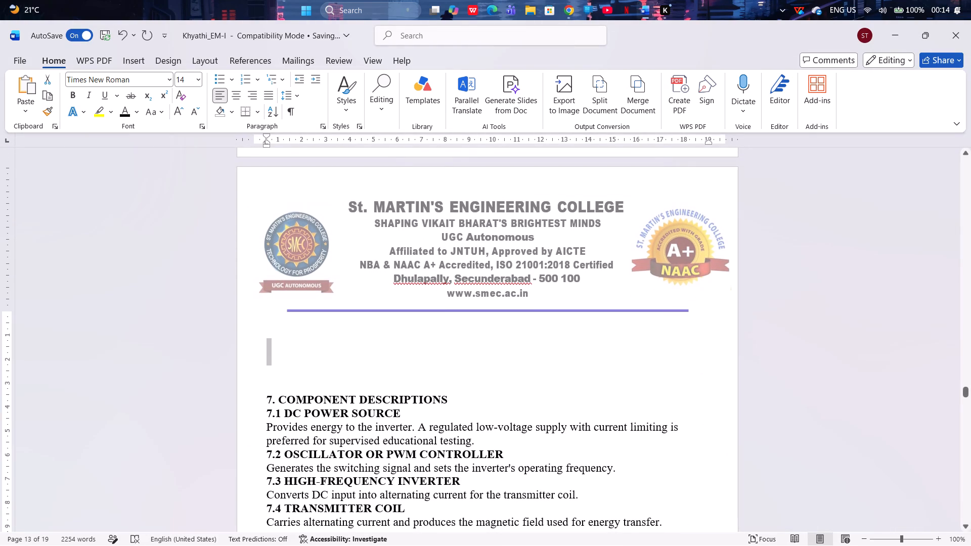
key(ctrl+shift+Up)
key(ctrl+shift+Up)
key(ctrl+shift+Up)
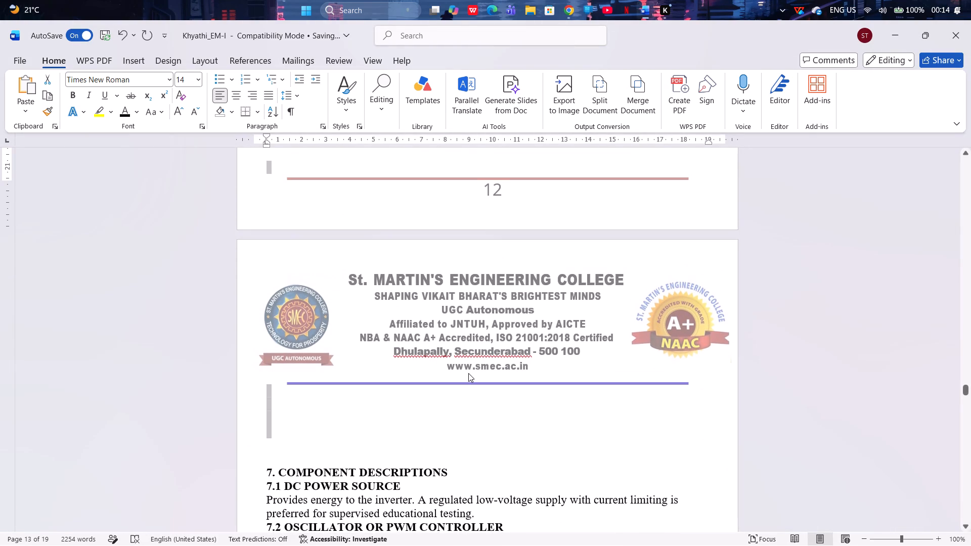
key(BackSpace)
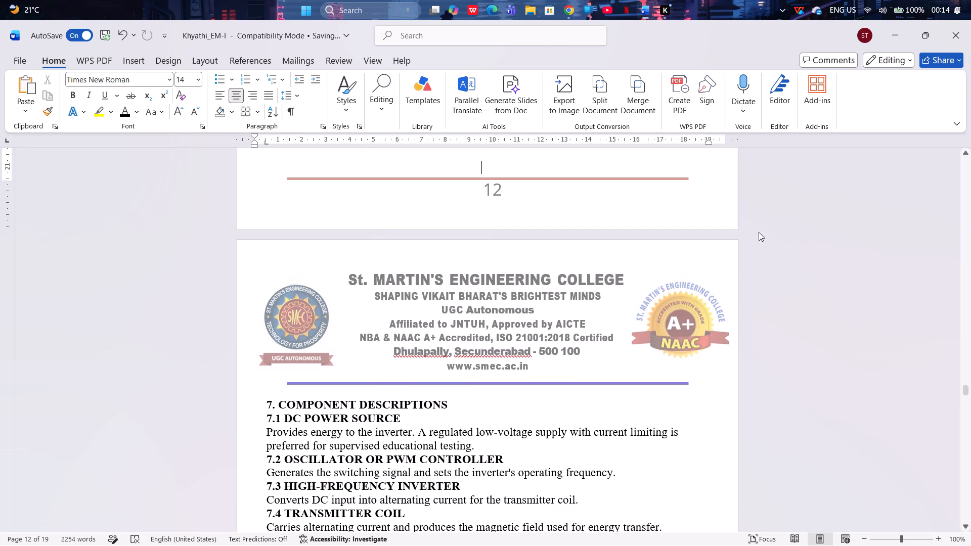
Left-align the empty line at the bottom of page 12, above section 7.
scroll(596, 289, down, 2)
scroll(594, 289, up, 4)
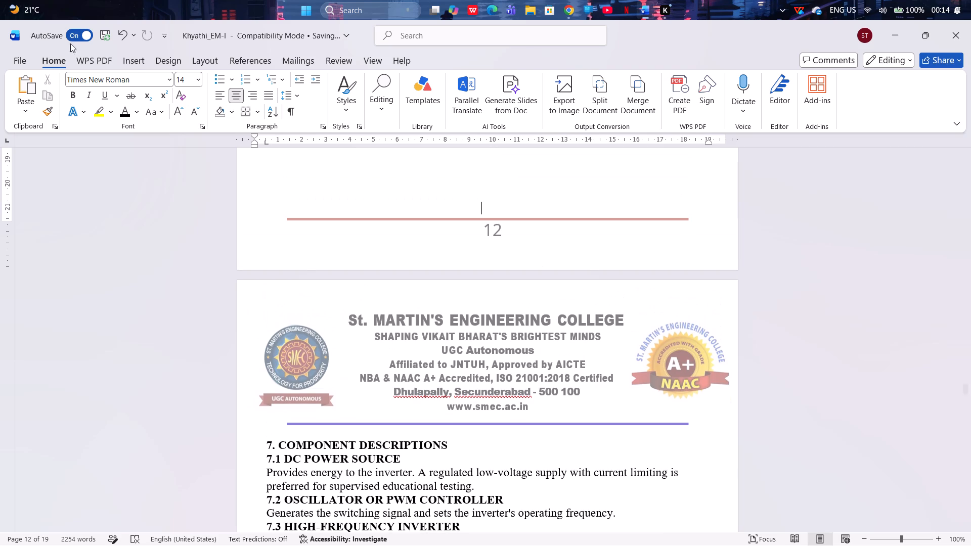
click(216, 100)
Format "7. COMPONENT DESCRIPTIONS" as Heading 1 in Times New Roman at size 22.
scroll(538, 382, down, 6)
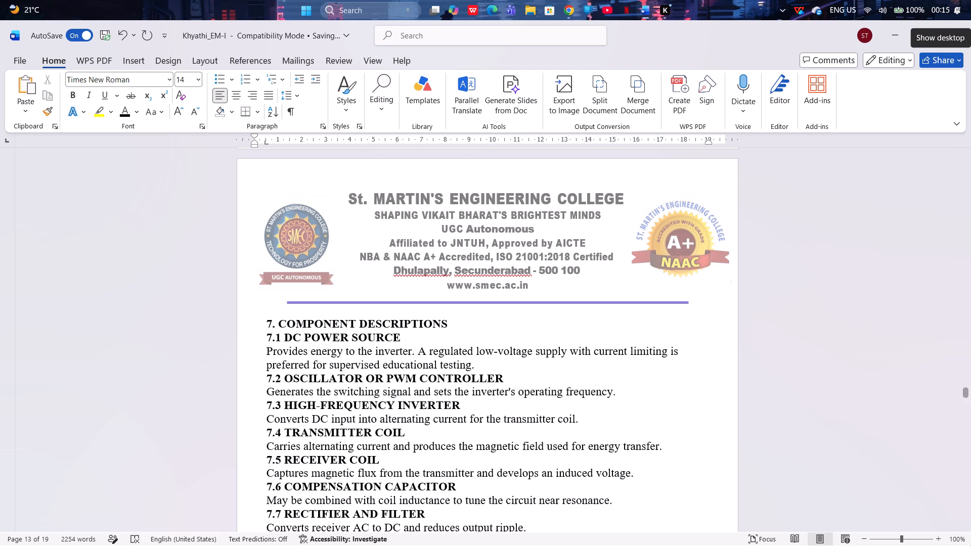
key(alt+Tab)
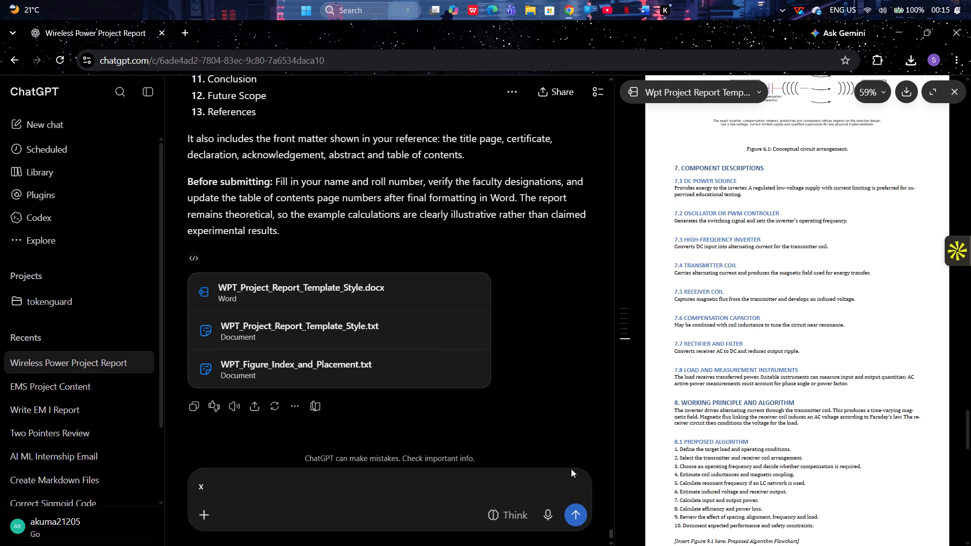
key(alt+Tab)
scroll(413, 359, down, 5)
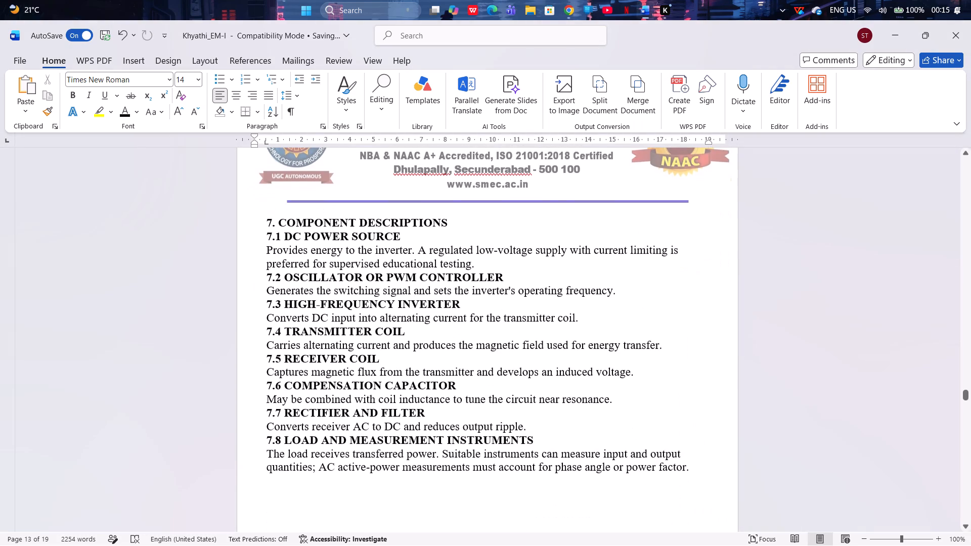
click(461, 217)
key(ctrl+shift+Up)
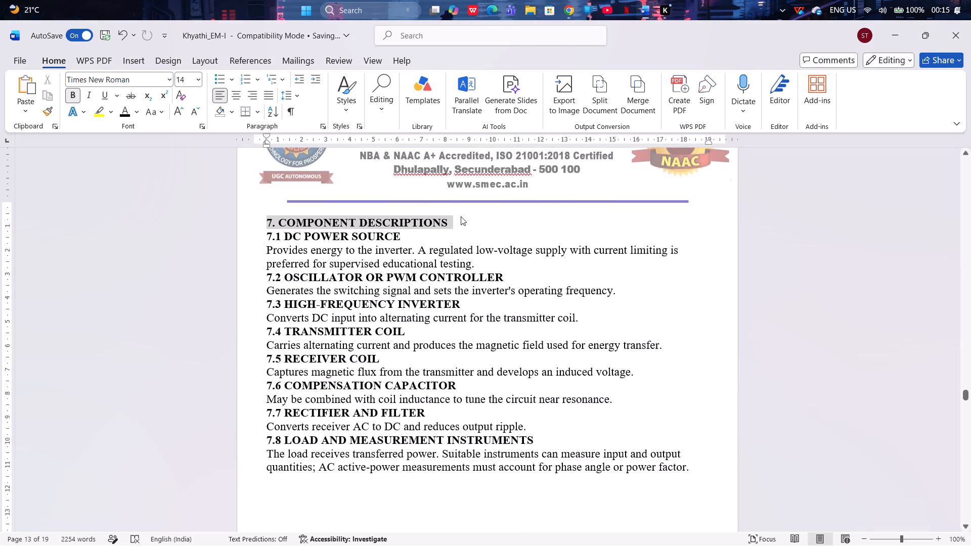
click(350, 99)
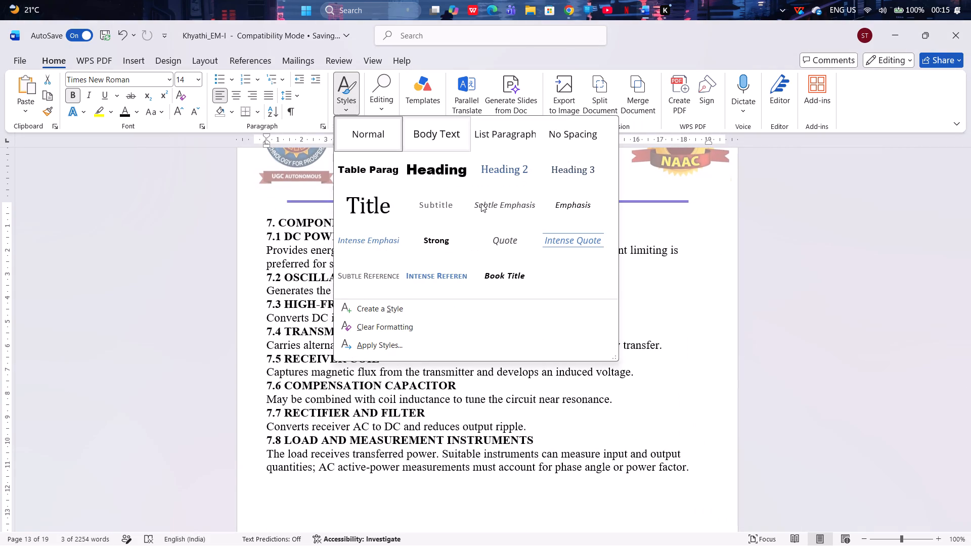
click(445, 173)
click(169, 77)
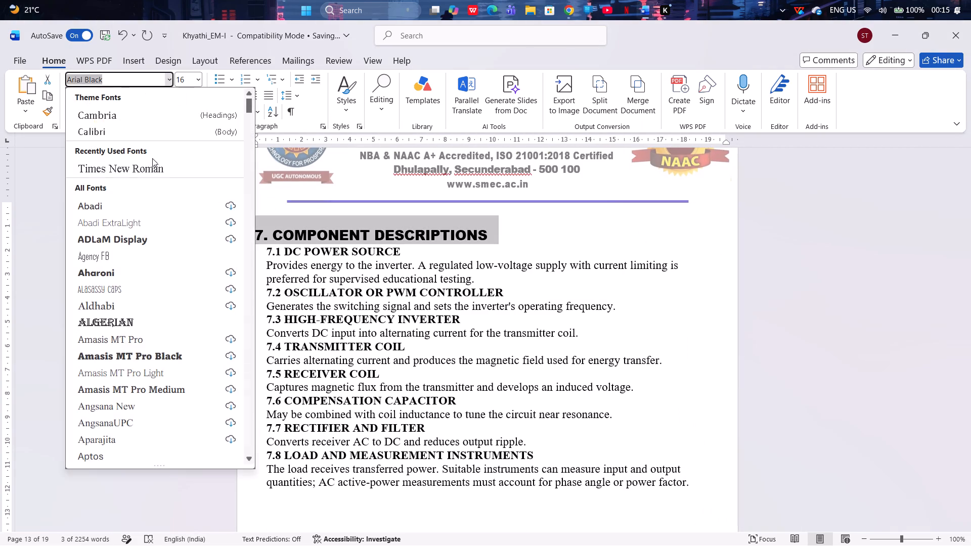
click(151, 170)
click(200, 80)
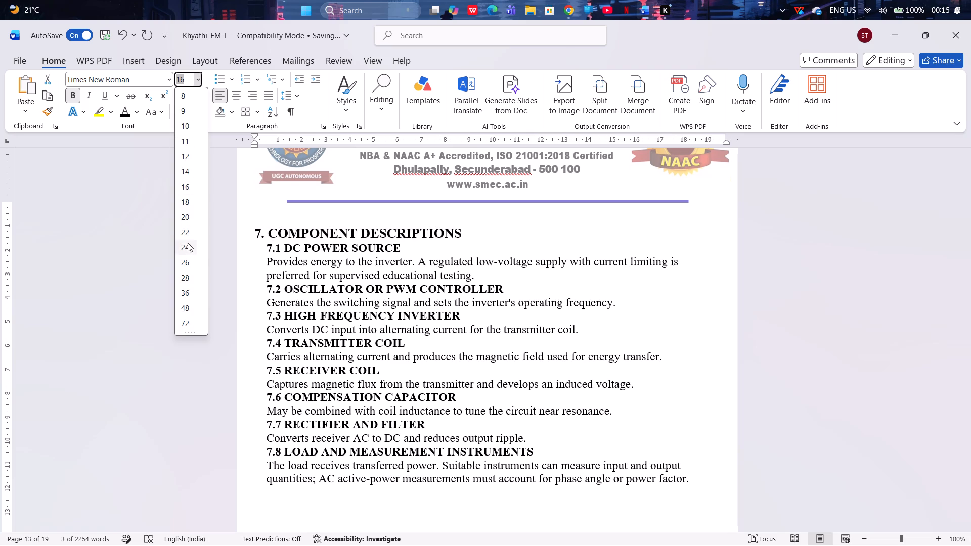
click(193, 230)
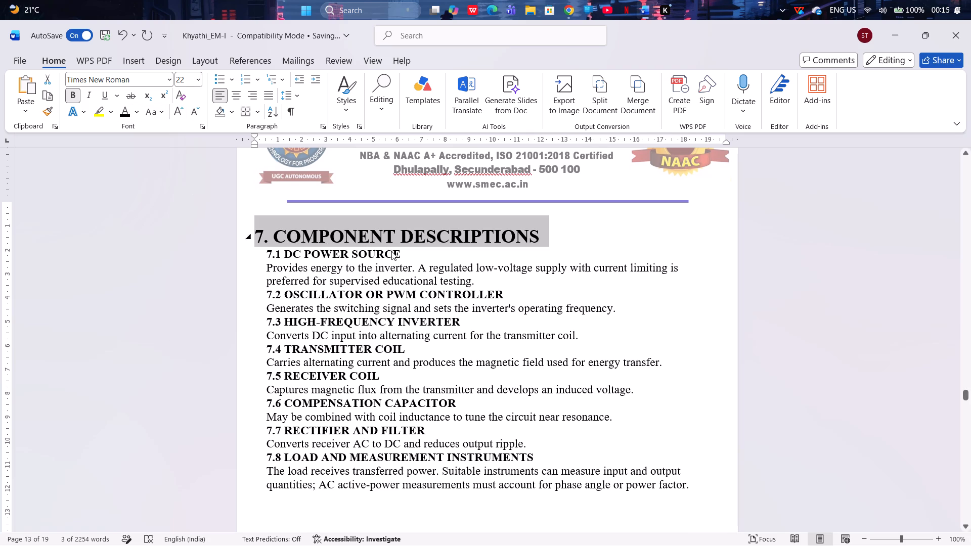
Select the "7.1 DC POWER SOURCE" line and open the style choices for it.
click(425, 268)
click(435, 257)
key(ctrl+shift+Up)
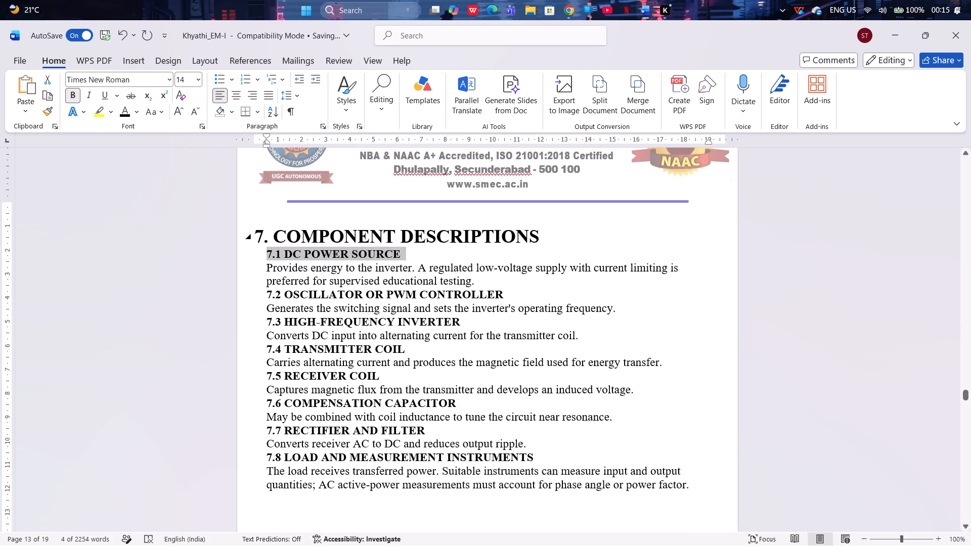
click(347, 115)
click(350, 111)
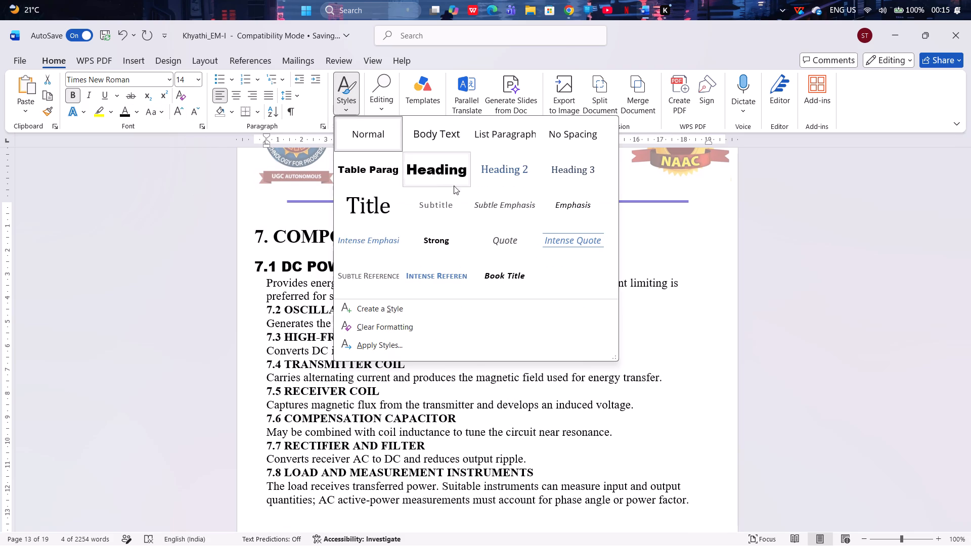
Format "7.1 DC POWER SOURCE" as Heading 2 in black, bold Times New Roman at size 18.
click(509, 186)
click(129, 113)
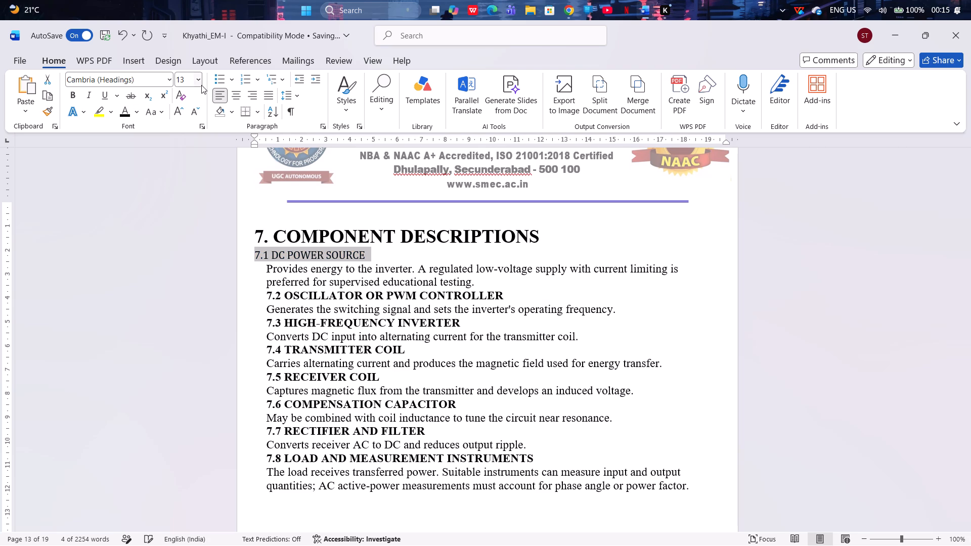
click(202, 84)
click(198, 80)
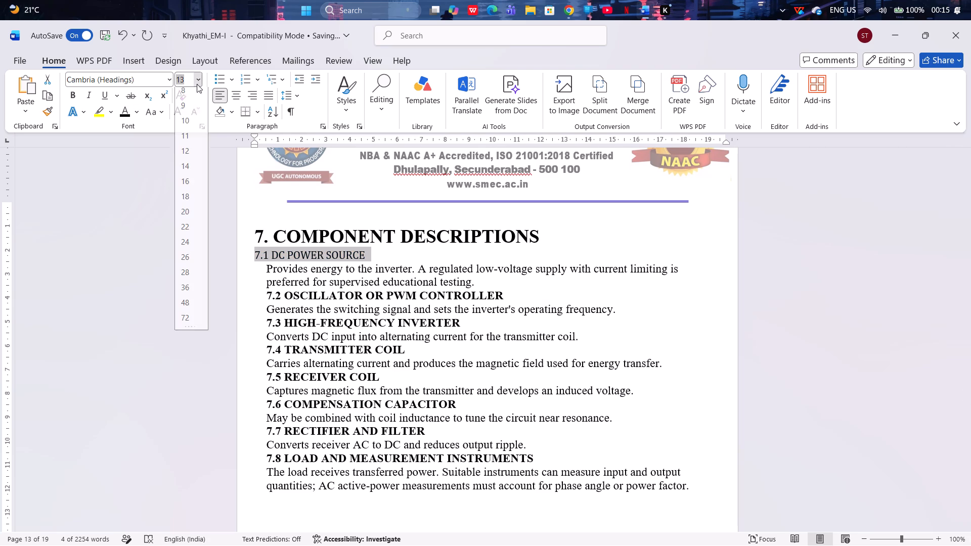
click(192, 198)
click(169, 79)
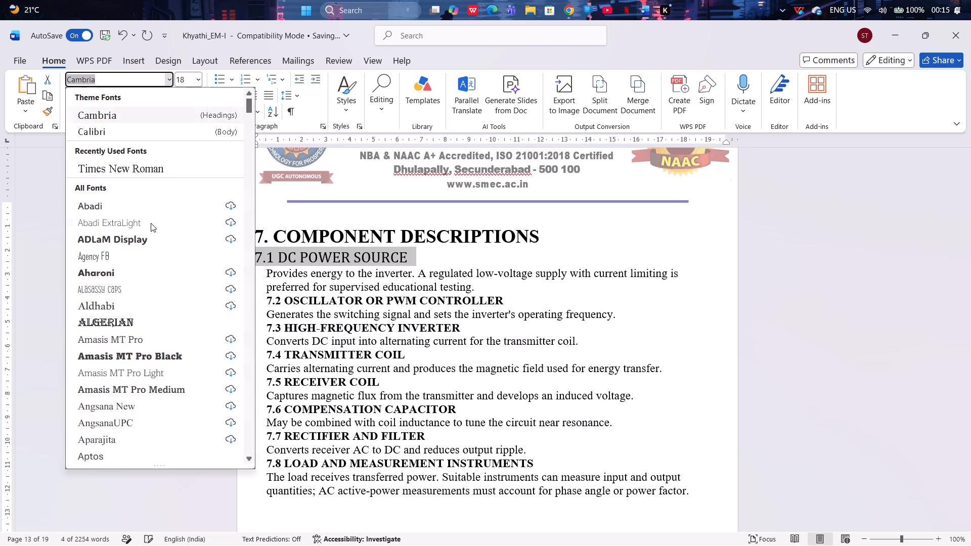
click(163, 171)
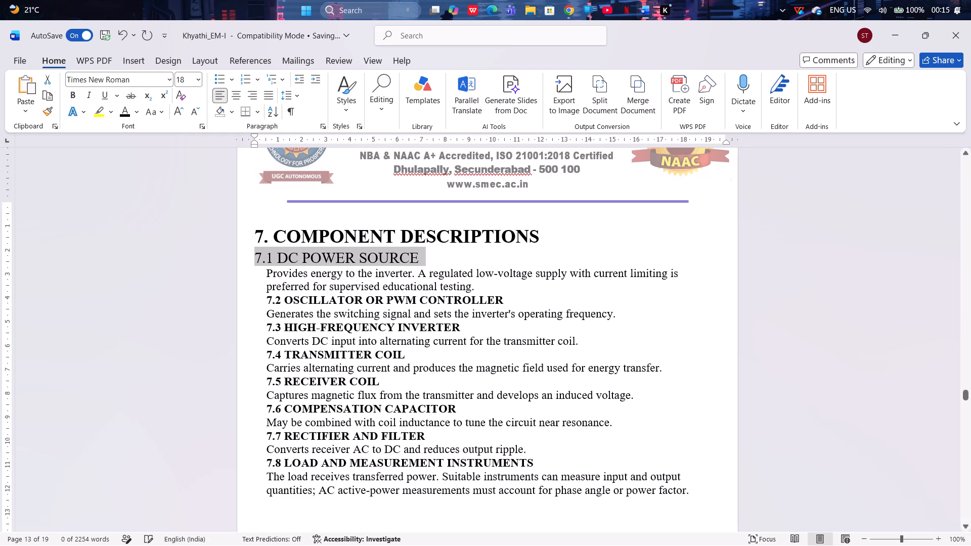
key(ctrl+b)
Insert a blank line between the DC power source description and the "7.2 OSCILLATOR OR PWM CONTROLLER" heading.
click(489, 278)
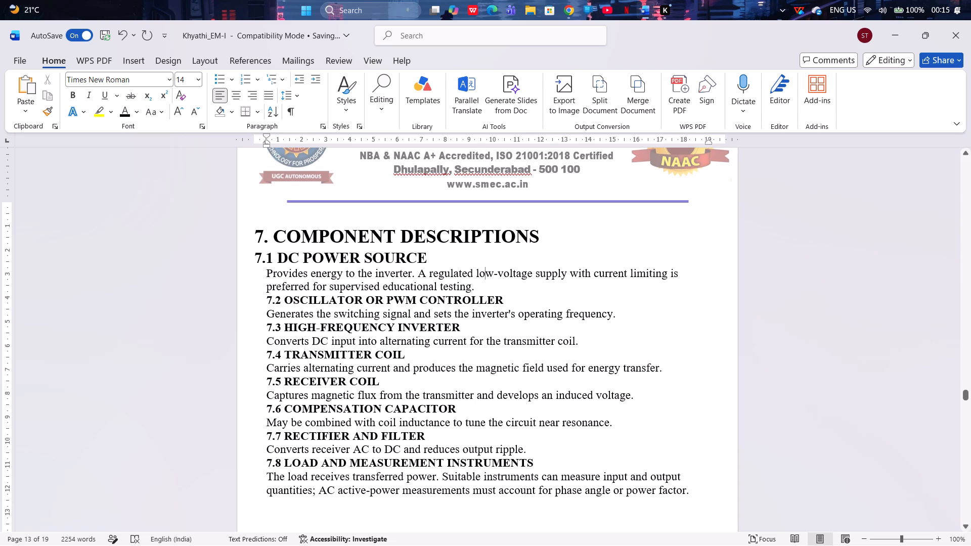
key(Down)
key(Return)
Format "7.2 OSCILLATOR OR PWM CONTROLLER" as Heading 2 in black, bold Times New Roman at size 18.
key(Down)
key(ctrl+shift+Down)
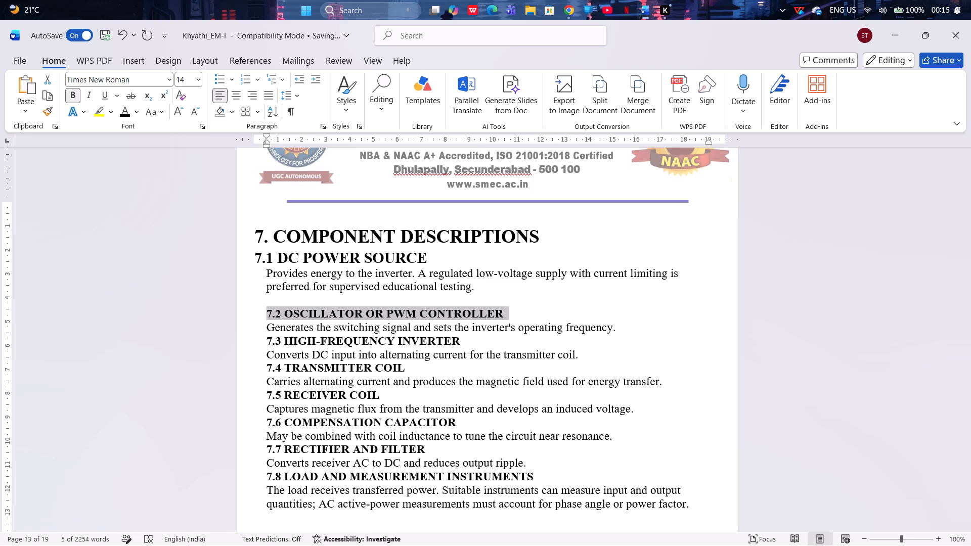
click(350, 113)
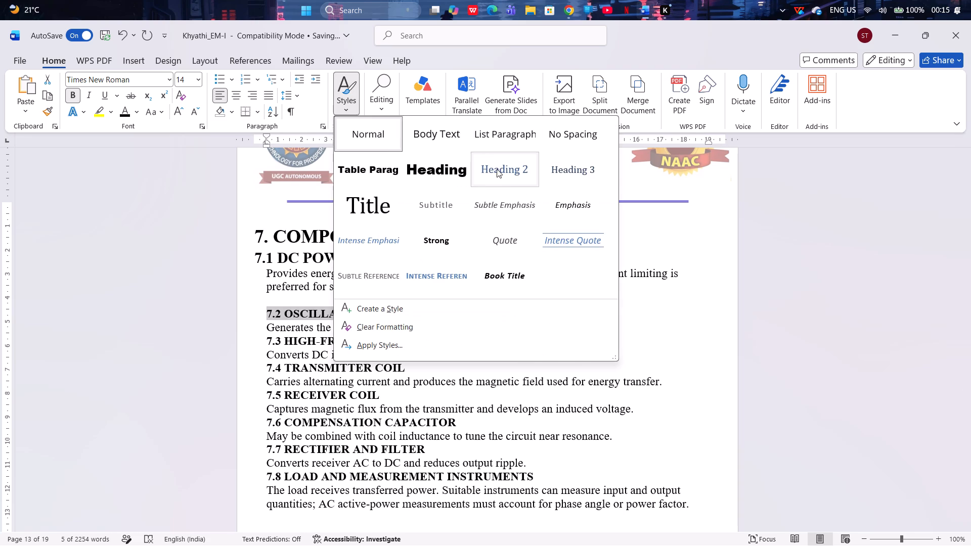
click(497, 169)
click(167, 77)
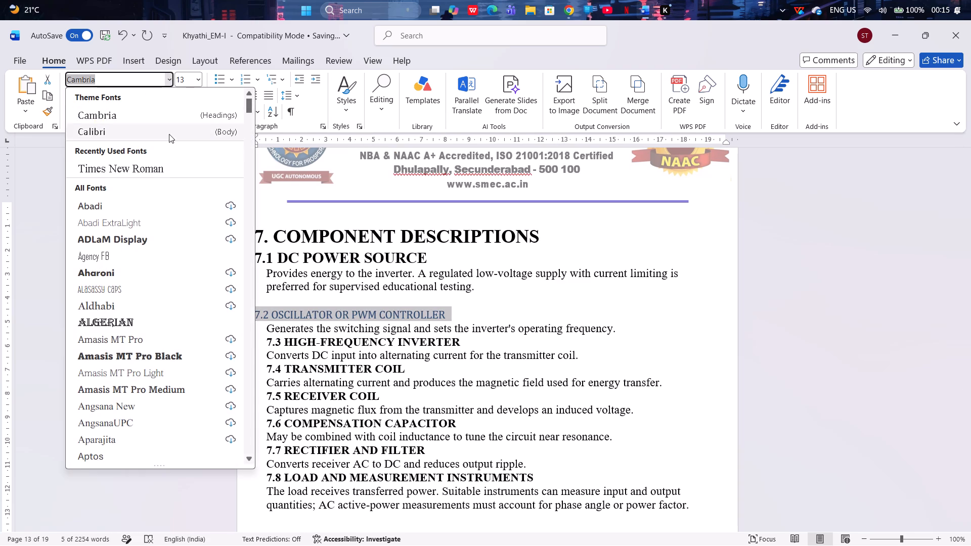
drag(160, 172, 163, 166)
click(196, 71)
click(196, 79)
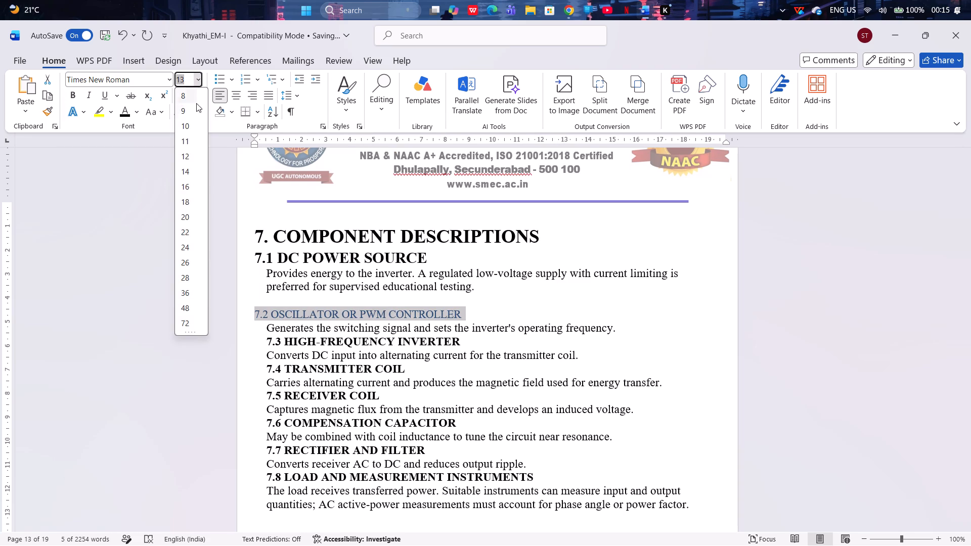
click(191, 203)
click(127, 113)
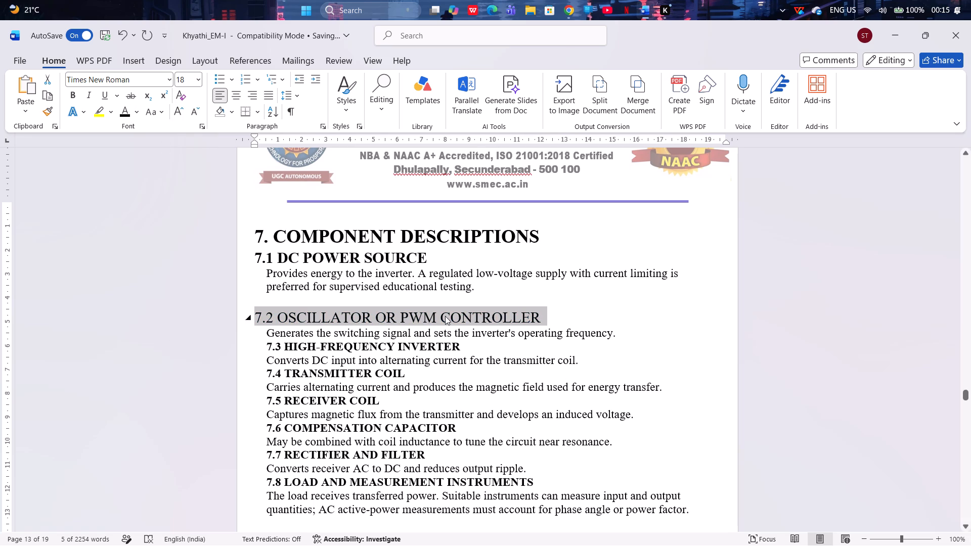
key(ctrl+b)
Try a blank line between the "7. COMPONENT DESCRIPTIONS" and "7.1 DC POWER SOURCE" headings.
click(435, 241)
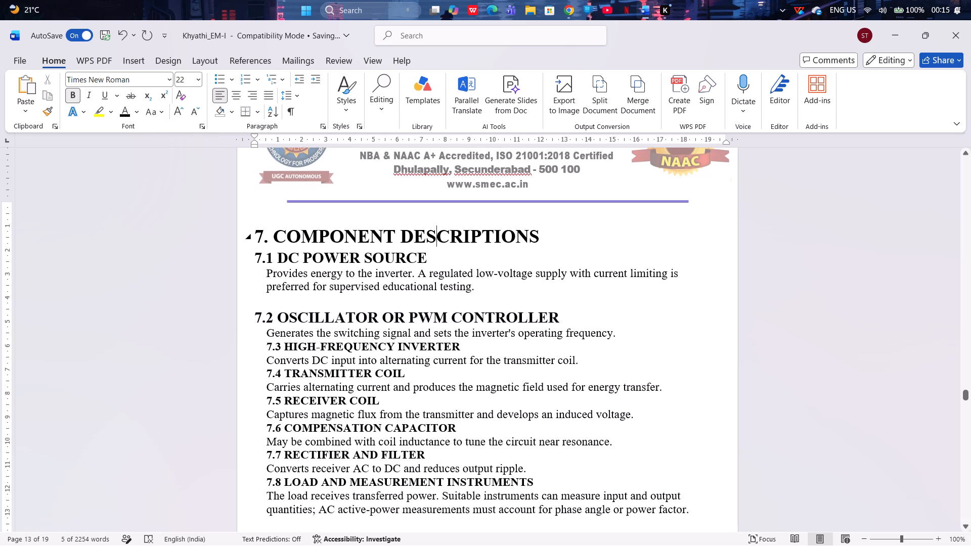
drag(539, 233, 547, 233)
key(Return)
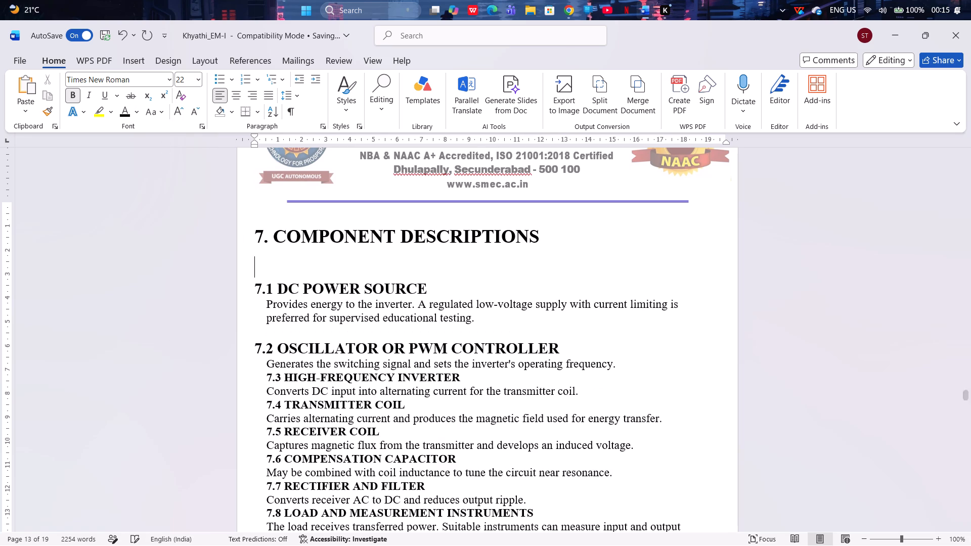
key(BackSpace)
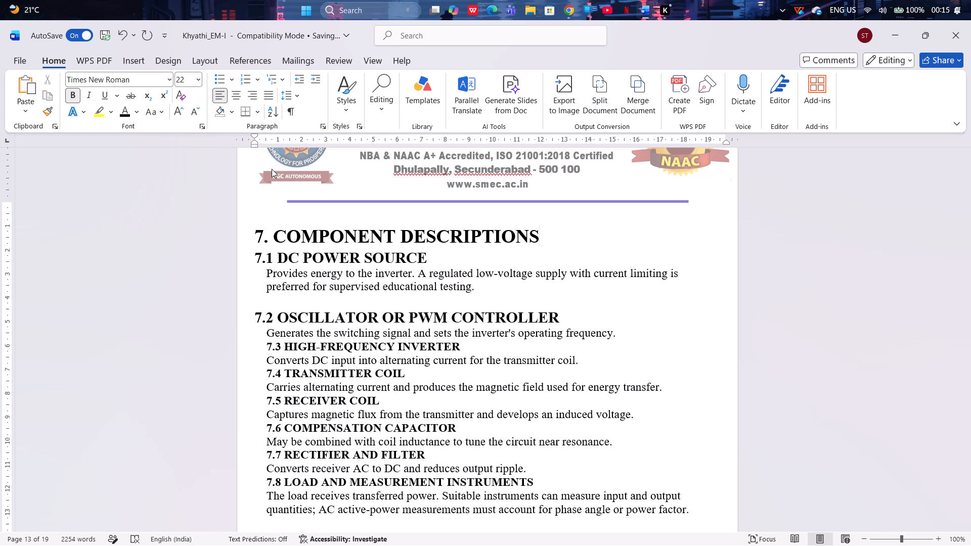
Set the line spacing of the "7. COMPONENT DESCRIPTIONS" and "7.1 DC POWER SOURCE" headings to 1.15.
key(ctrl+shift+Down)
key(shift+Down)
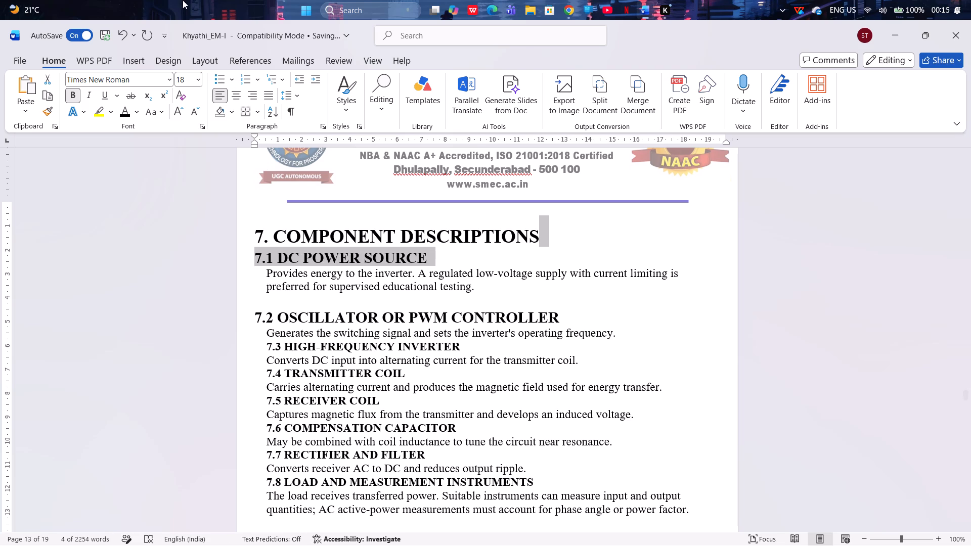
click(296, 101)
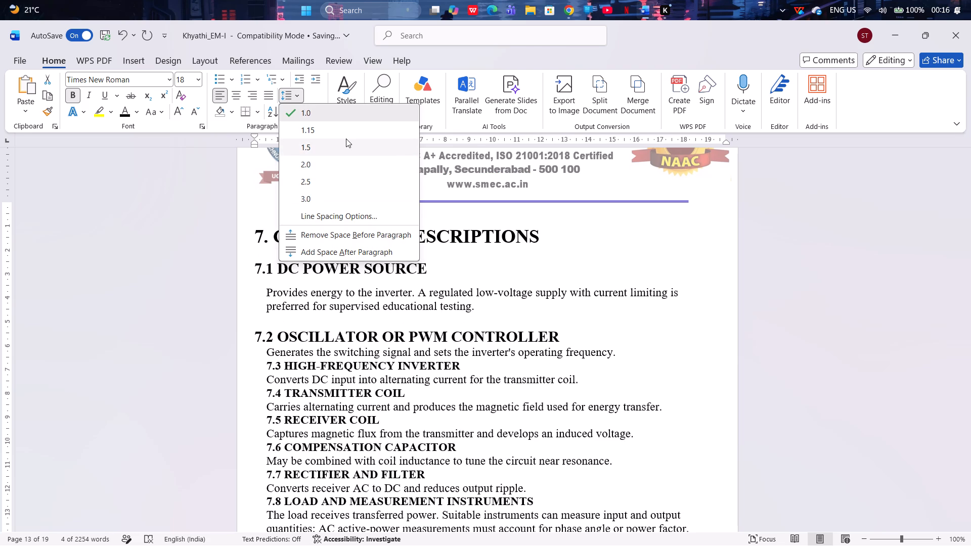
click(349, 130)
Set the line spacing of the "7. COMPONENT DESCRIPTIONS" and "7.1 DC POWER SOURCE" headings to 1.5.
click(532, 249)
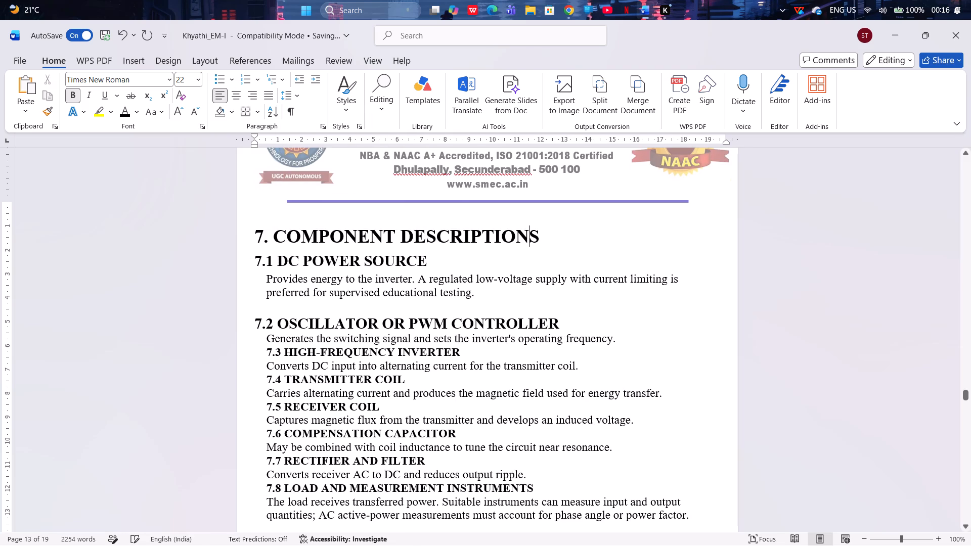
click(557, 242)
key(shift+Down)
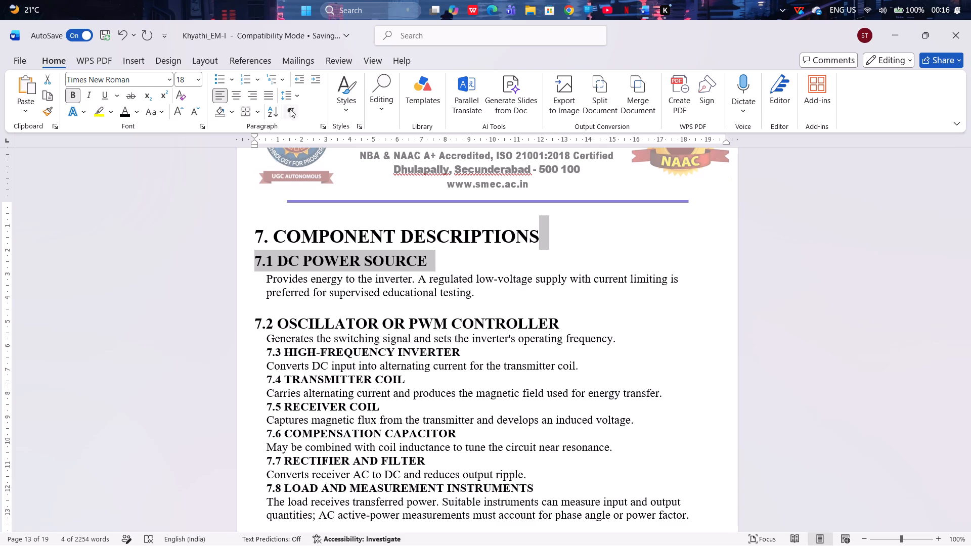
click(299, 97)
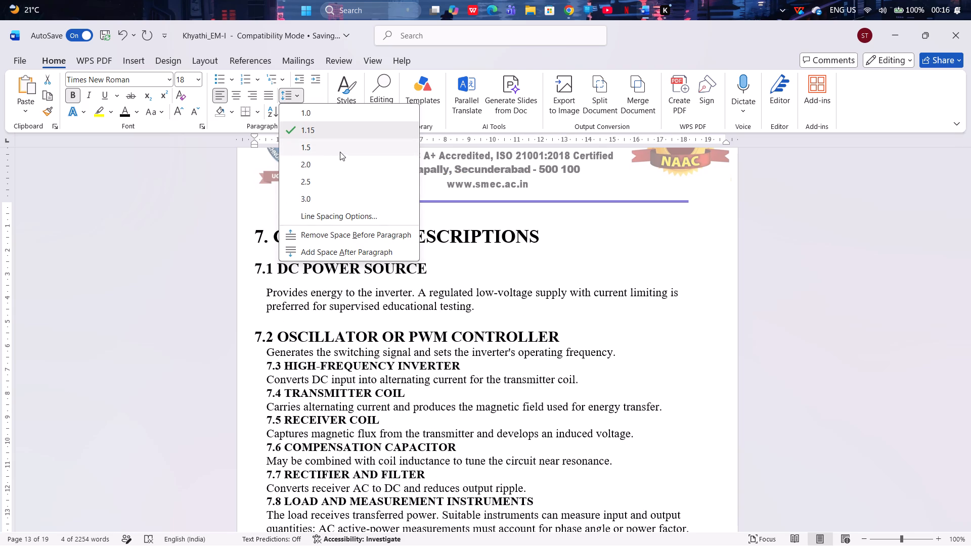
click(340, 152)
Set the line spacing of the "7.1 DC POWER SOURCE" heading and its description paragraph to 1.15.
click(449, 269)
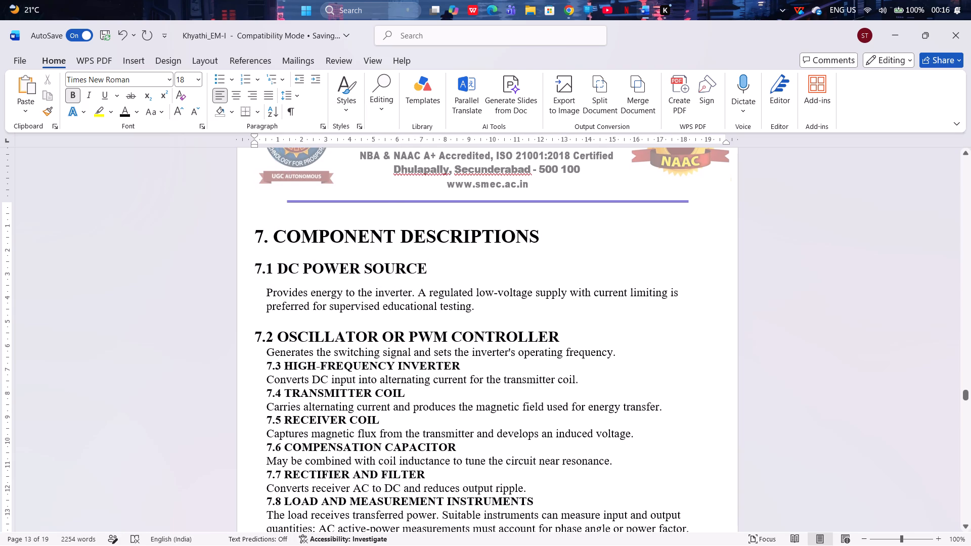
key(shift+Down)
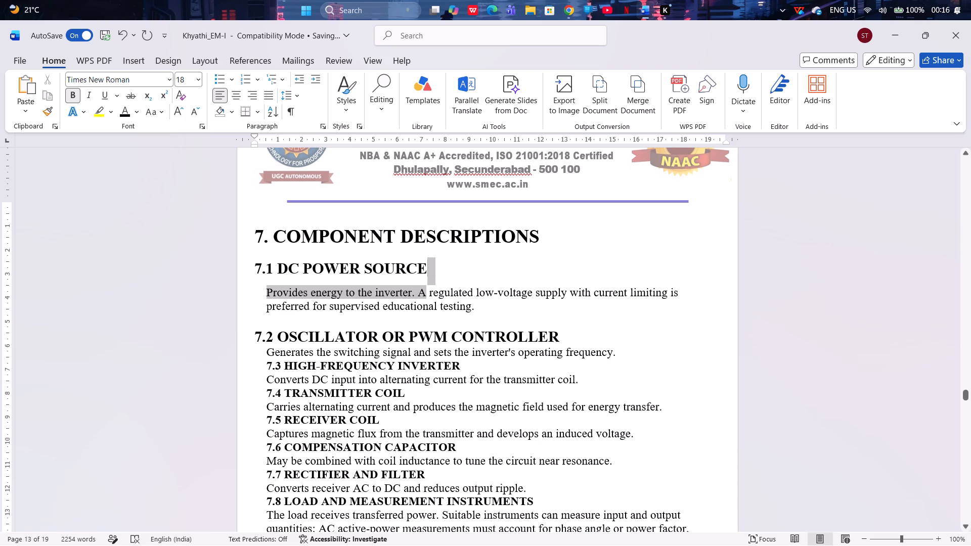
click(300, 96)
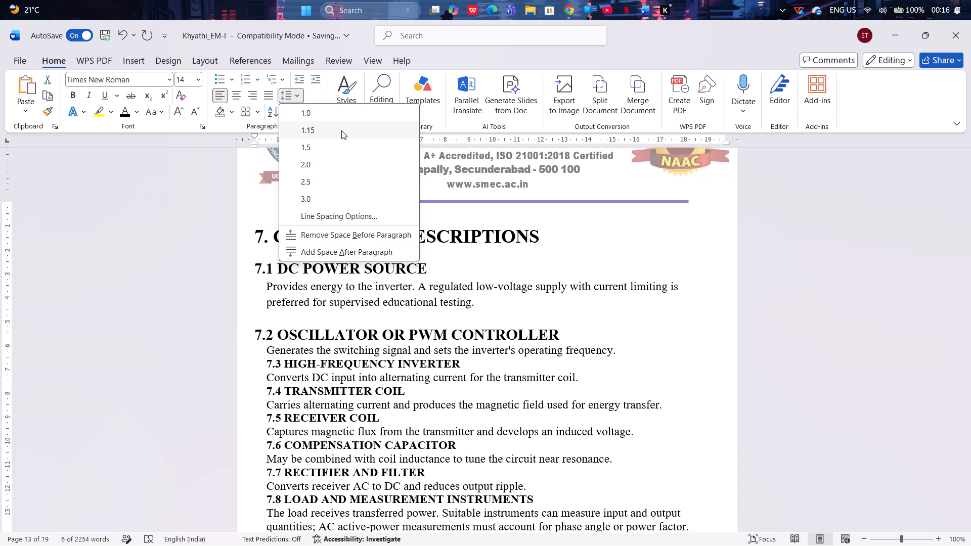
click(341, 130)
Insert a blank line between the oscillator description and the "7.3 HIGH-FREQUENCY INVERTER" heading.
click(547, 277)
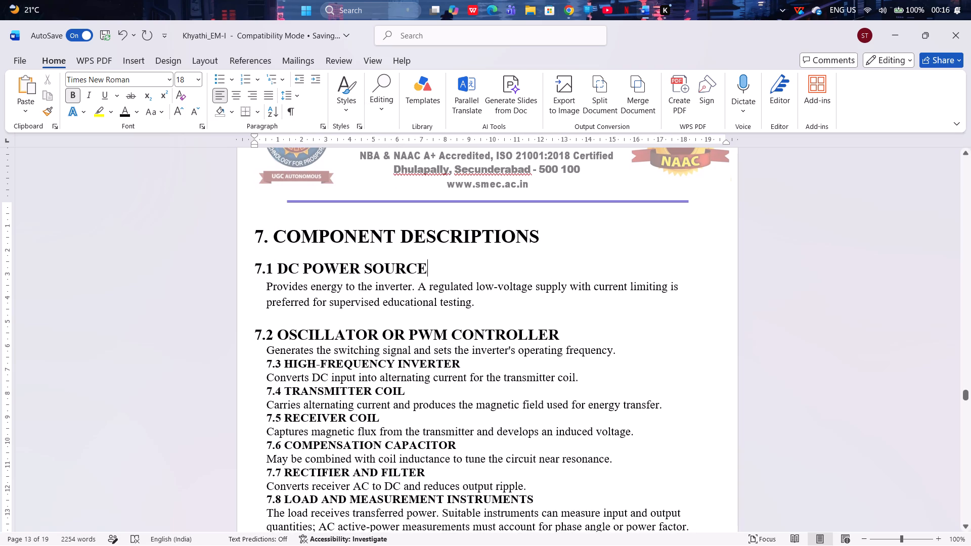
click(537, 341)
click(629, 350)
key(Return)
Format "7.3 HIGH-FREQUENCY INVERTER" as Heading 2 in black, bold Times New Roman at size 18.
key(ctrl+shift+Down)
key(ctrl+shift+Down)
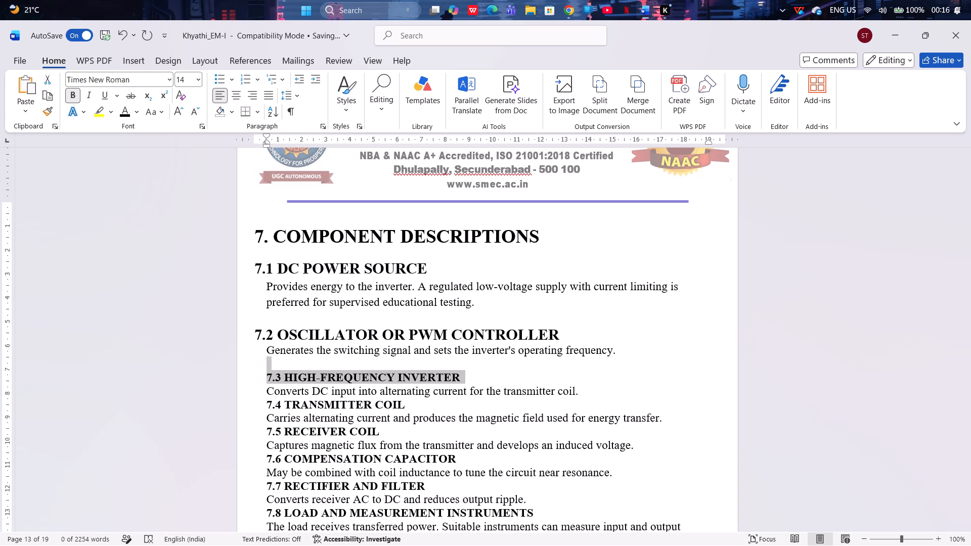
key(Down)
key(Down)
key(Up)
key(Up)
key(ctrl+shift+Up)
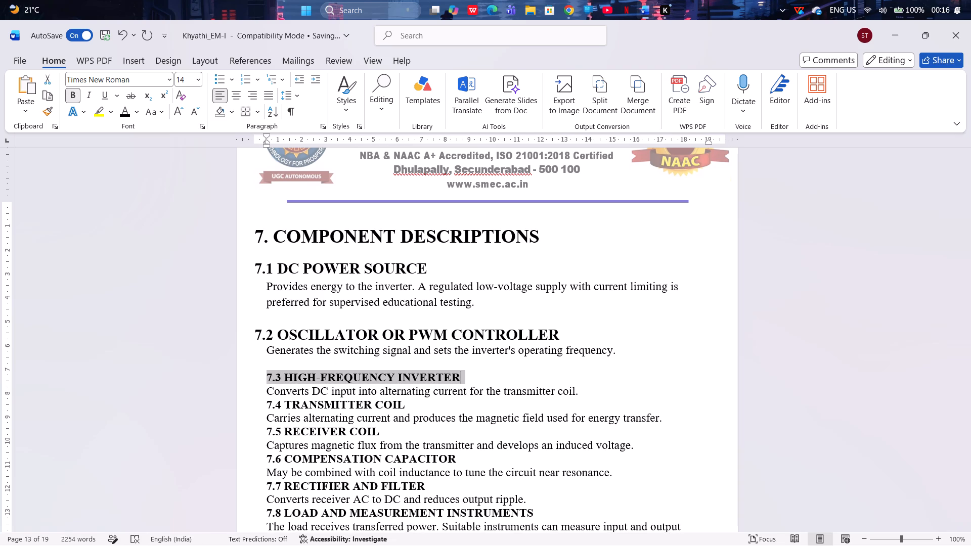
click(353, 122)
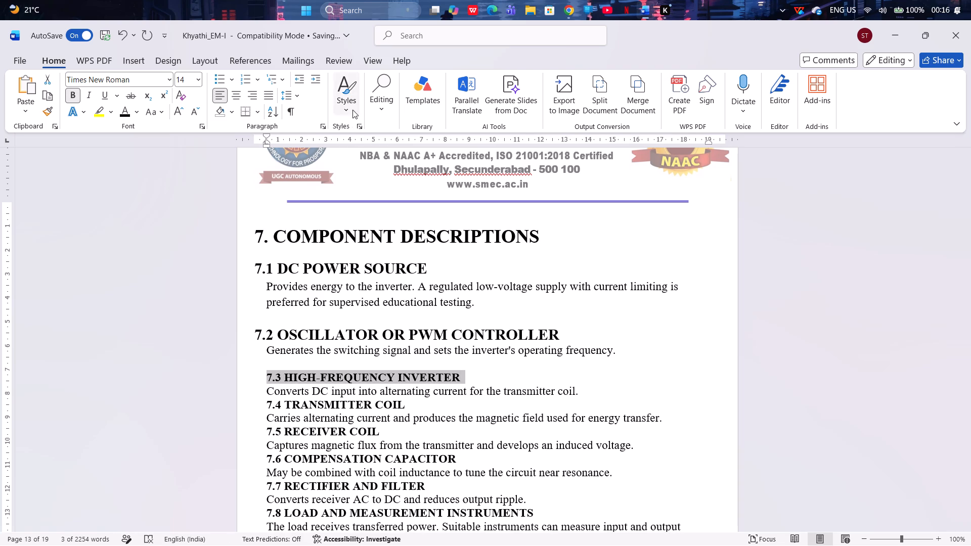
click(352, 110)
click(482, 170)
click(125, 117)
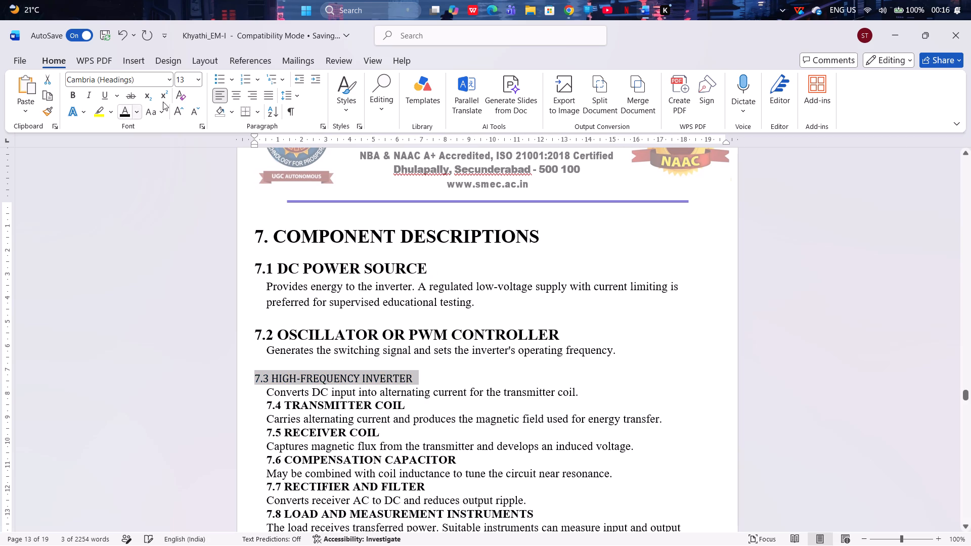
click(200, 78)
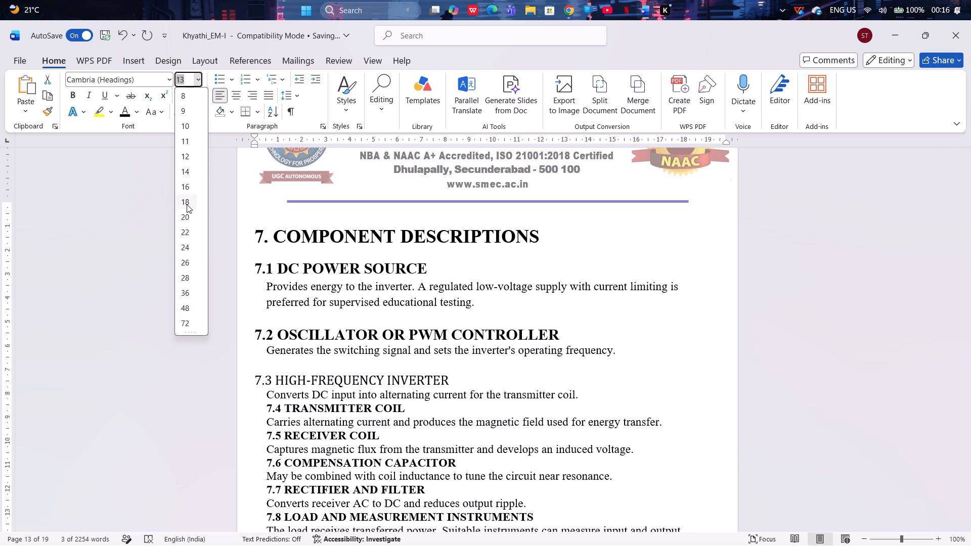
click(187, 204)
click(165, 78)
click(168, 168)
scroll(511, 395, down, 7)
key(ctrl+b)
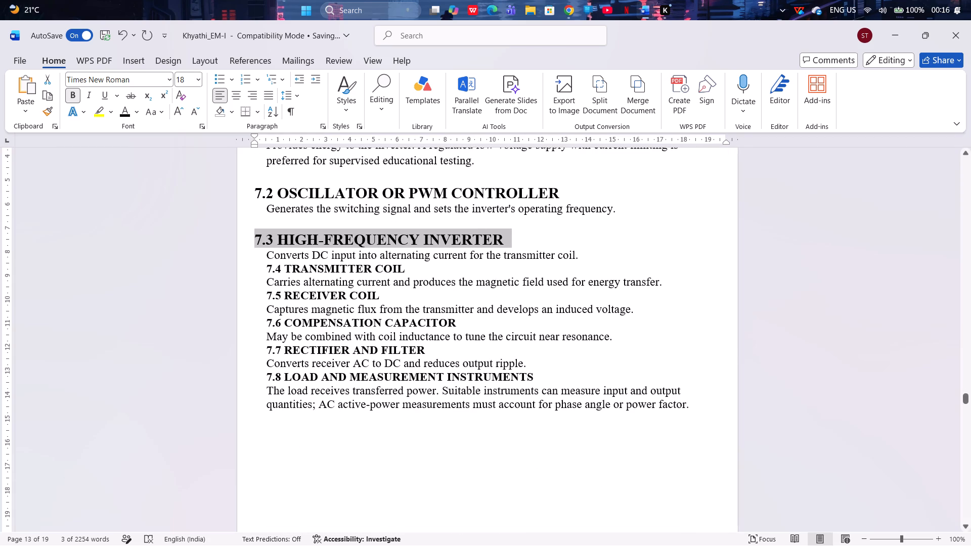
Insert a blank line between the high-frequency inverter description and the "7.4 TRANSMITTER COIL" heading.
click(603, 251)
key(Return)
Format "7.4 TRANSMITTER COIL" as Heading 2 in black, bold Times New Roman at size 18.
key(Down)
key(shift+Down)
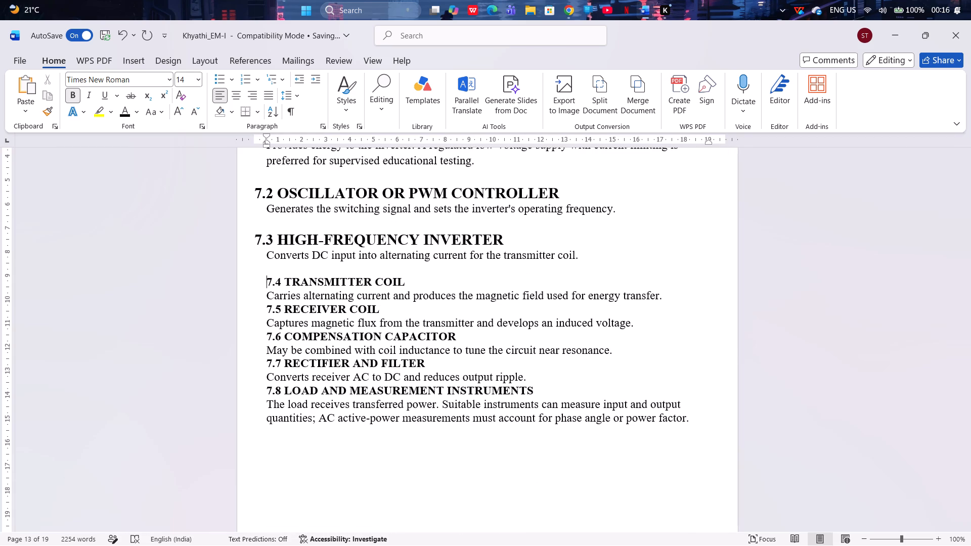
click(348, 116)
click(346, 108)
click(497, 175)
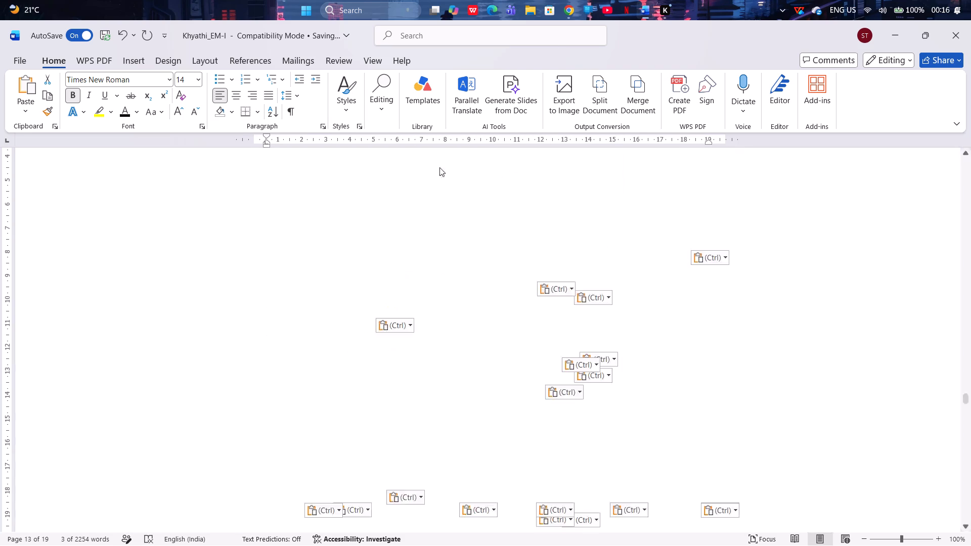
click(169, 82)
click(163, 171)
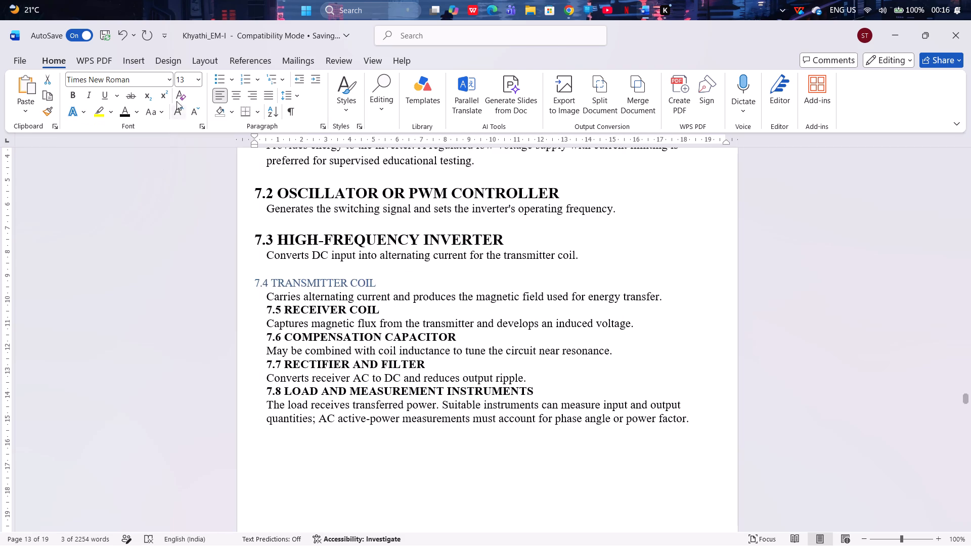
click(195, 76)
click(192, 207)
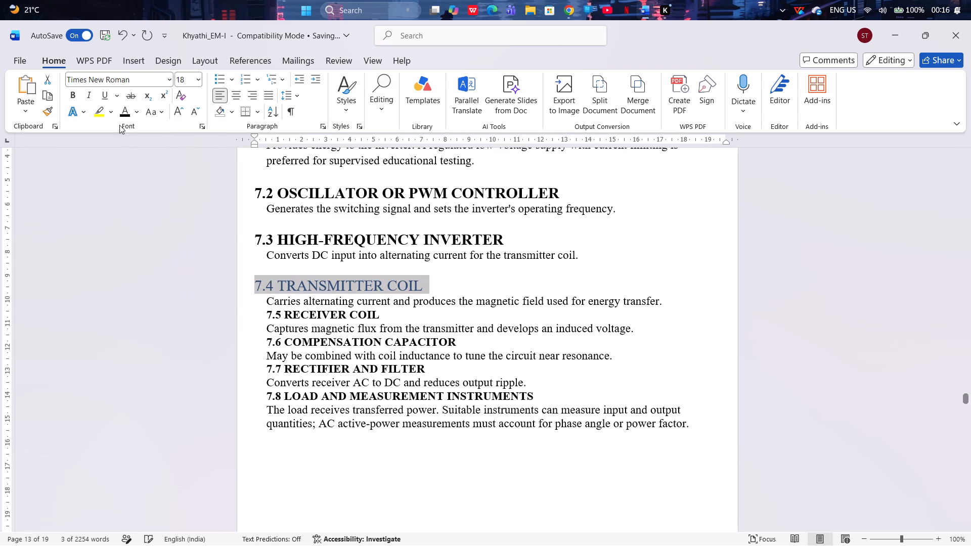
click(123, 106)
key(ctrl+b)
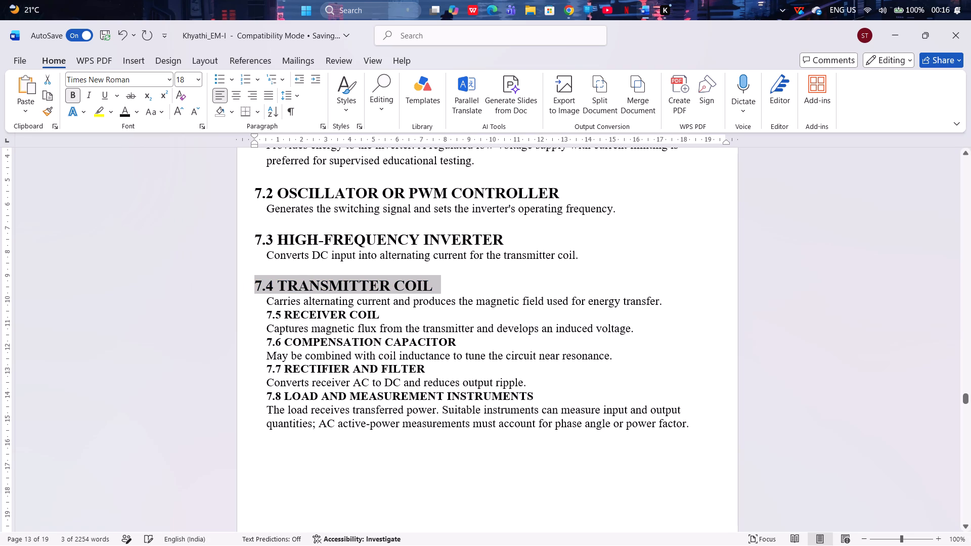
Insert a blank line between the transmitter coil description and the "7.5 RECEIVER COIL" heading.
click(673, 305)
key(Return)
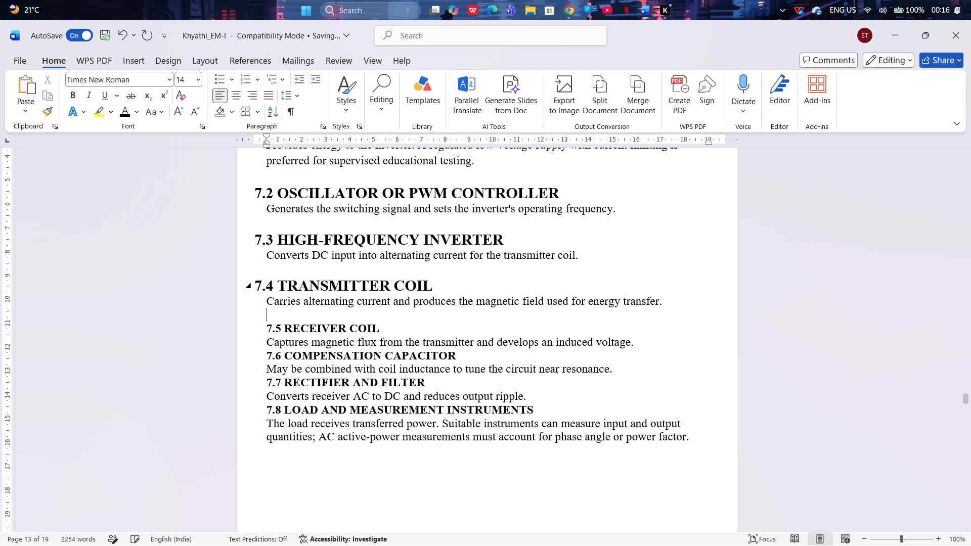
Format "7.5 RECEIVER COIL" as Heading 2 in black, bold Times New Roman at size 18.
key(Down)
key(ctrl+shift+Down)
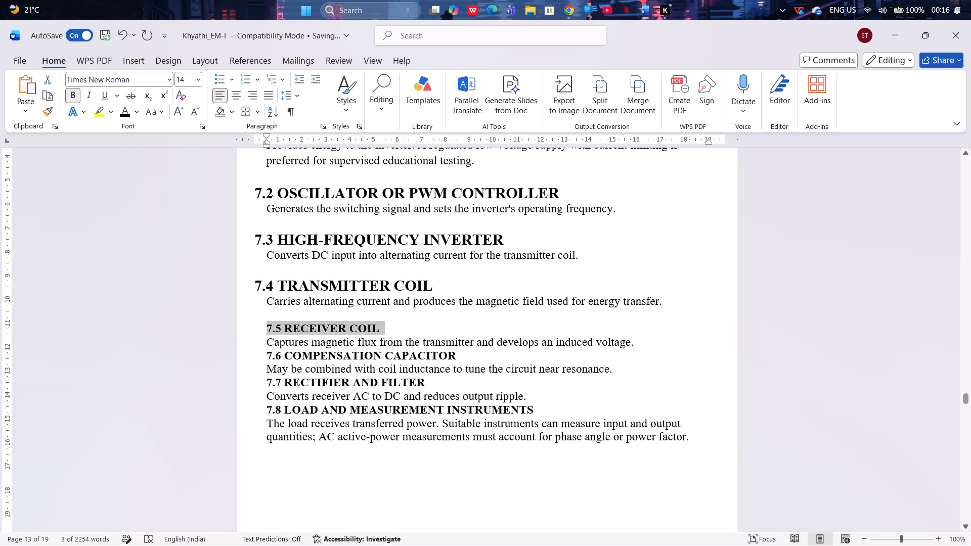
click(347, 105)
click(509, 170)
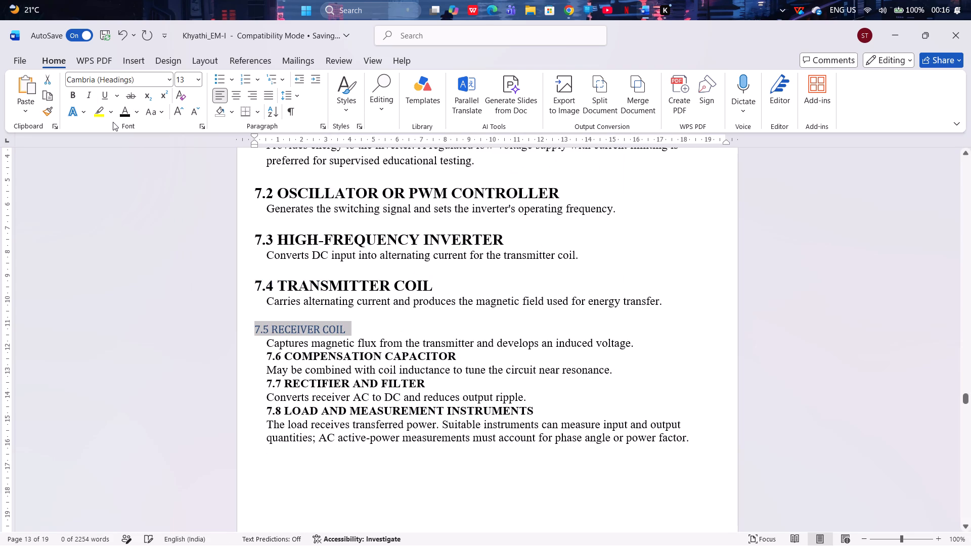
click(123, 109)
click(197, 77)
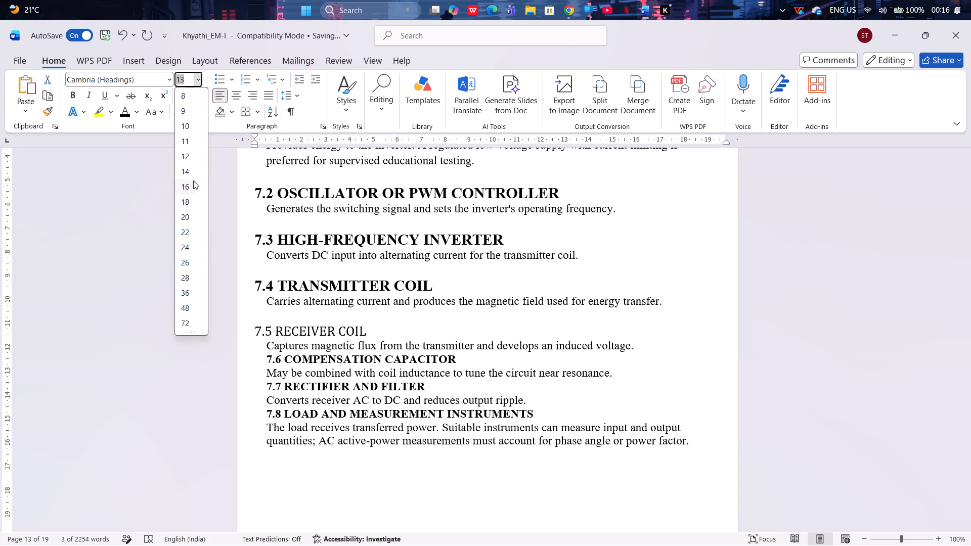
click(190, 202)
click(172, 82)
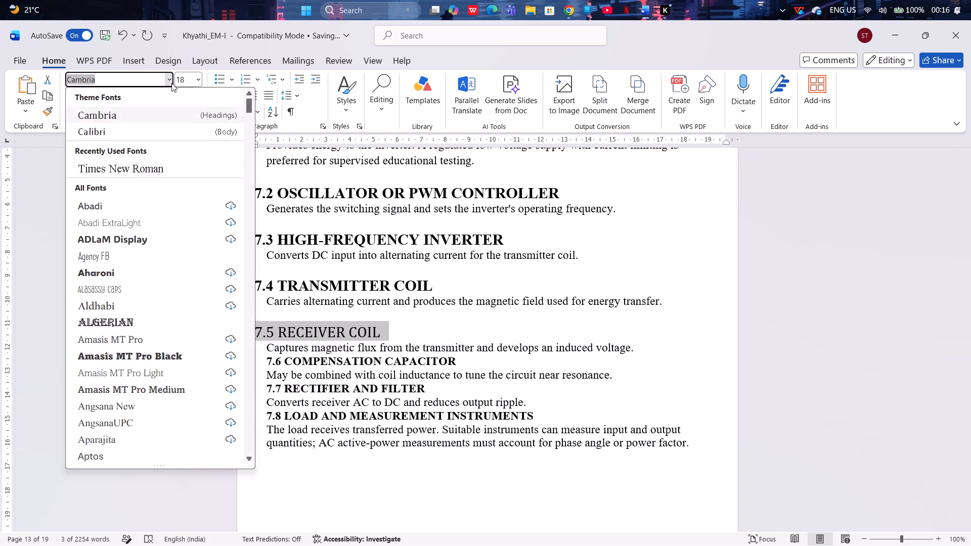
click(186, 170)
key(ctrl+b)
Insert a single blank line between the receiver coil description and the "7.6 COMPENSATION CAPACITOR" heading.
scroll(422, 271, down, 6)
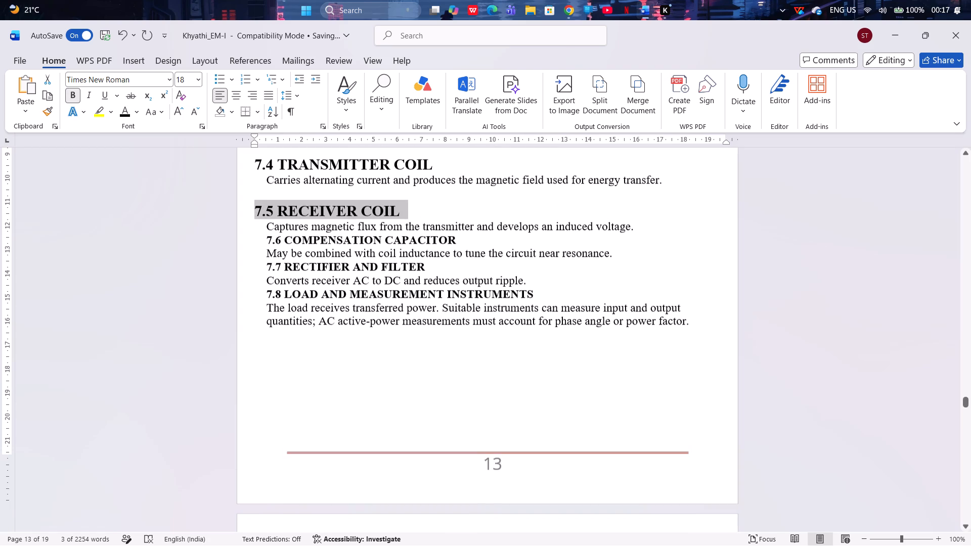
click(641, 231)
key(Return)
key(Return)
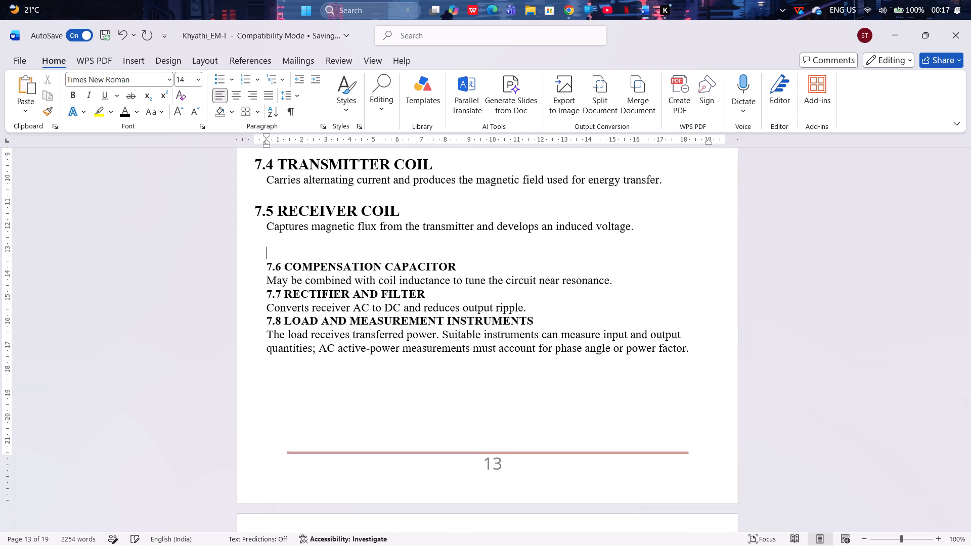
key(BackSpace)
Format "7.6 COMPENSATION CAPACITOR" as Heading 2 in black, bold Times New Roman at size 18.
key(Down)
key(ctrl+Down)
key(Up)
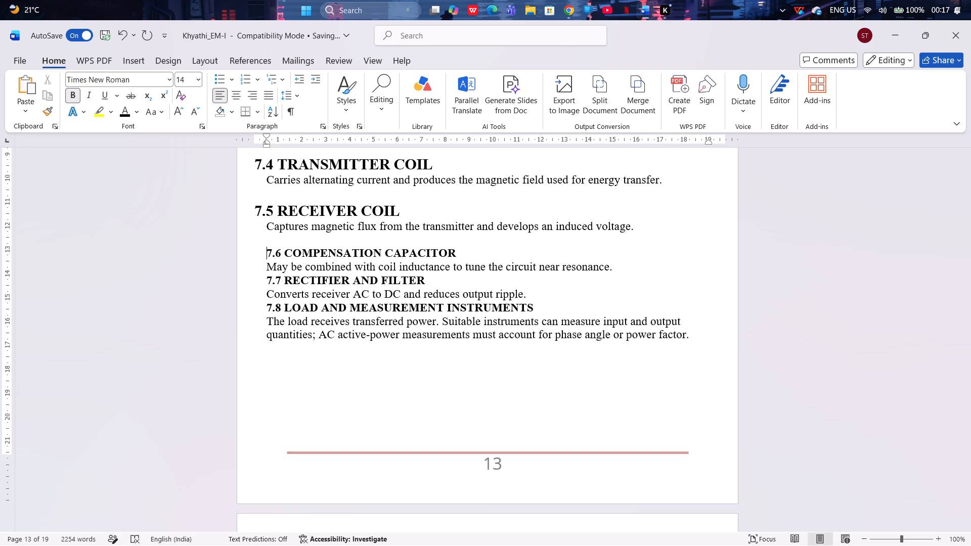
key(ctrl+shift+Down)
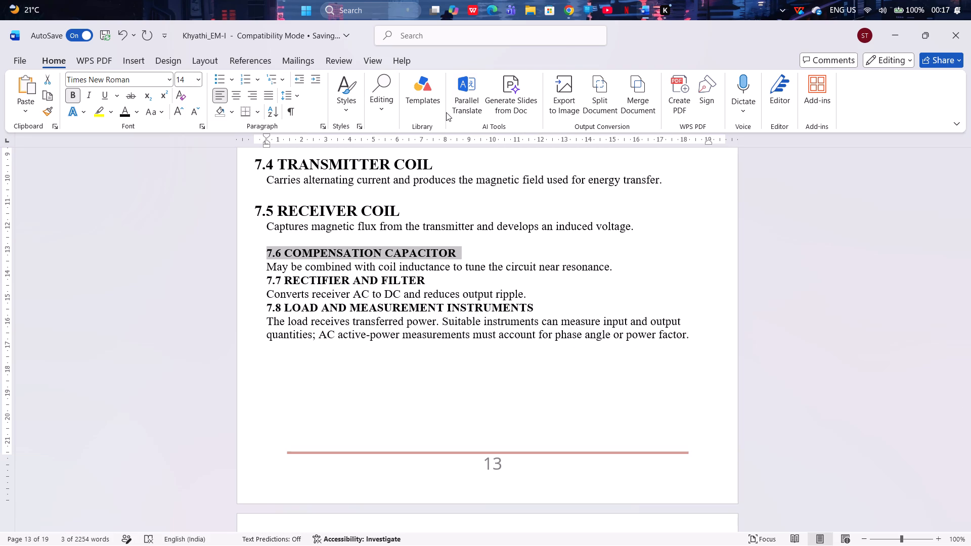
click(346, 102)
click(506, 177)
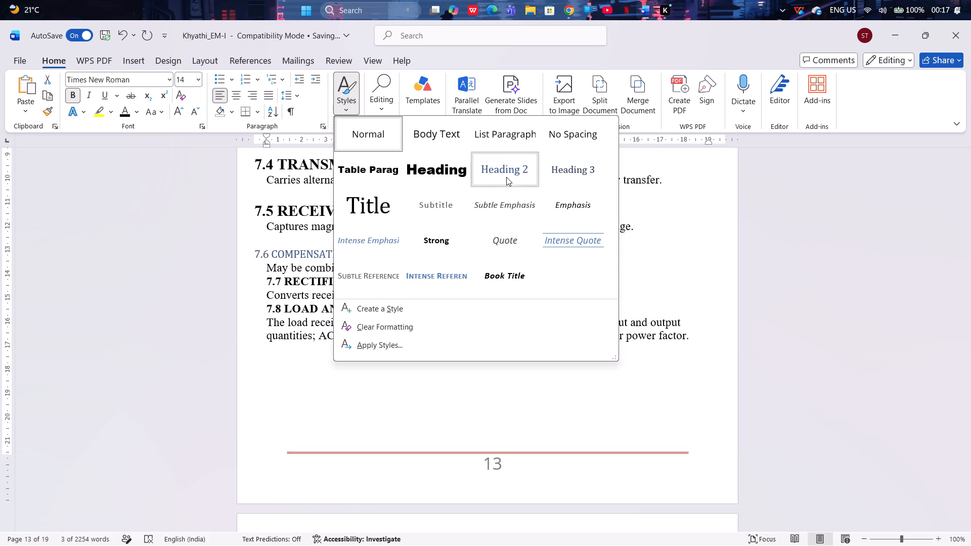
click(200, 80)
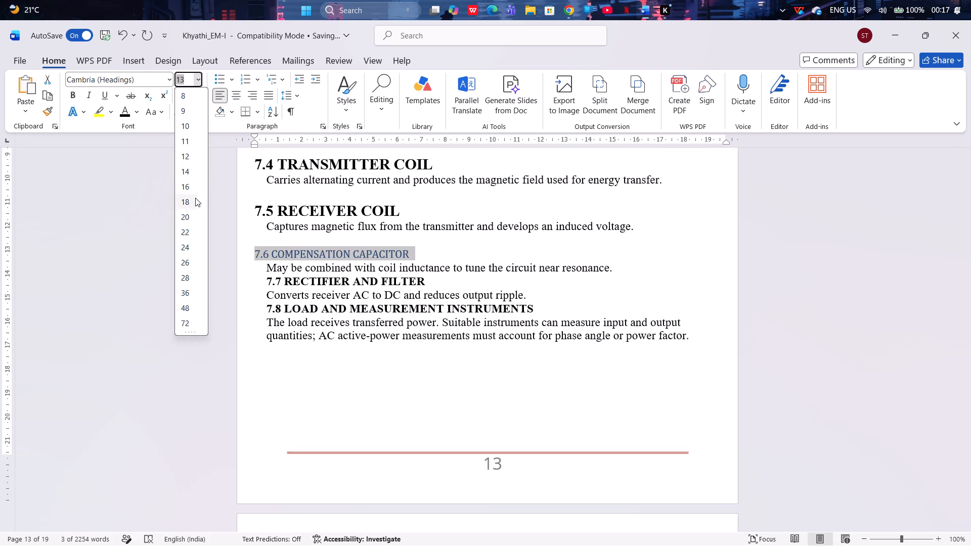
click(194, 201)
click(121, 115)
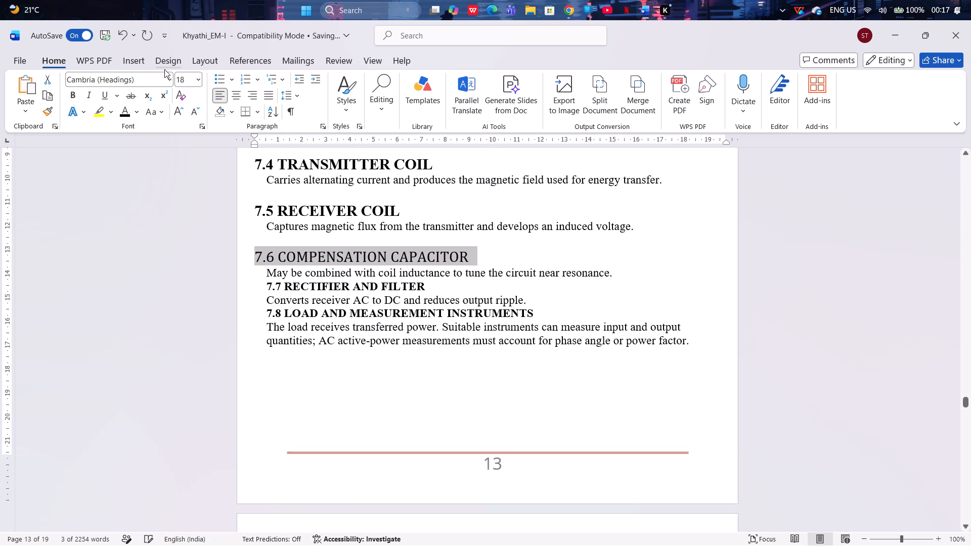
click(169, 82)
click(177, 175)
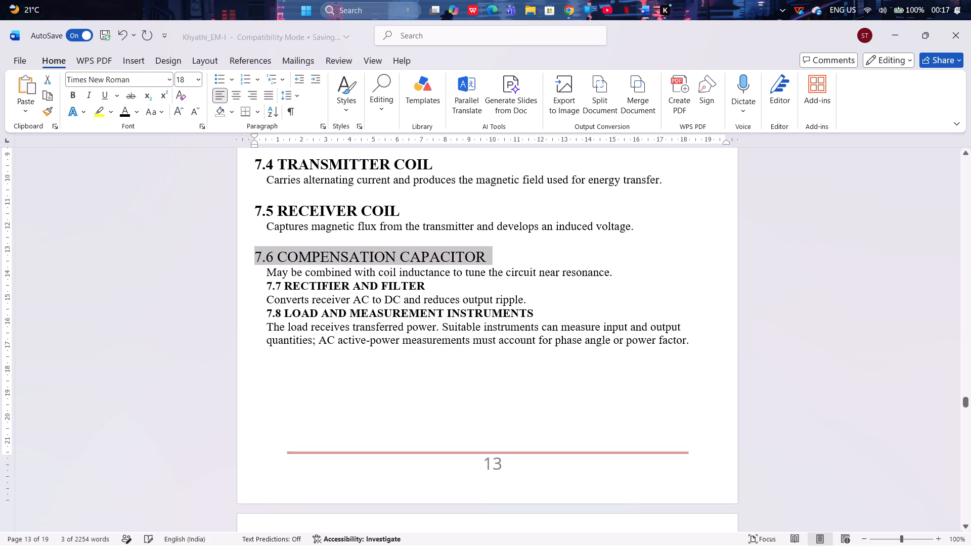
key(ctrl+b)
Insert a blank line between the compensation capacitor description and the "7.7 RECTIFIER AND FILTER" heading.
scroll(484, 253, down, 3)
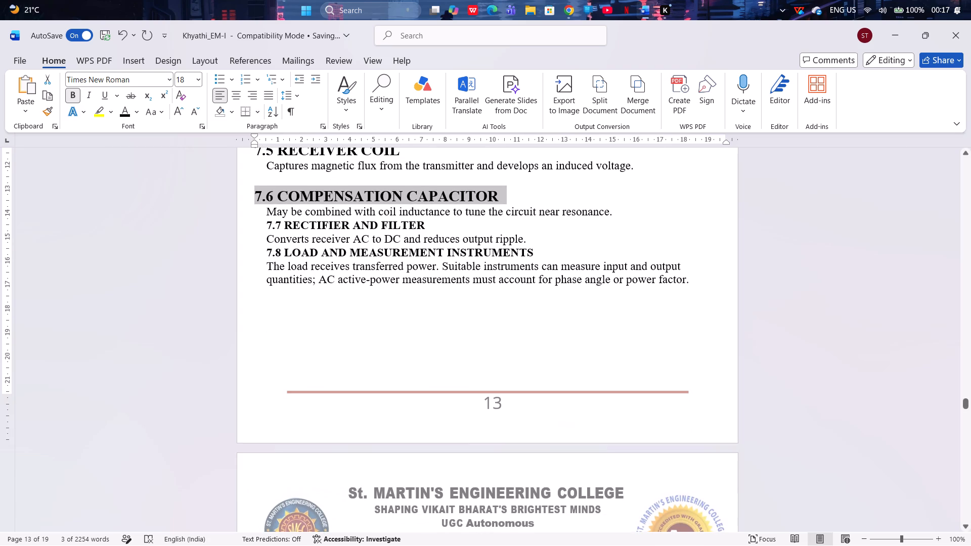
click(647, 216)
key(Return)
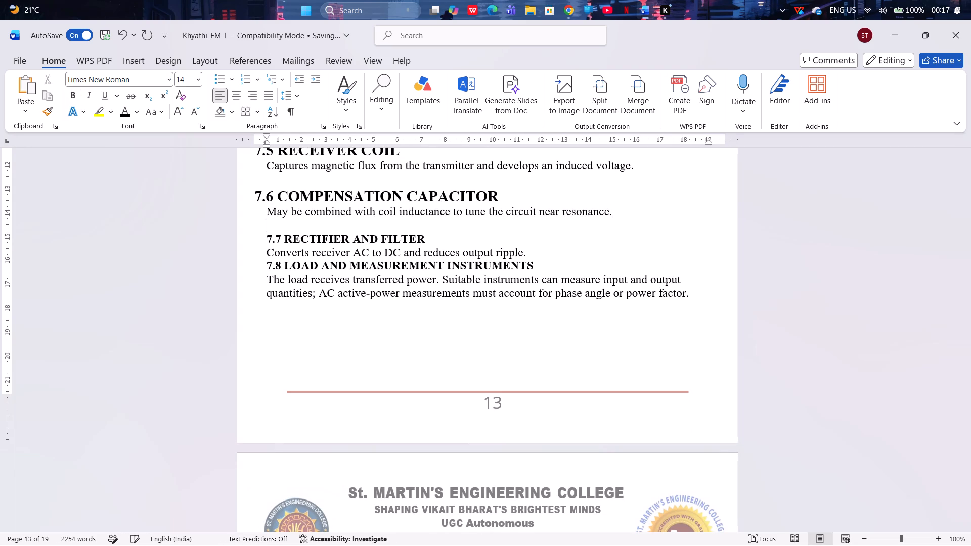
Format "7.7 RECTIFIER AND FILTER" as Heading 2 in black, bold Times New Roman at size 18.
key(ctrl+shift+Down)
key(ctrl+shift+Down)
key(Up)
key(Down)
key(Down)
key(ctrl+shift+Down)
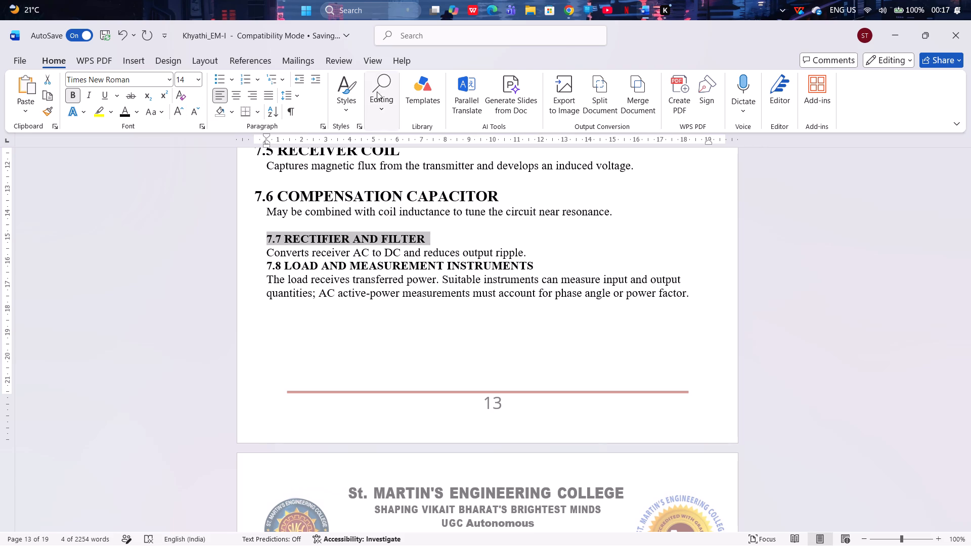
click(343, 111)
click(494, 165)
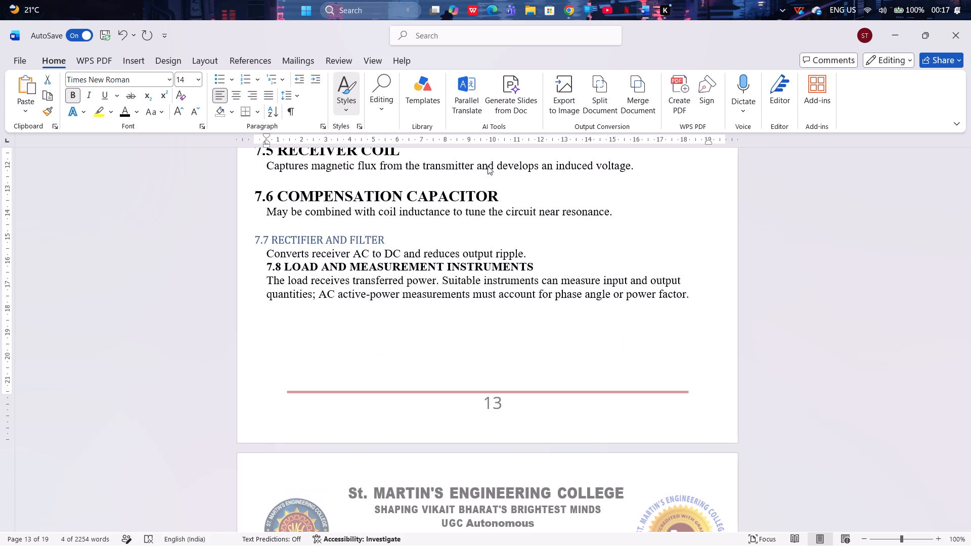
click(125, 110)
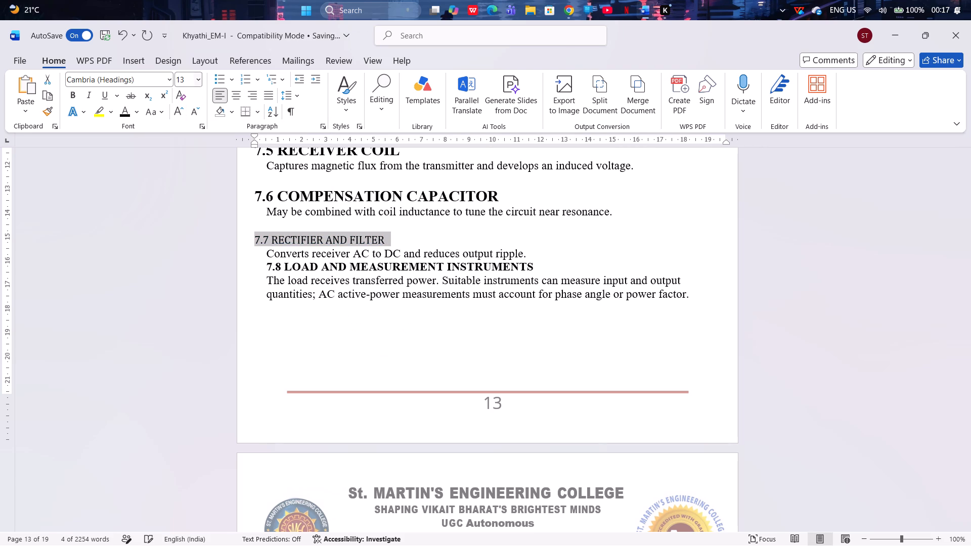
click(200, 77)
click(196, 198)
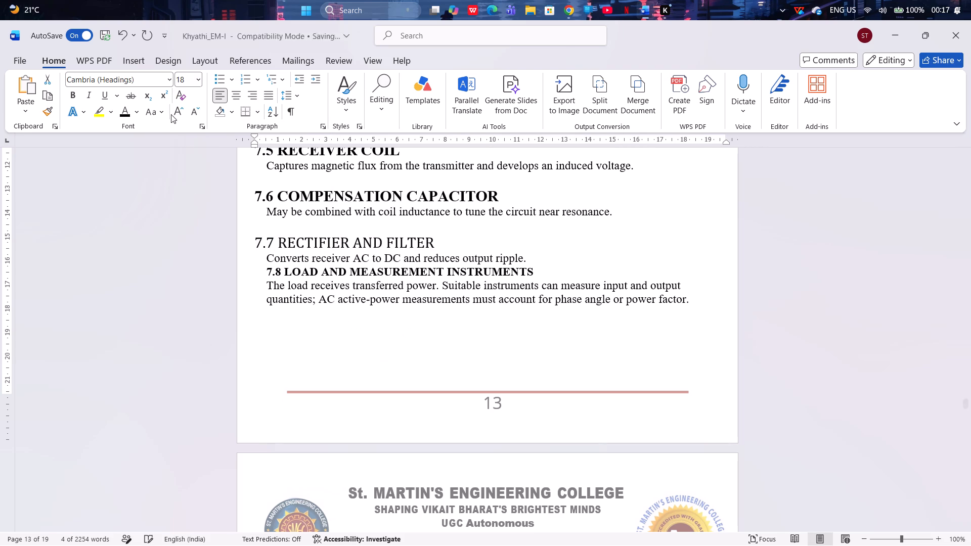
click(171, 83)
click(185, 166)
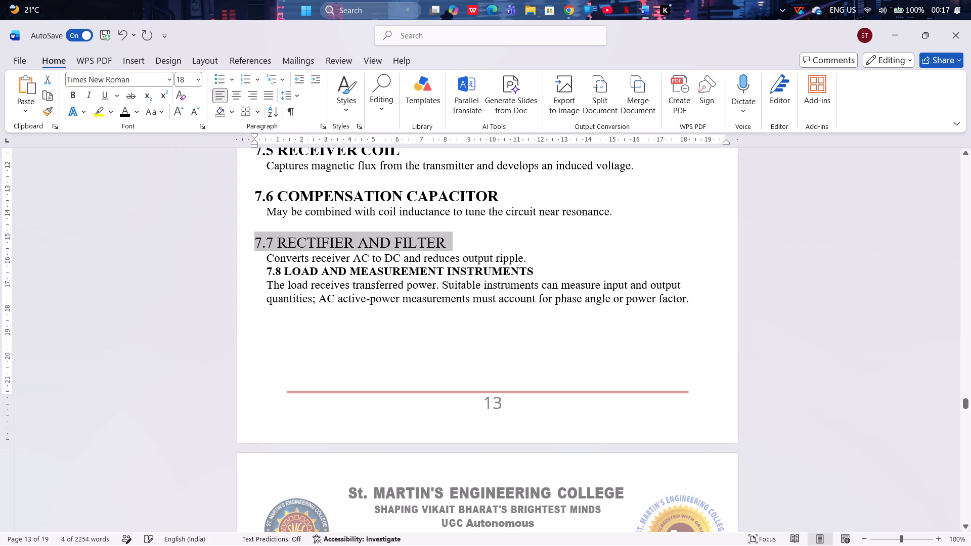
key(ctrl+b)
Insert a blank line between the rectifier and filter description and the "7.8 LOAD AND MEASUREMENT INSTRUMENTS" heading.
click(542, 259)
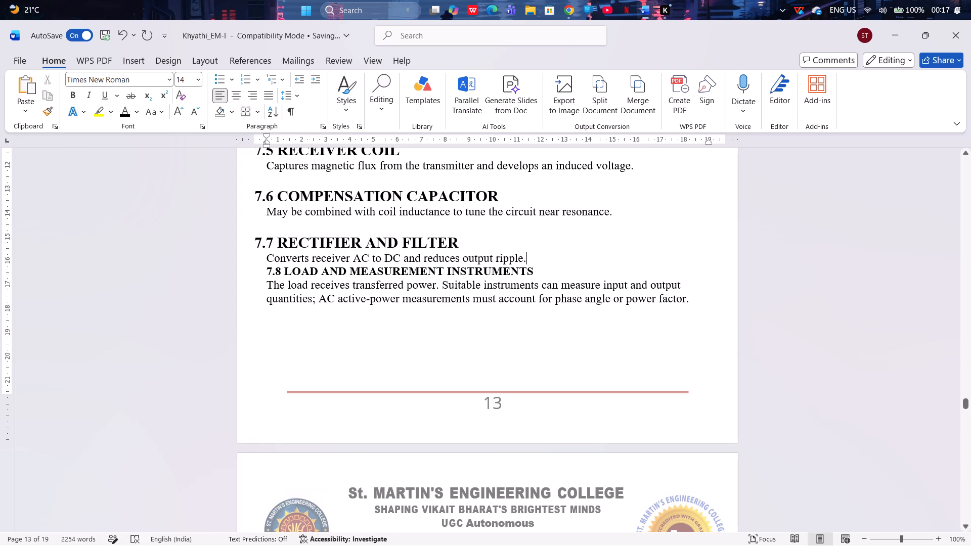
key(Return)
Format "7.8 LOAD AND MEASUREMENT INSTRUMENTS" as Heading 2 in black, bold Times New Roman at size 18.
key(Down)
key(ctrl+shift+Down)
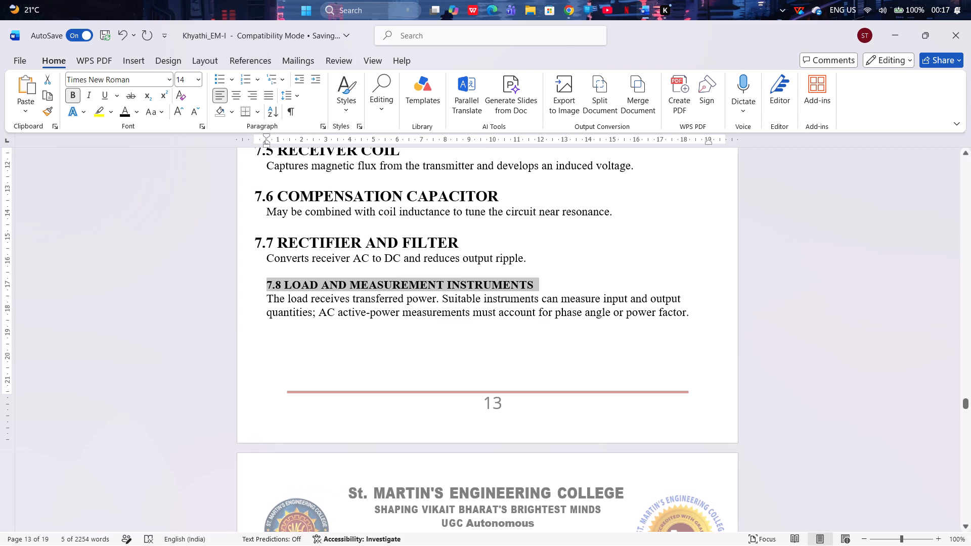
click(353, 105)
click(492, 173)
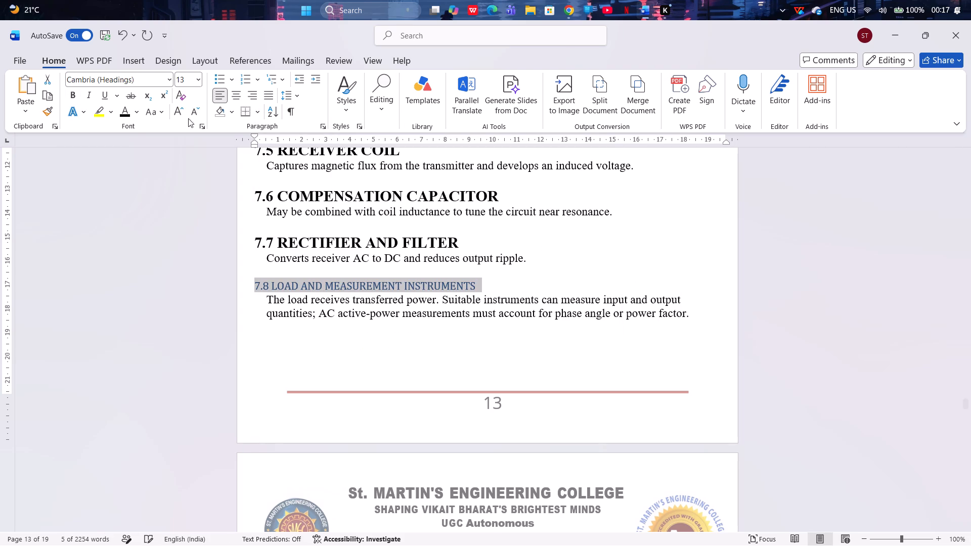
click(120, 117)
click(196, 79)
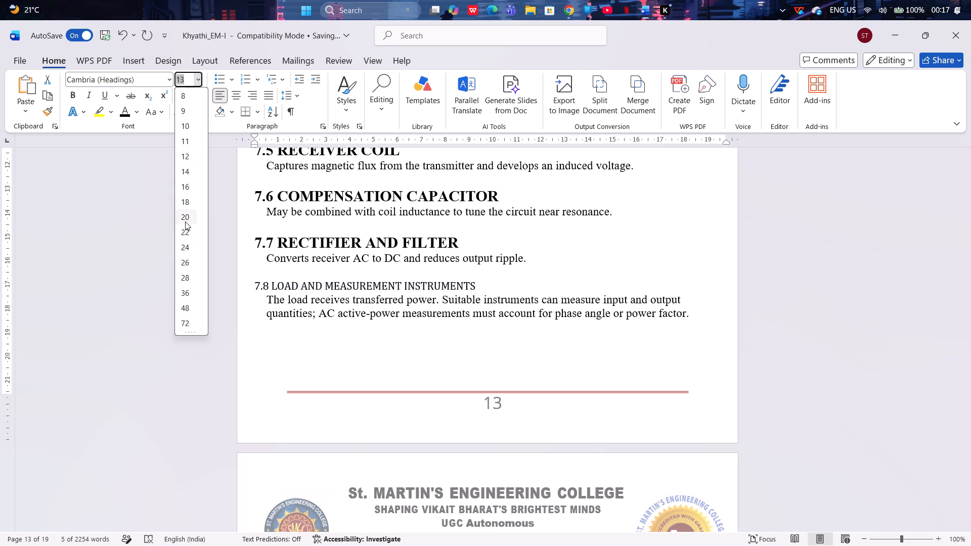
click(188, 208)
click(173, 83)
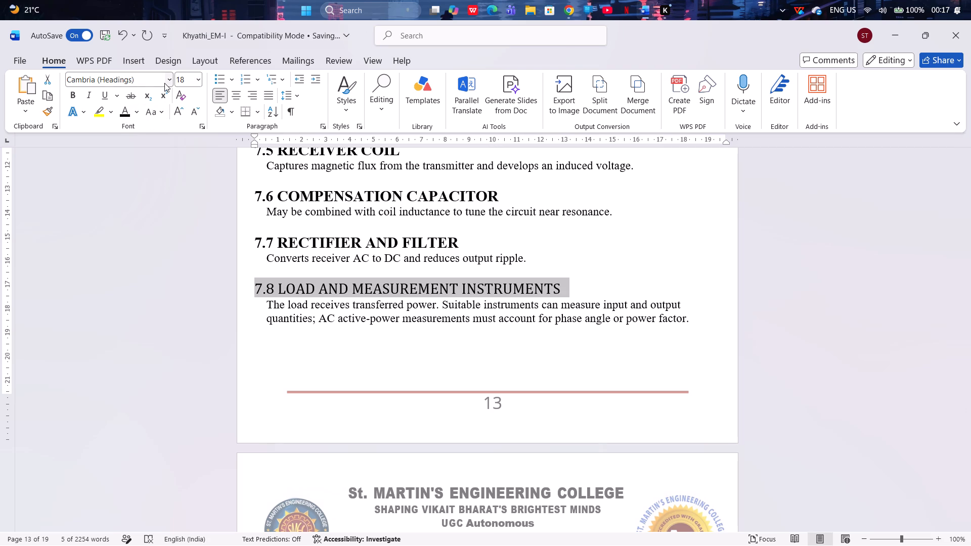
click(164, 83)
click(170, 83)
click(172, 171)
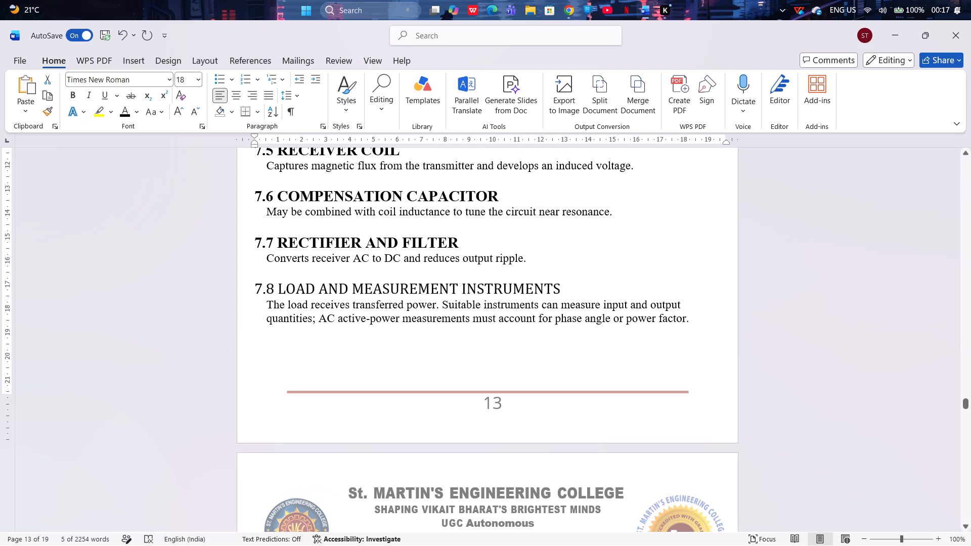
key(ctrl+b)
Delete the surplus empty lines between the end of section 7.8 and the "8. WORKING PRINCIPLE AND ALGORITHM" heading.
click(580, 369)
scroll(570, 371, down, 11)
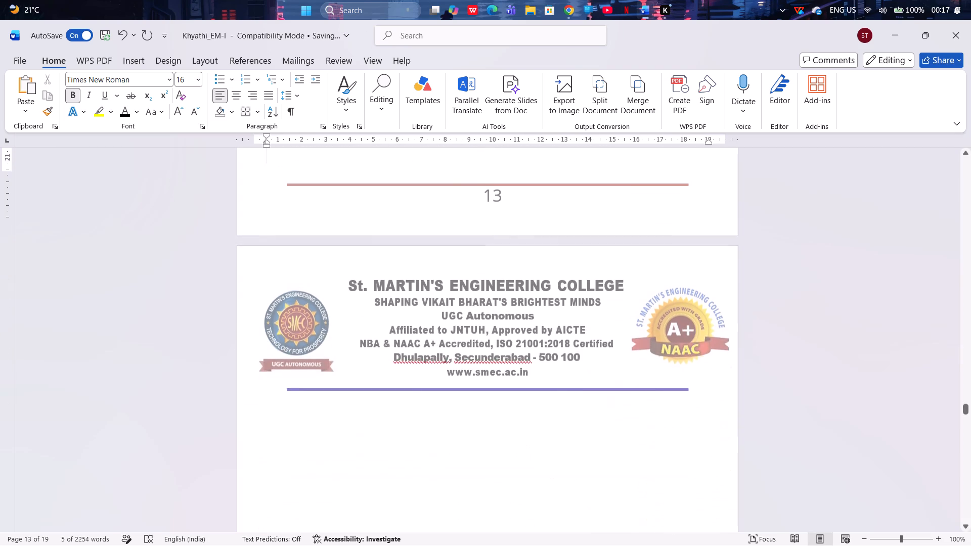
scroll(538, 373, down, 6)
drag(453, 418, 305, 274)
key(BackSpace)
key(BackSpace)
key(BackSpace)
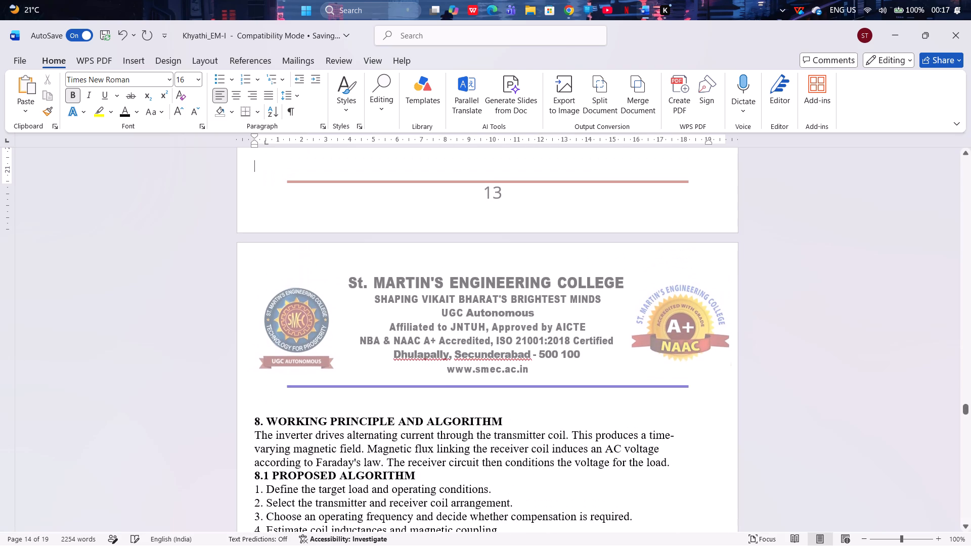
Format "8. WORKING PRINCIPLE AND ALGORITHM" as Heading 1 in Times New Roman at size 22.
scroll(595, 324, down, 5)
click(534, 320)
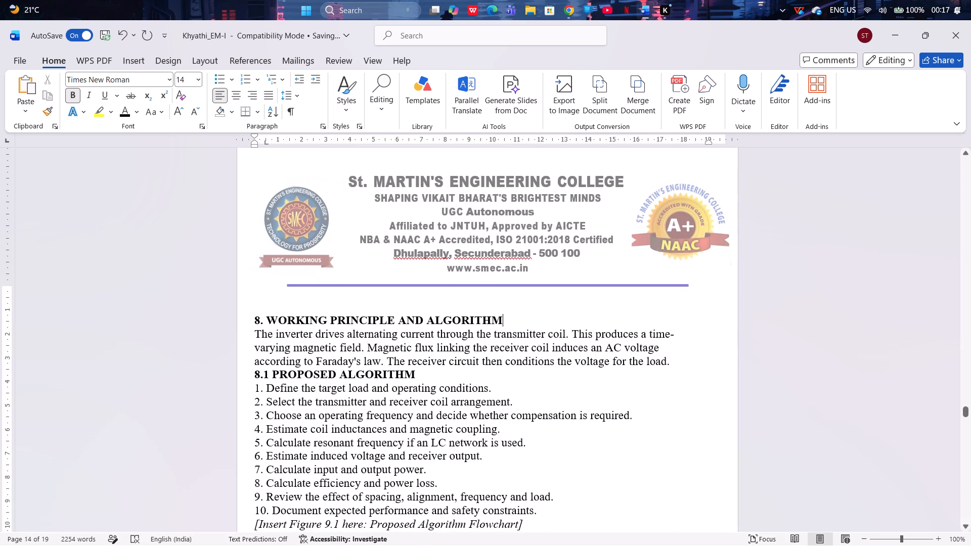
key(ctrl+shift+Up)
click(171, 76)
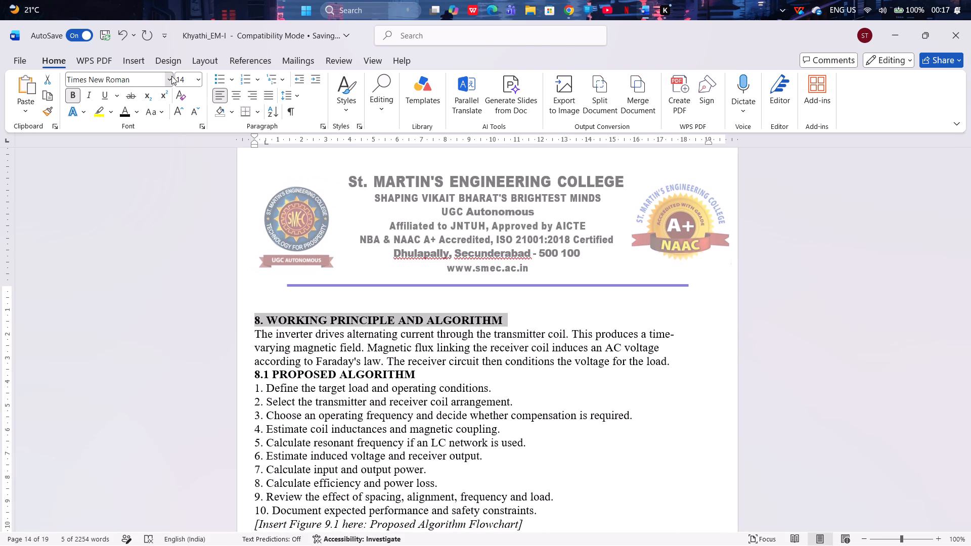
click(341, 105)
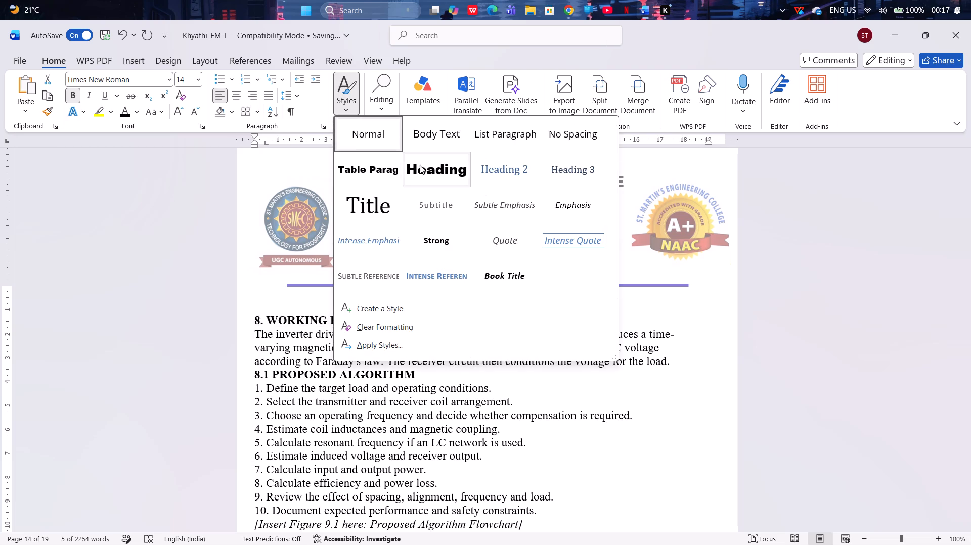
drag(423, 165, 417, 165)
click(169, 82)
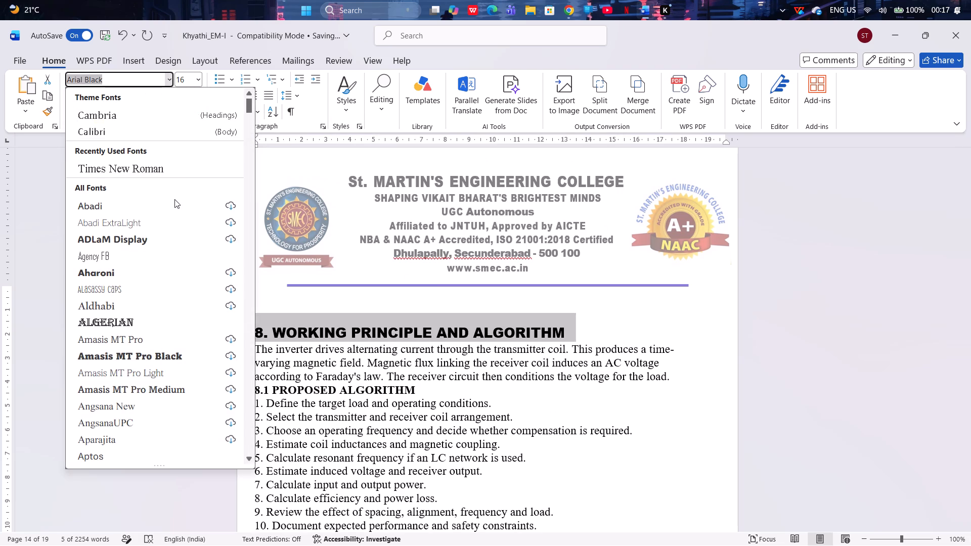
click(184, 168)
click(196, 84)
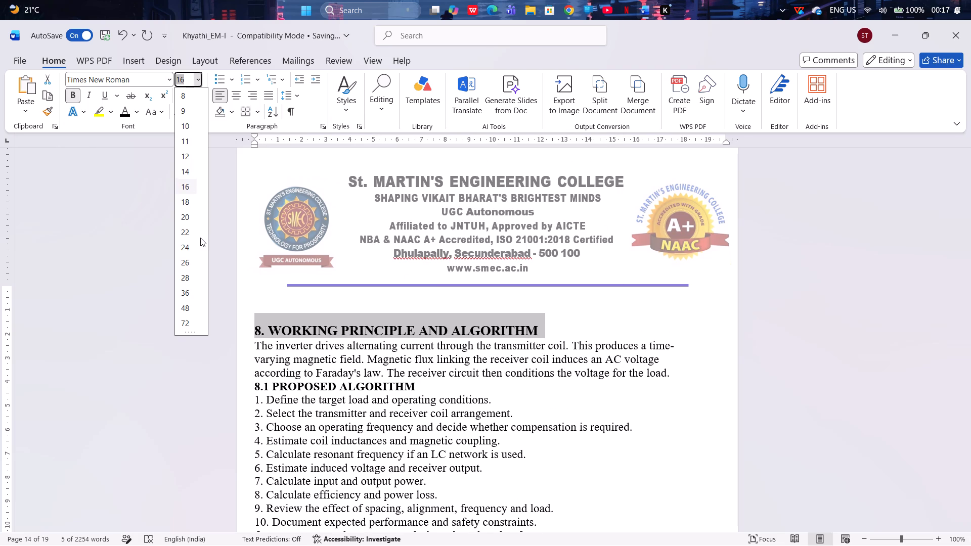
click(191, 229)
click(464, 359)
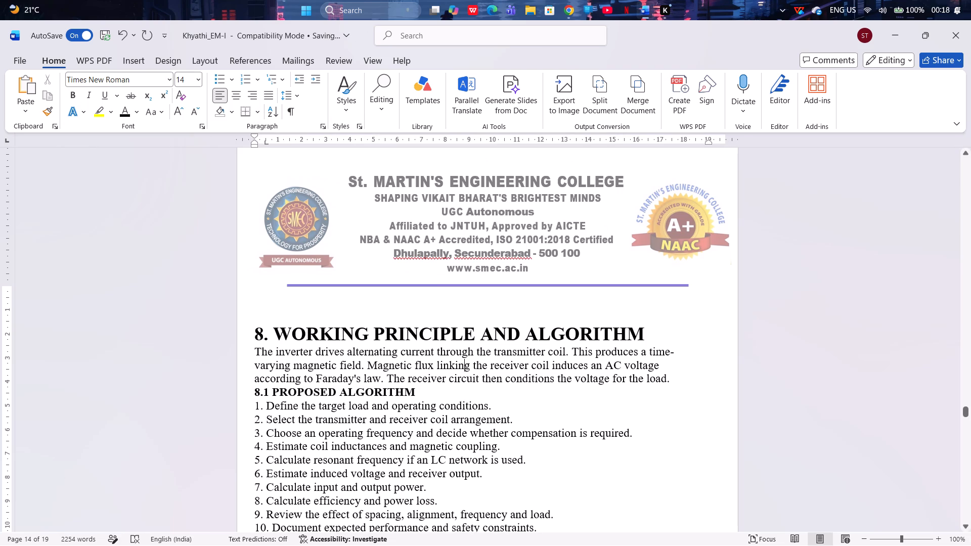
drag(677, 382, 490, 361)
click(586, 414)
Insert a blank line between the section 8 introductory paragraph and the "8.1 PROPOSED ALGORITHM" heading.
click(677, 385)
click(687, 381)
key(Return)
Format "8.1 PROPOSED ALGORITHM" as Heading 2 in black, bold Times New Roman at size 18.
key(ctrl+shift+Down)
key(Down)
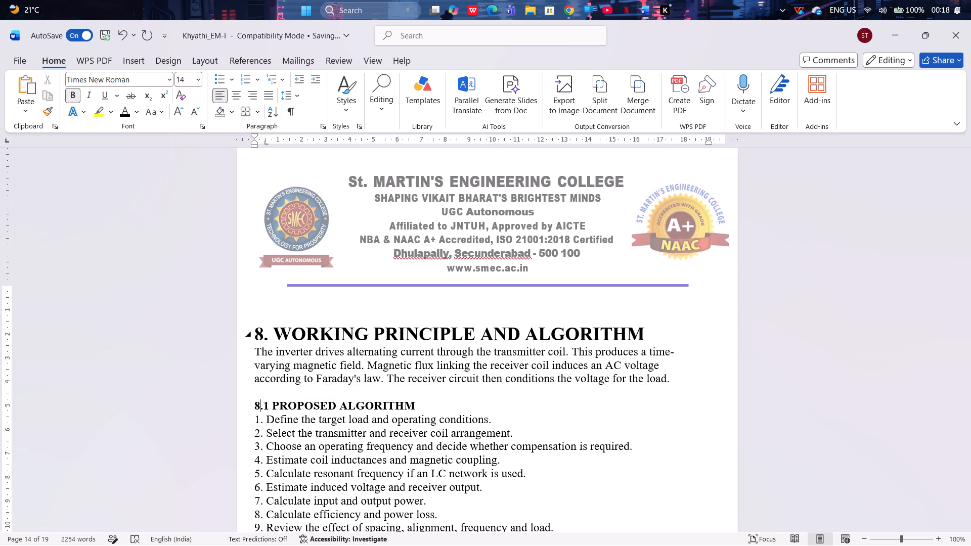
key(Up)
key(Down)
key(ctrl+Left)
key(ctrl+shift+Right)
key(ctrl+shift+Down)
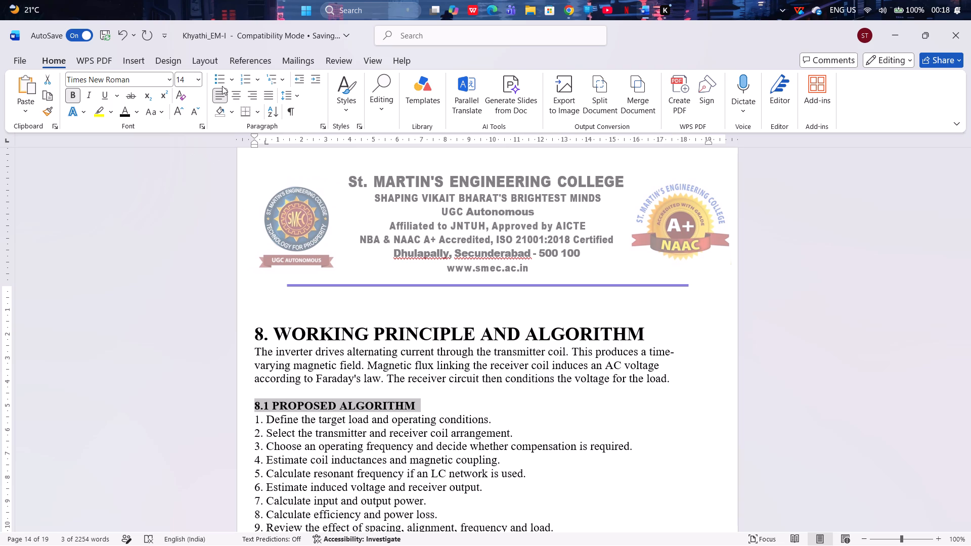
click(349, 113)
click(495, 182)
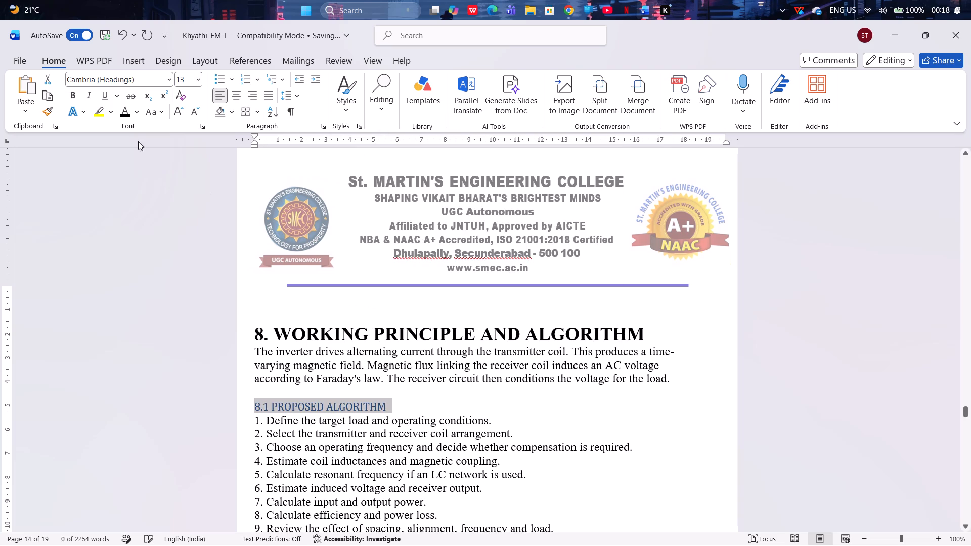
click(122, 111)
click(196, 77)
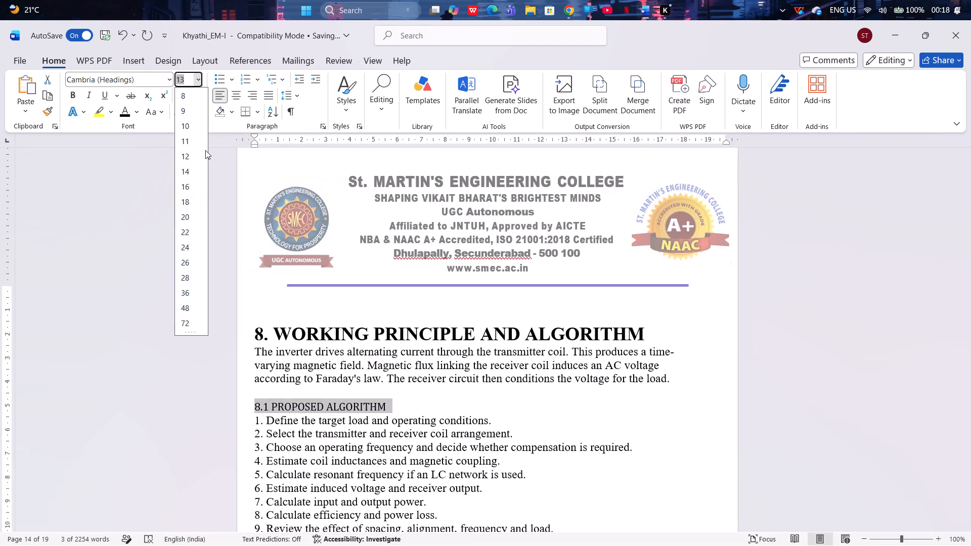
click(184, 202)
click(167, 84)
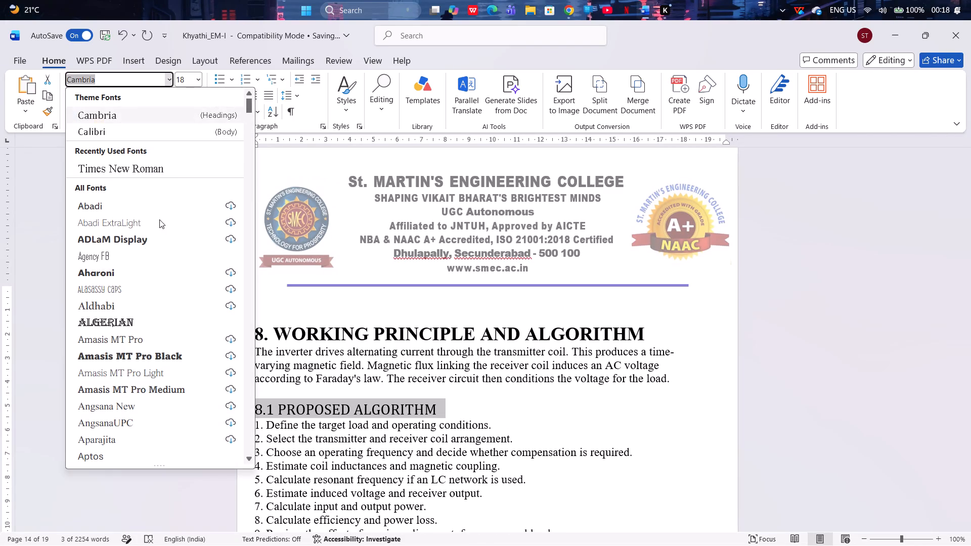
click(171, 177)
click(173, 165)
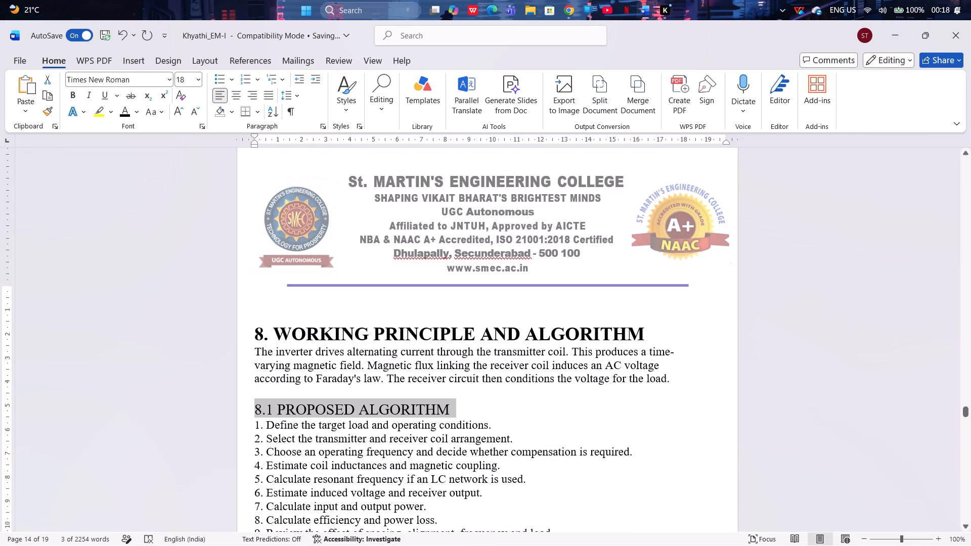
key(ctrl+b)
Delete the "[Insert Figure 9.1 here: Proposed Algorithm Flowchart]" placeholder line below the algorithm steps.
scroll(574, 418, down, 6)
click(581, 434)
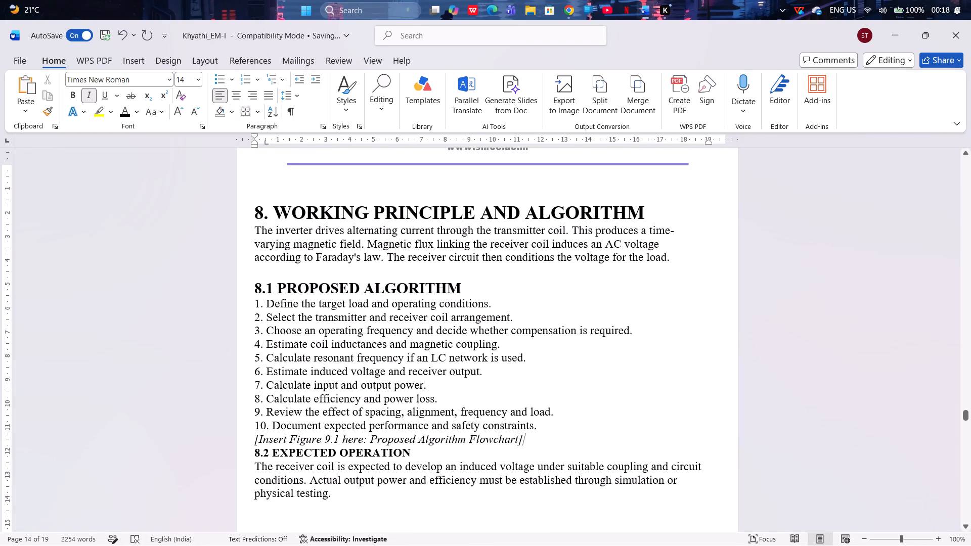
key(ctrl+shift+Up)
key(BackSpace)
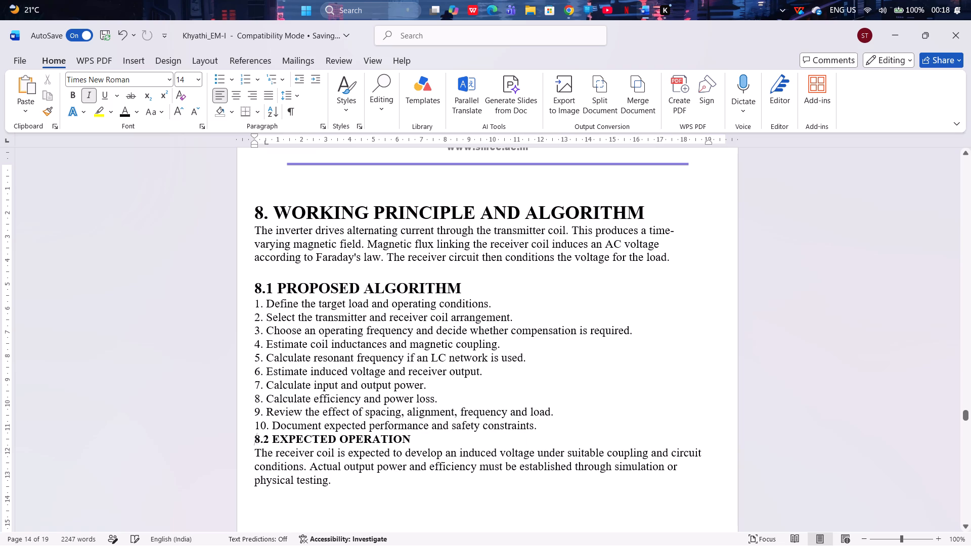
Format "8.2 EXPECTED OPERATION" as Heading 2 in black, bold Times New Roman at size 18.
key(ctrl+shift+Down)
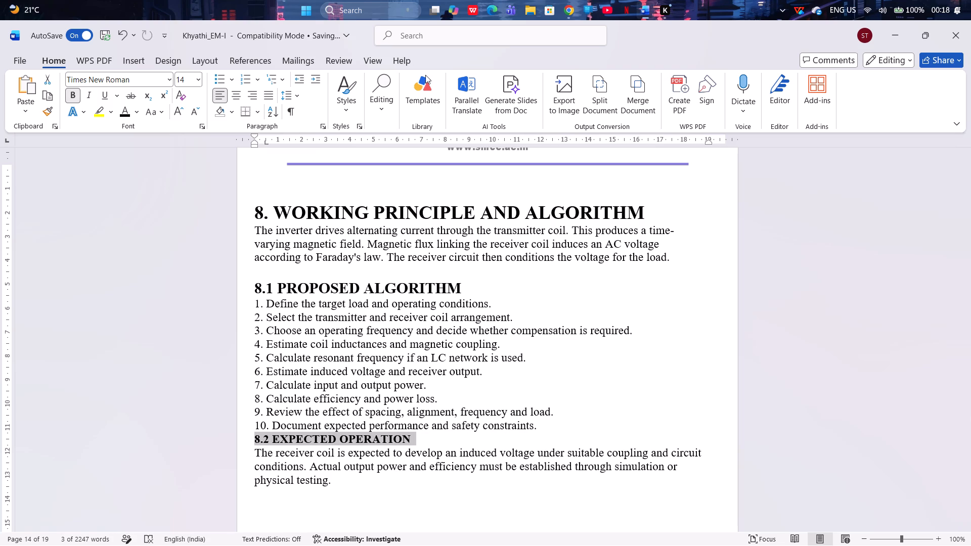
click(344, 105)
click(512, 174)
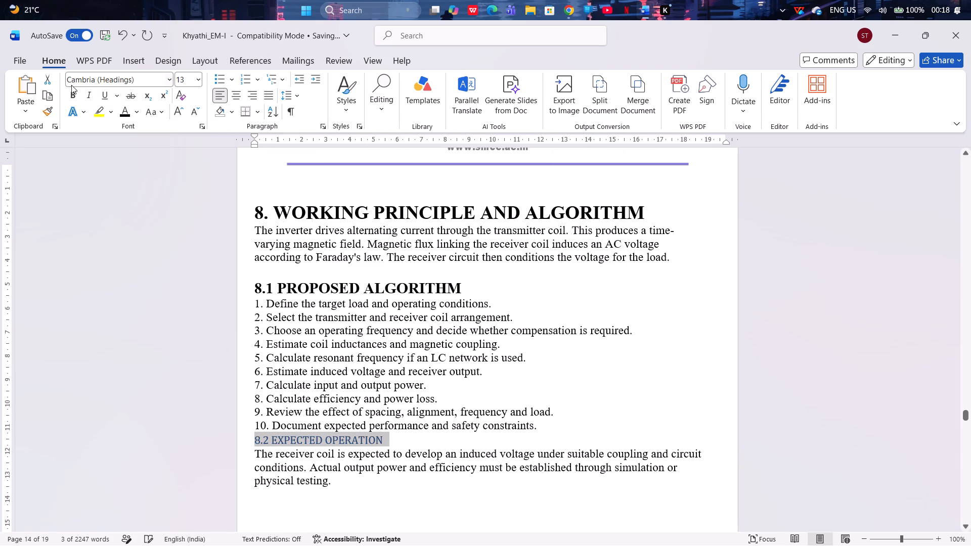
click(168, 81)
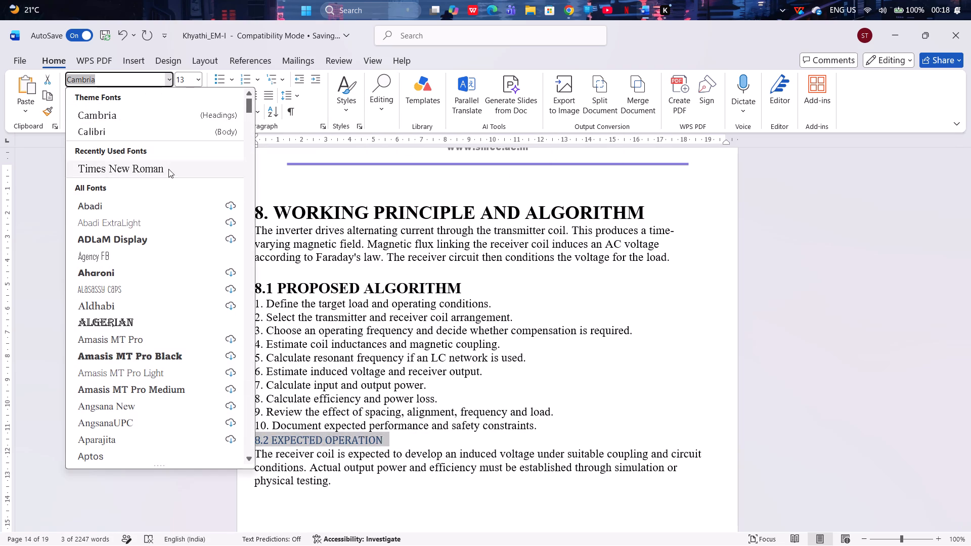
click(167, 170)
click(127, 118)
click(196, 76)
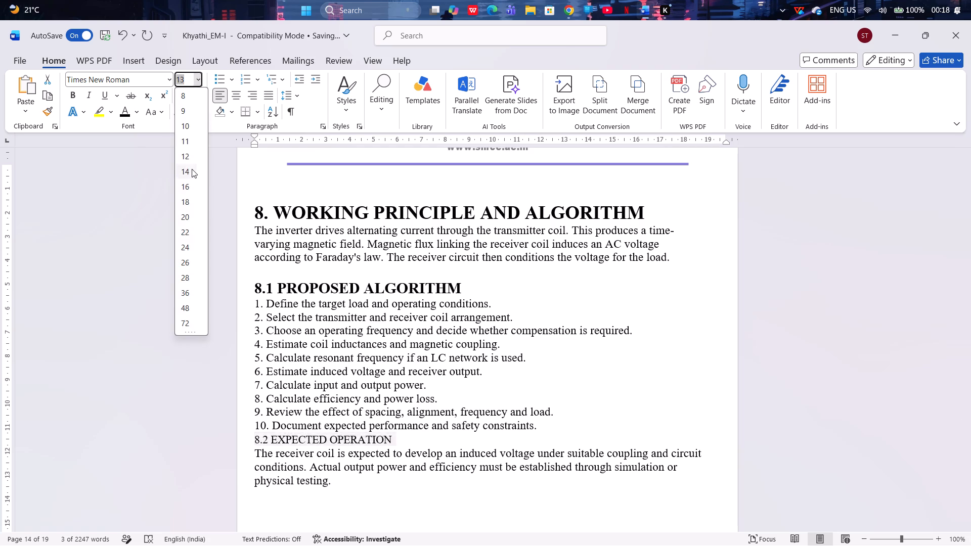
click(192, 200)
key(ctrl+b)
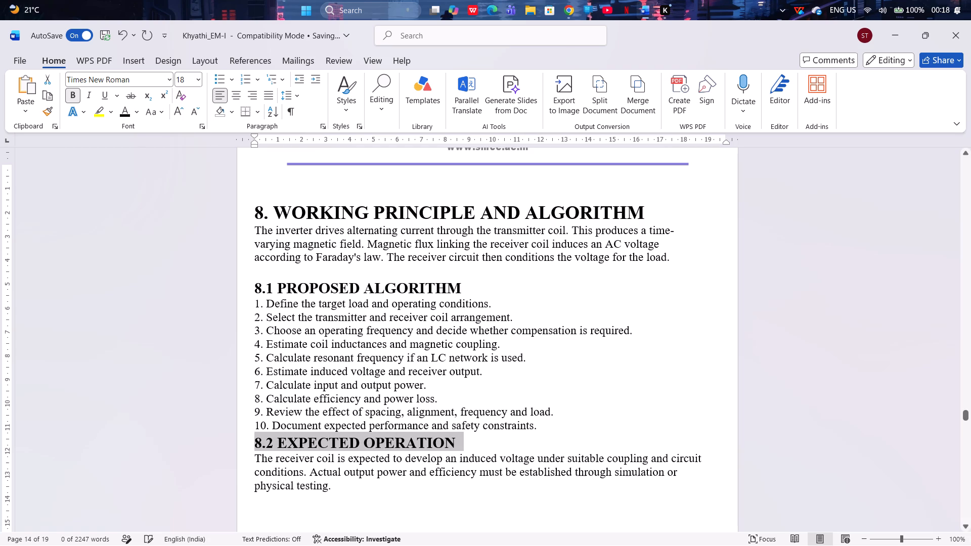
Insert a blank line between algorithm step 10 and the "8.2 EXPECTED OPERATION" heading.
click(568, 431)
click(572, 433)
click(574, 424)
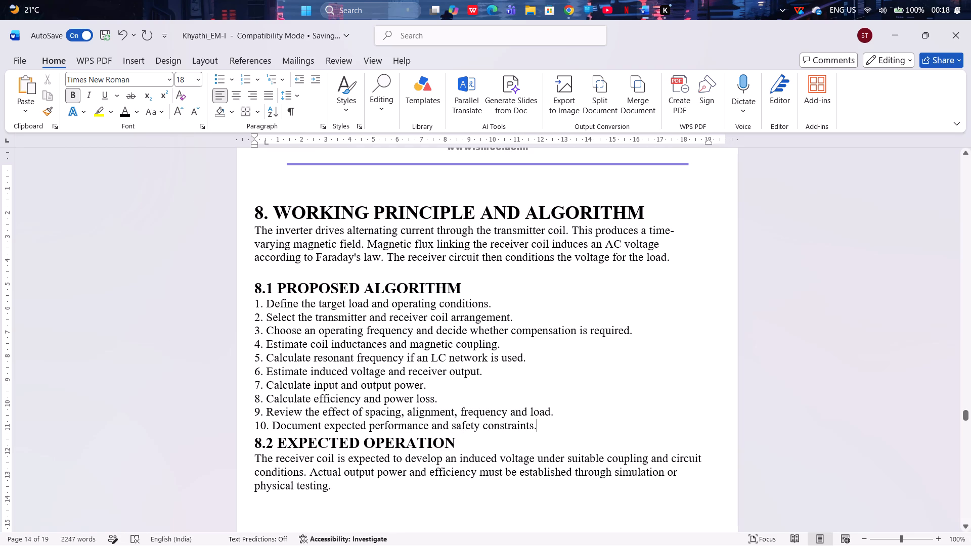
key(Return)
Delete the surplus empty lines between the end of section 8.2 and the "9. ILLUSTRATIVE READINGS AND CALCULATIONS" heading.
scroll(564, 411, down, 20)
scroll(564, 411, down, 5)
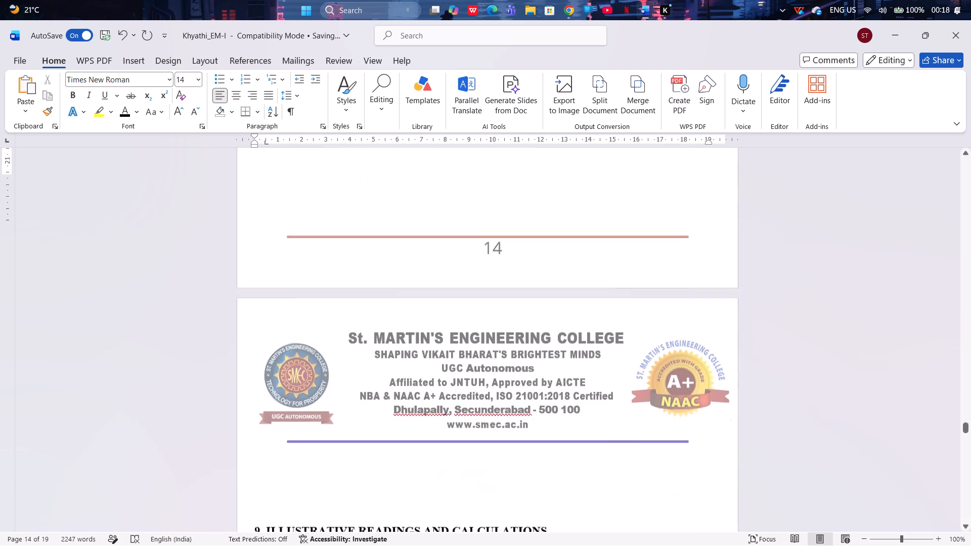
click(451, 436)
key(ctrl+shift+Up)
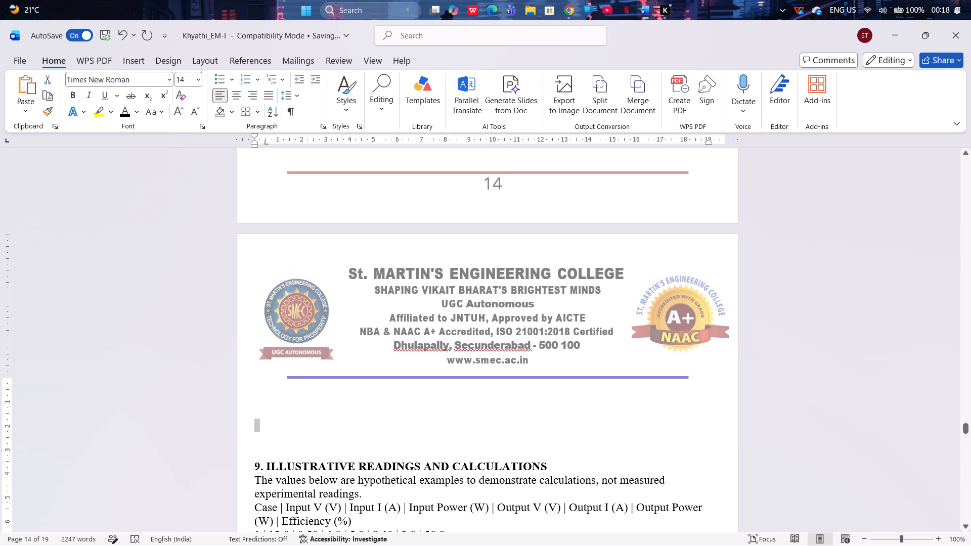
key(ctrl+shift+Up)
key(ctrl+shift+Up)
key(ctrl+shift+Up)
key(ctrl+shift+Up)
key(BackSpace)
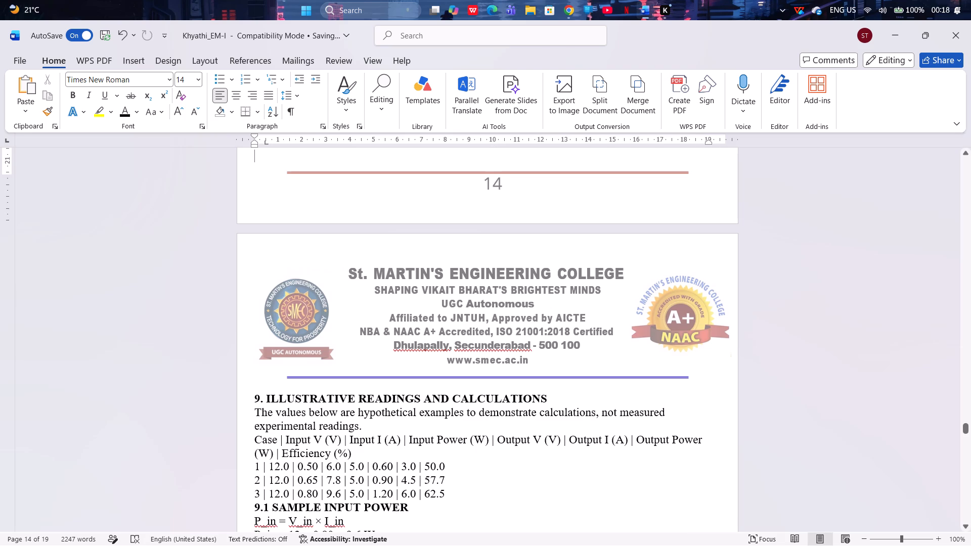
Format "9. ILLUSTRATIVE READINGS AND CALCULATIONS" as Heading 1 in Times New Roman at size 22.
scroll(449, 480, down, 1)
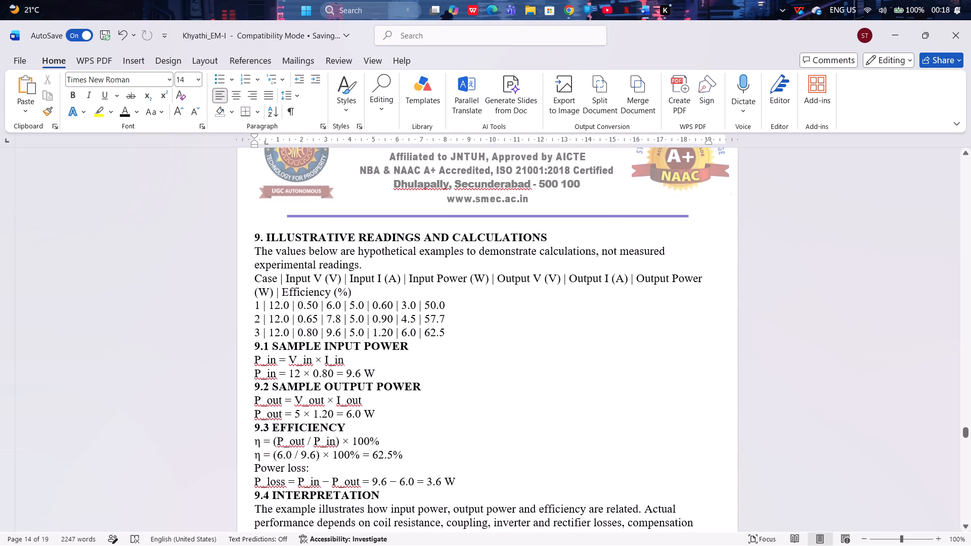
click(562, 229)
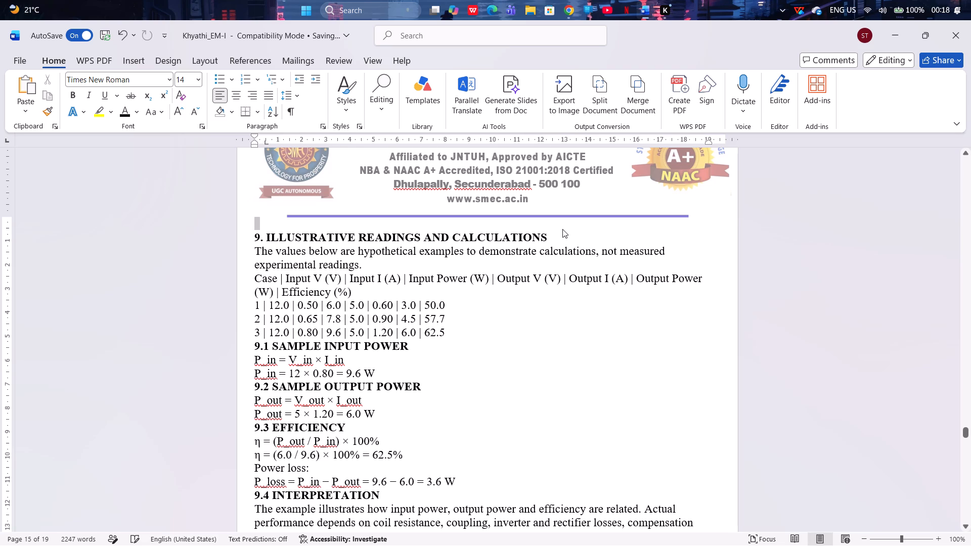
key(Down)
key(ctrl+shift+Down)
key(Left)
key(Left)
key(ctrl+shift+Down)
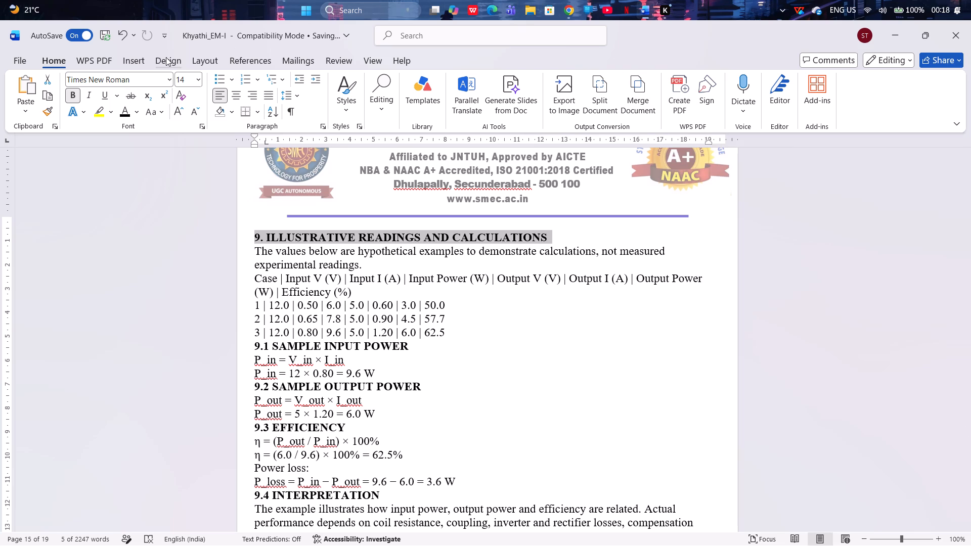
click(349, 114)
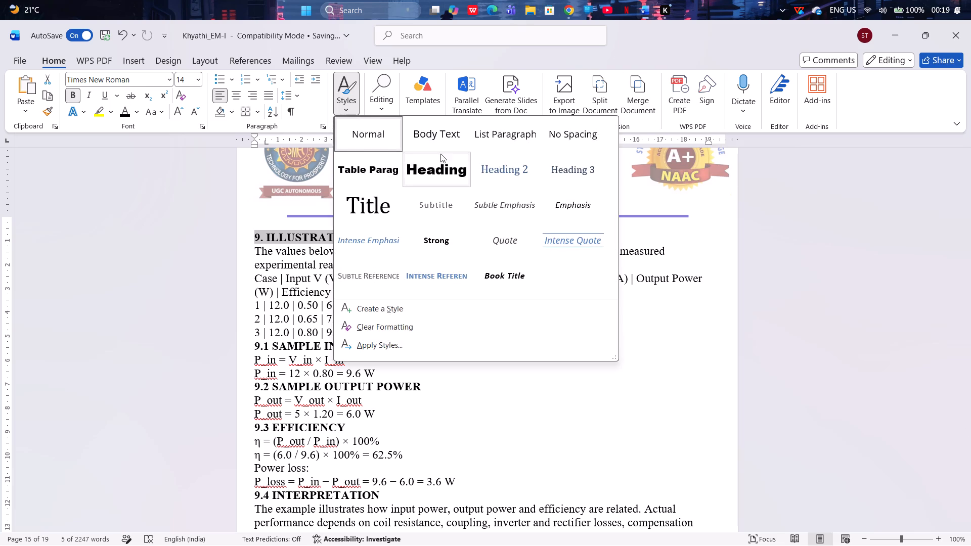
click(440, 162)
click(168, 76)
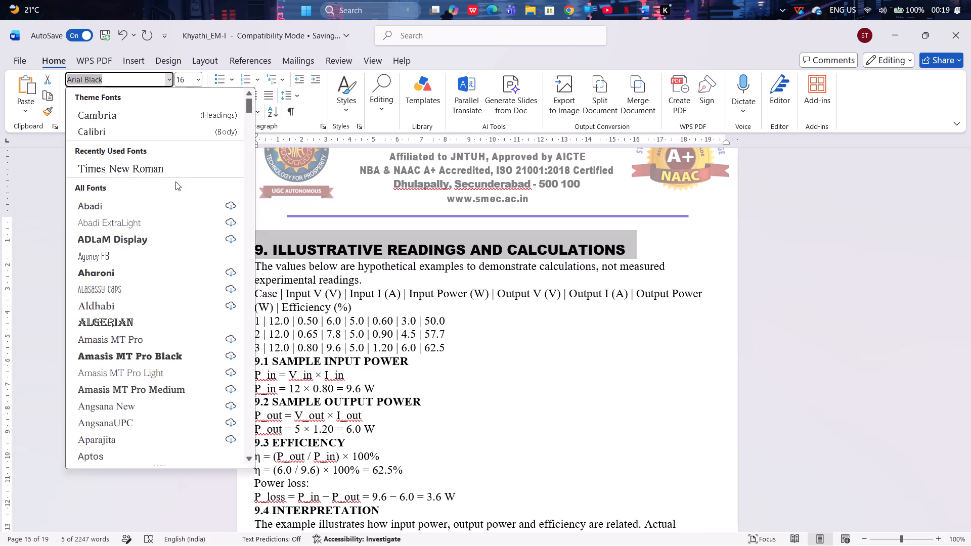
click(181, 163)
click(197, 78)
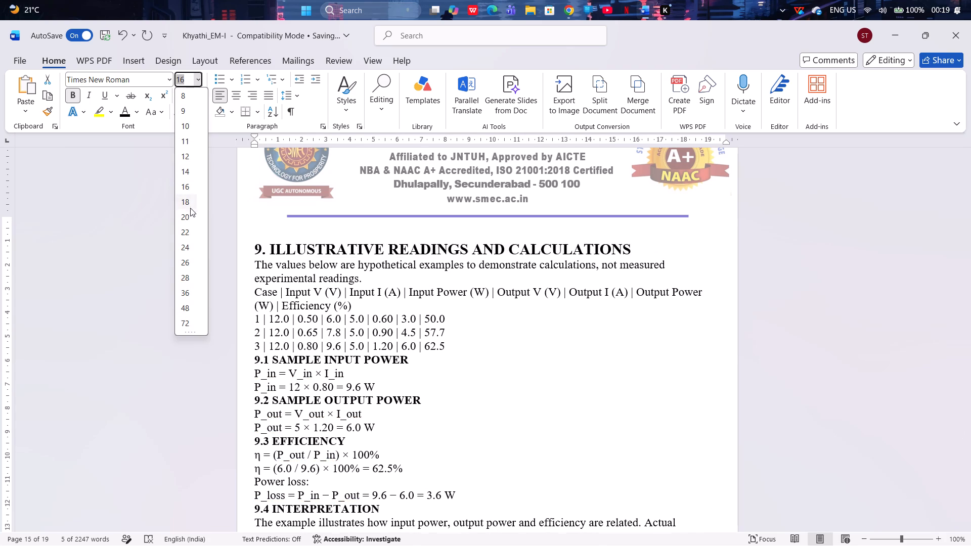
click(186, 238)
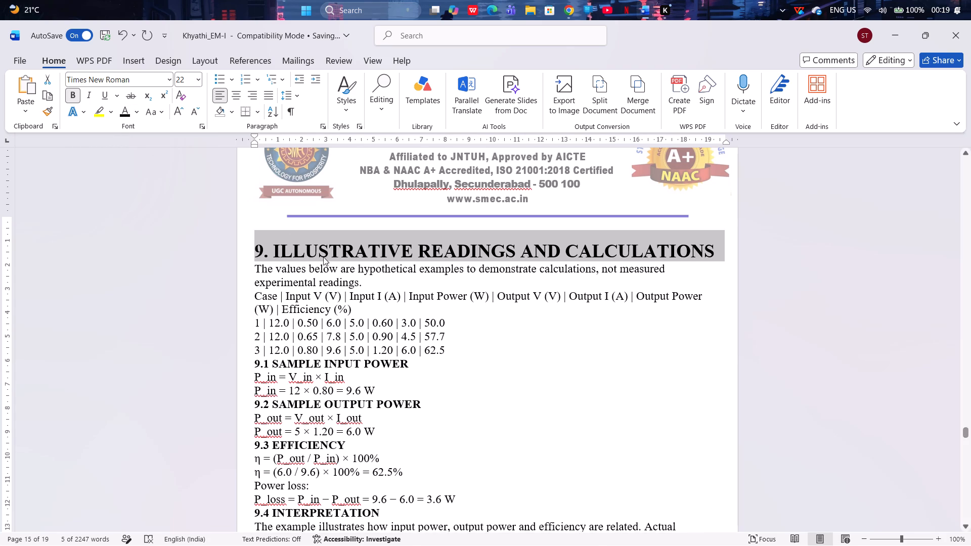
Insert a blank line between the case 3 readings row and the "9.1 SAMPLE INPUT POWER" heading.
click(341, 265)
click(464, 354)
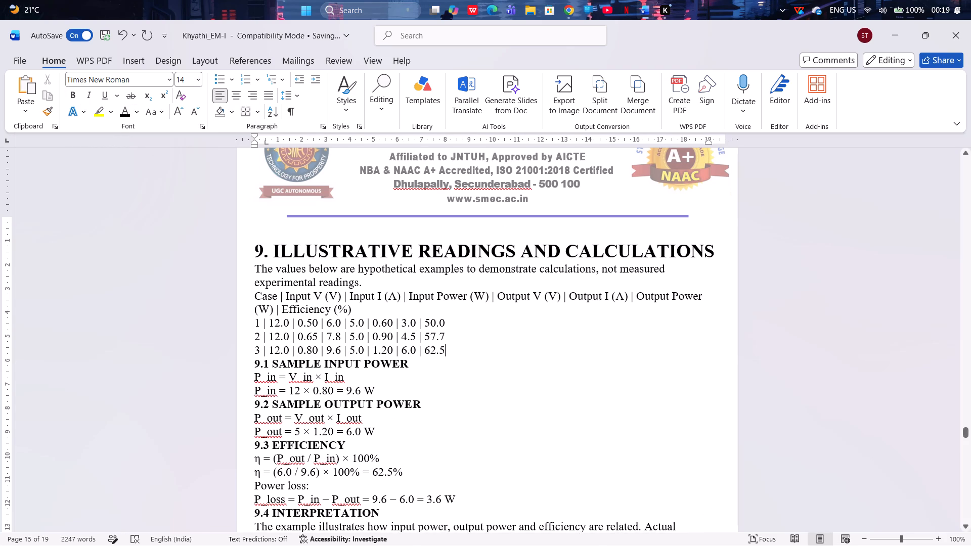
key(Return)
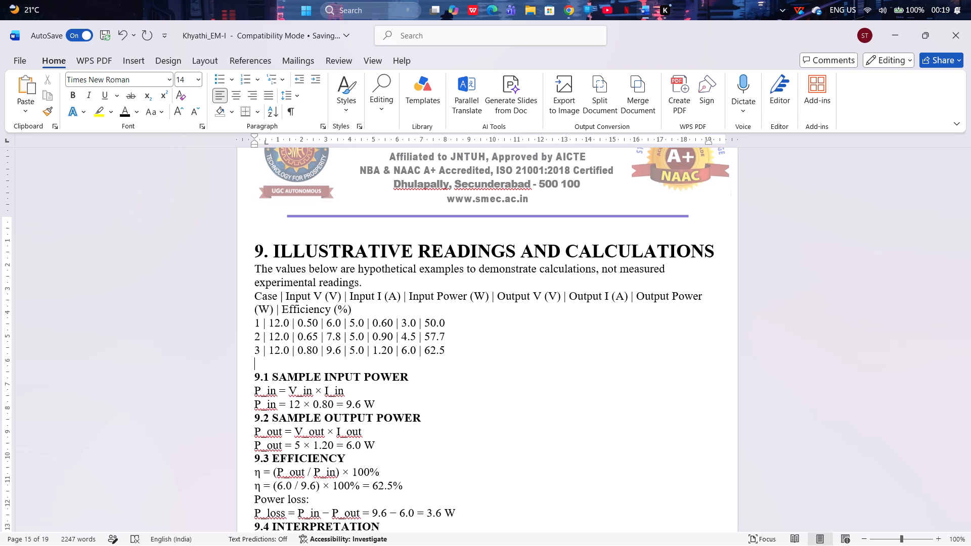
Format "9.1 SAMPLE INPUT POWER" as Heading 2 in black, bold Times New Roman at size 18.
key(Down)
key(ctrl+shift+Down)
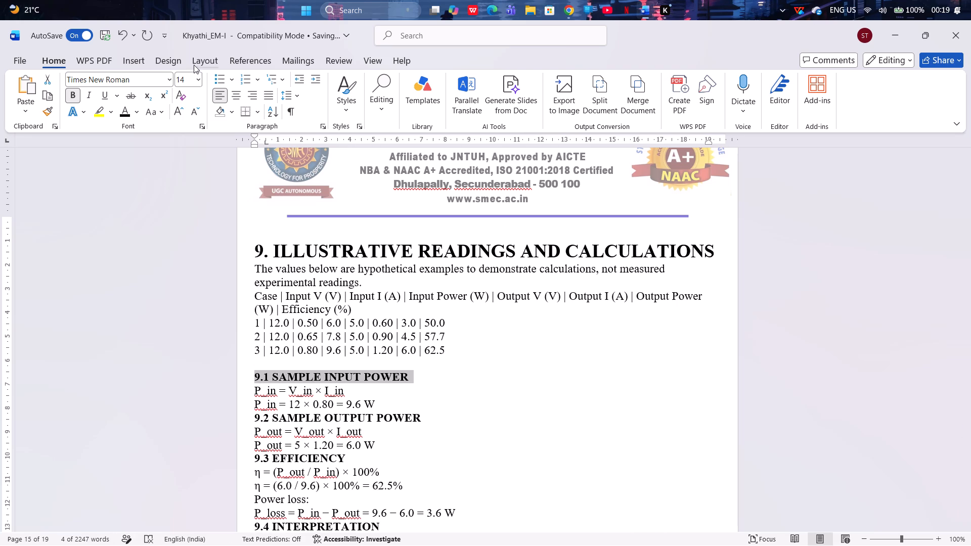
click(172, 81)
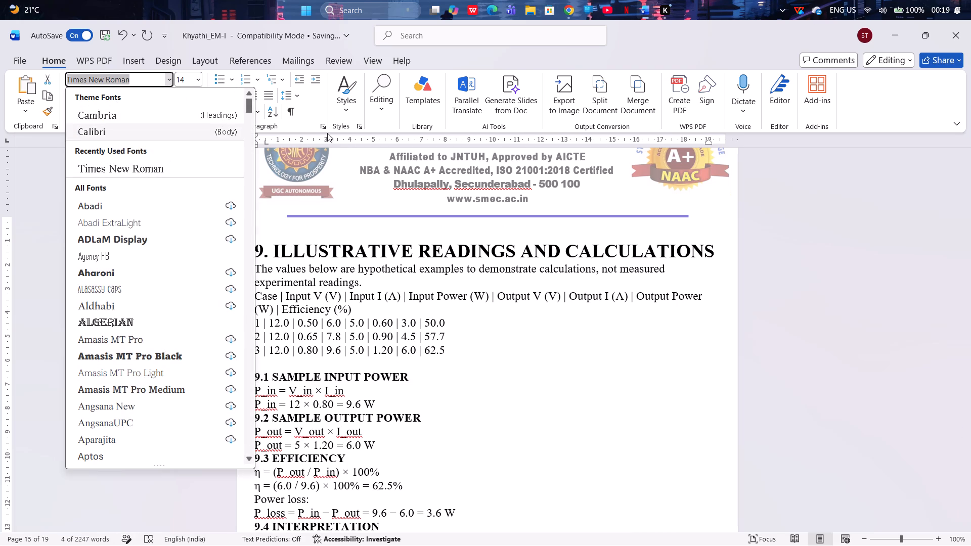
click(351, 109)
click(335, 106)
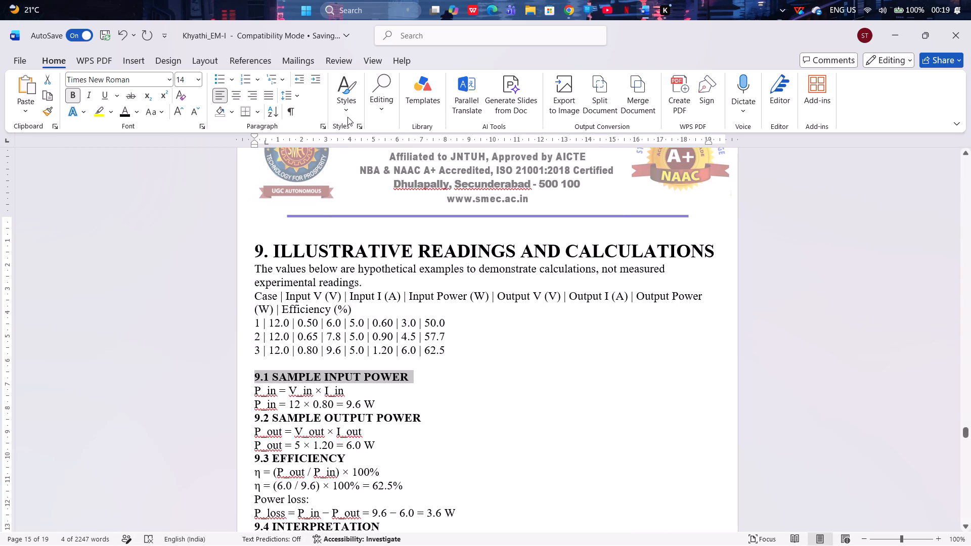
click(348, 99)
click(502, 167)
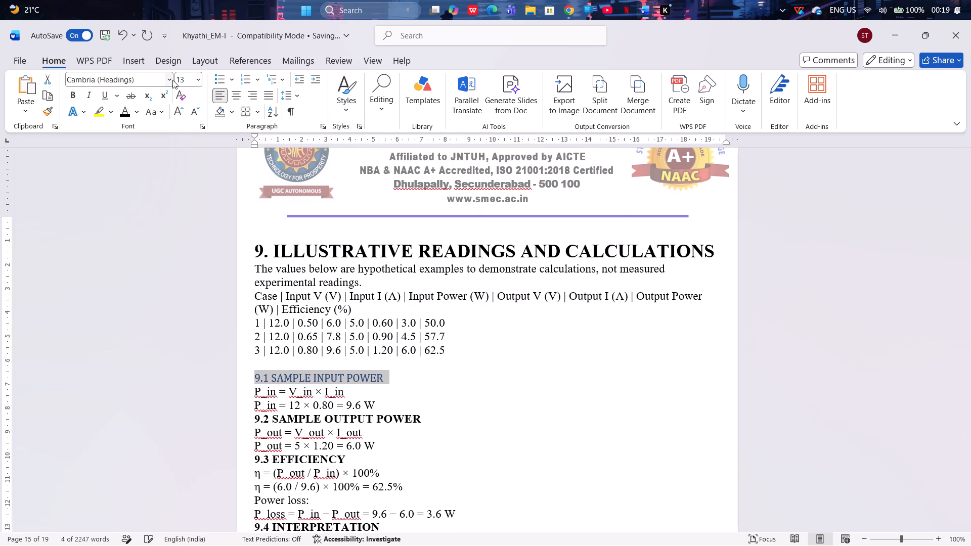
click(172, 80)
click(168, 162)
click(196, 79)
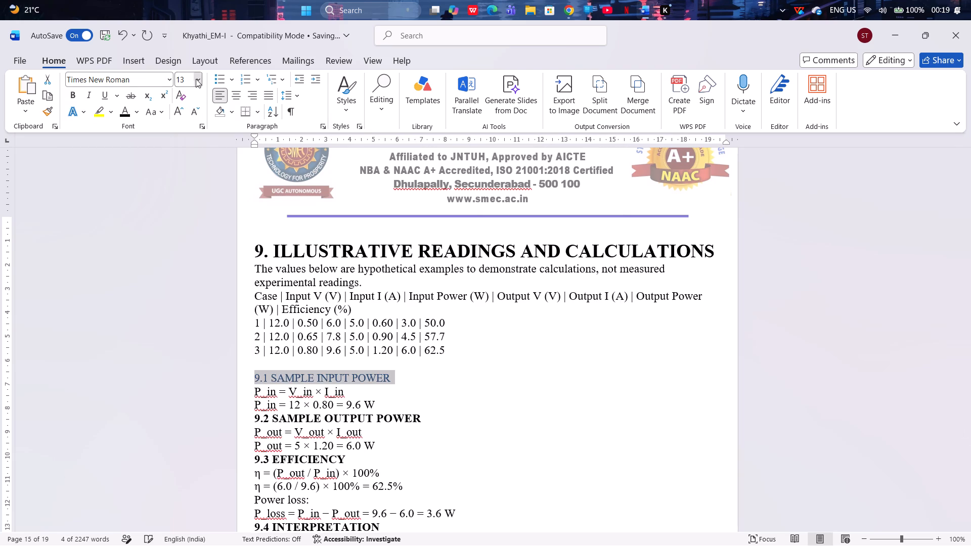
click(188, 196)
click(121, 111)
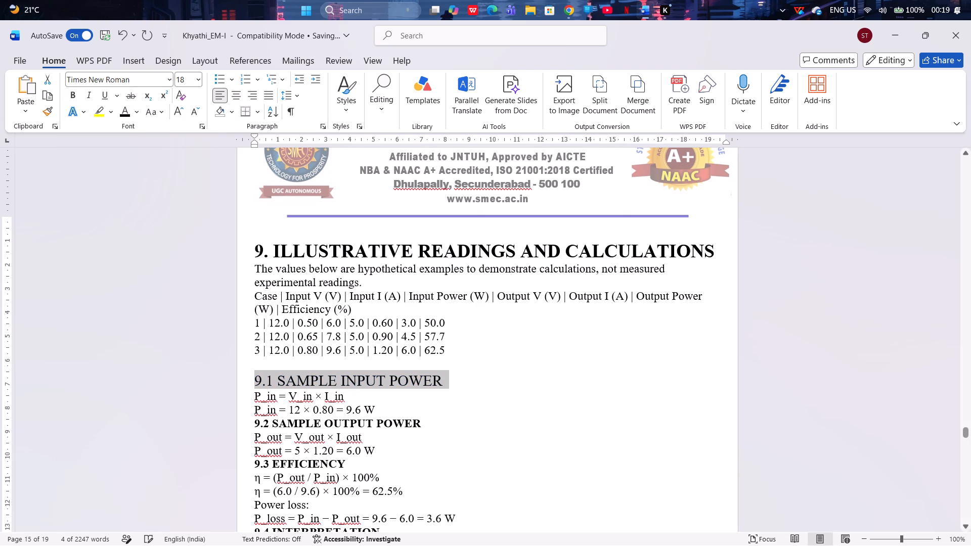
key(ctrl+b)
Insert a blank line between the sample input power calculation and the "9.2 SAMPLE OUTPUT POWER" heading.
scroll(483, 337, down, 5)
click(460, 311)
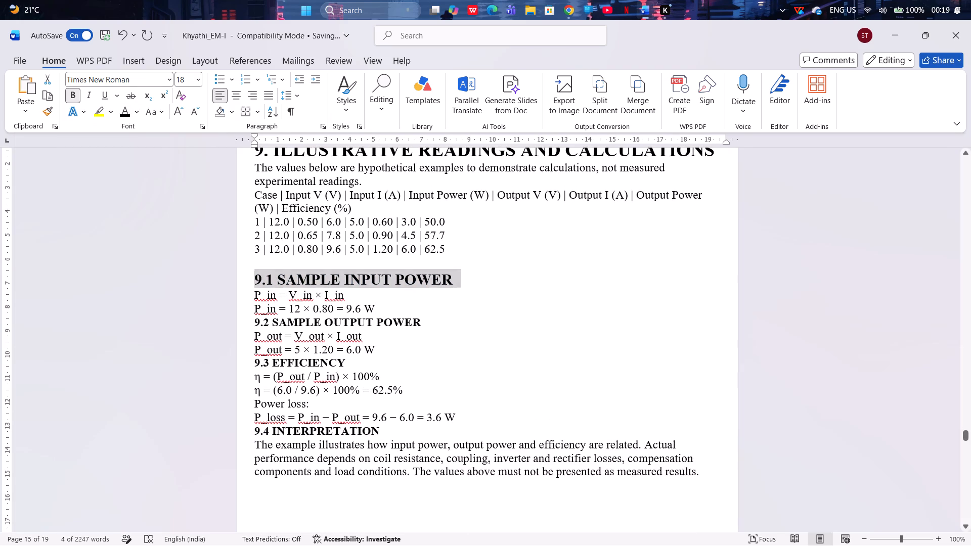
key(Return)
Start a new style from the "9.2 SAMPLE OUTPUT POWER" heading and name it "heading 2".
key(Down)
key(ctrl+shift+Down)
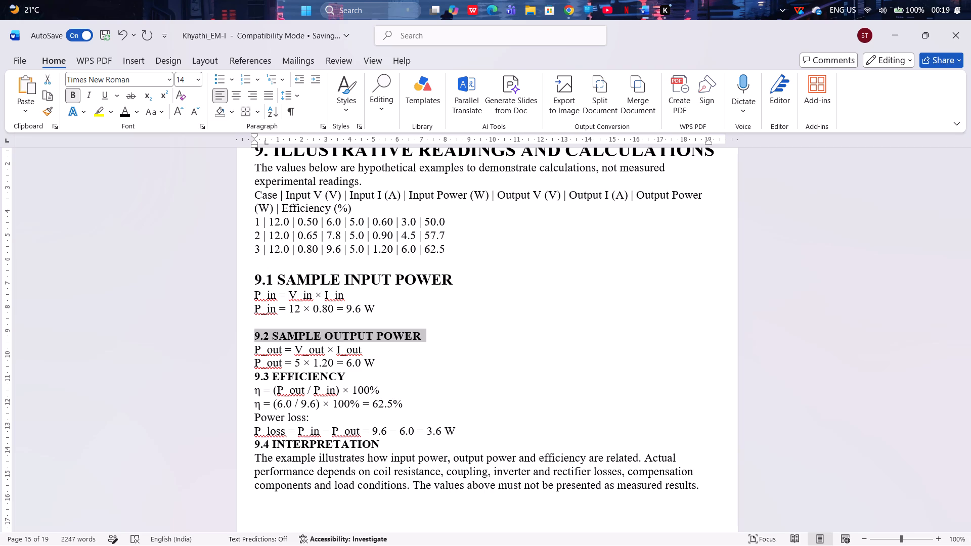
click(353, 102)
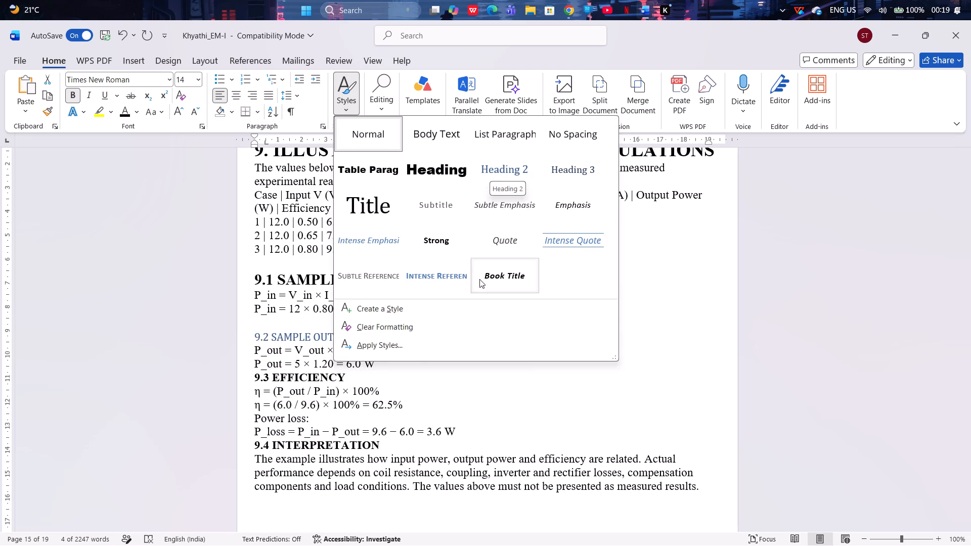
click(452, 313)
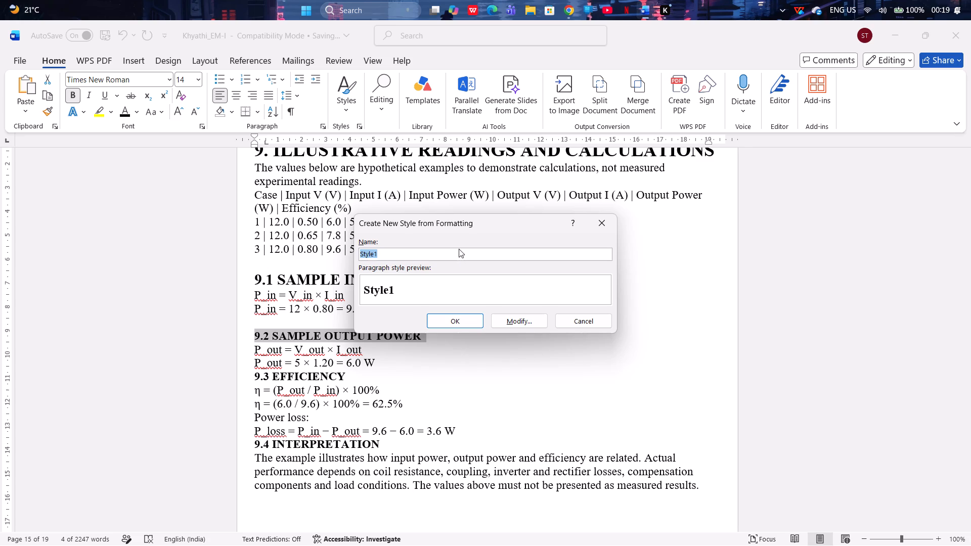
key(BackSpace)
text(headiung)
key(BackSpace)
key(BackSpace)
key(BackSpace)
text(ng 2)
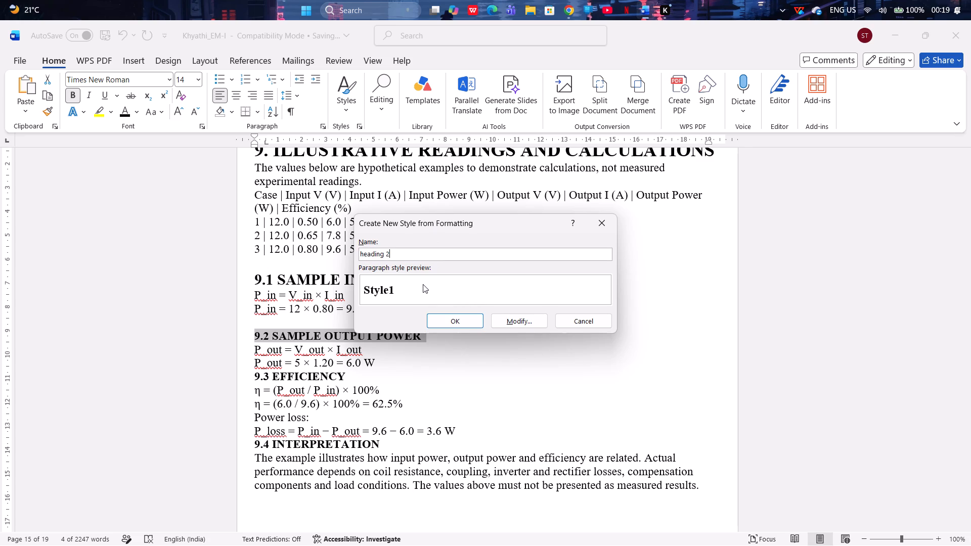
click(423, 285)
click(403, 290)
click(393, 290)
drag(389, 293, 384, 296)
click(384, 297)
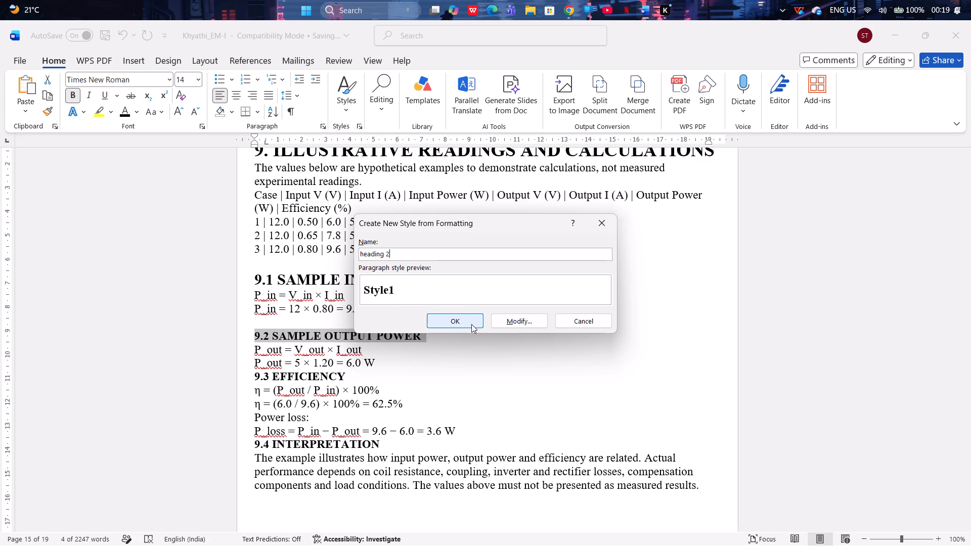
Open the new style's full formatting options and base the style on the built-in Heading 2.
click(536, 324)
scroll(579, 403, down, 2)
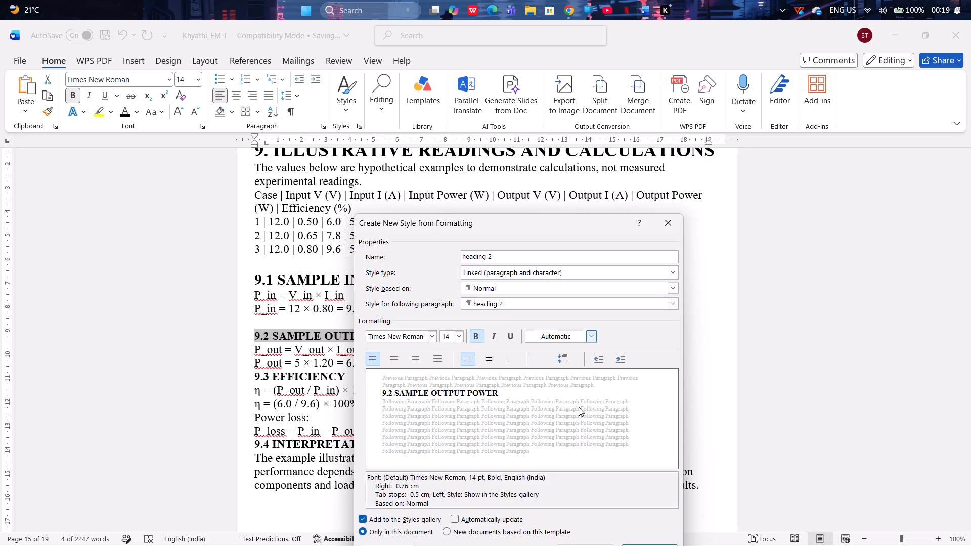
click(477, 395)
click(542, 274)
click(542, 274)
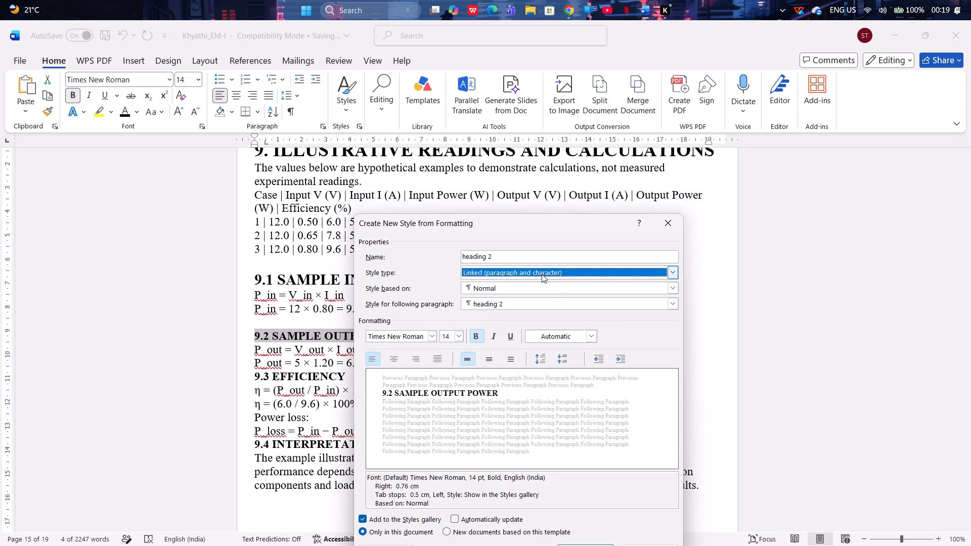
click(577, 306)
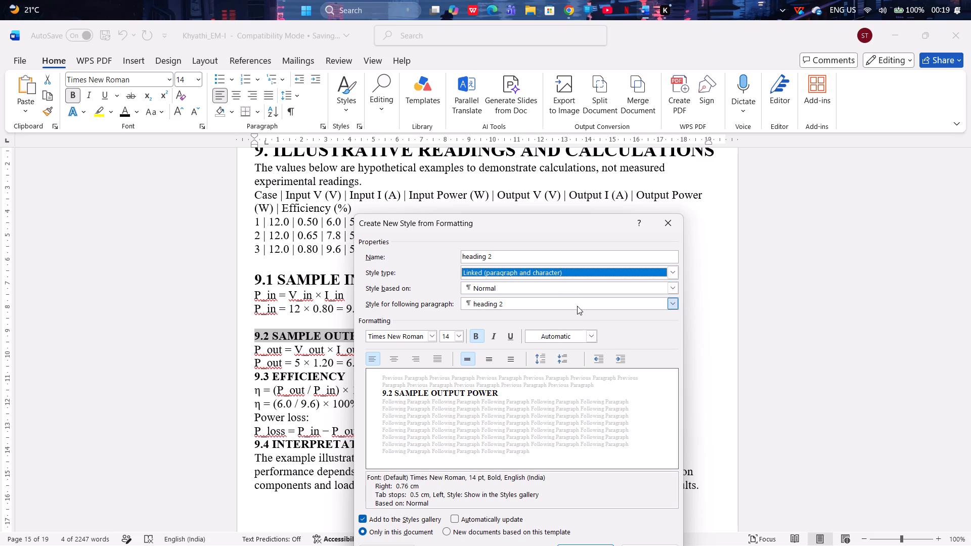
click(580, 317)
click(562, 290)
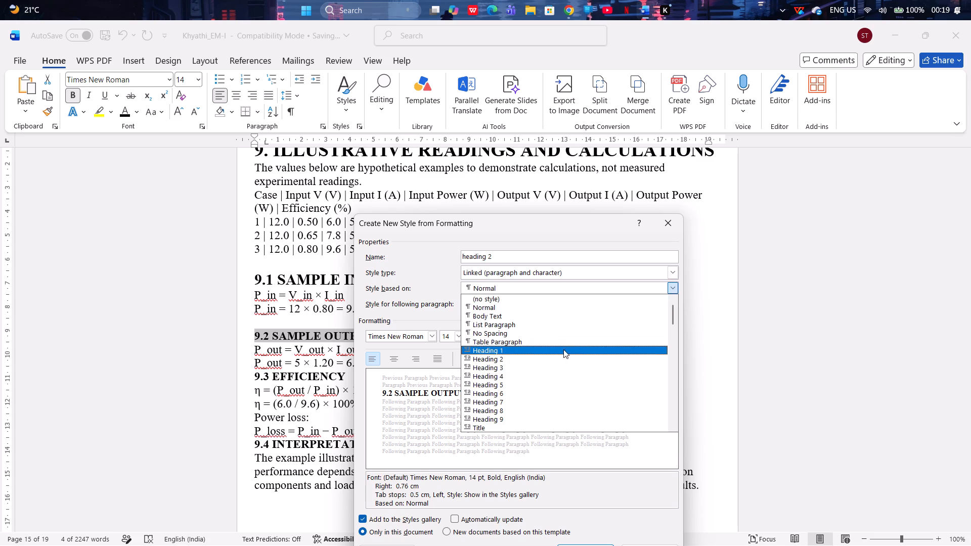
click(561, 356)
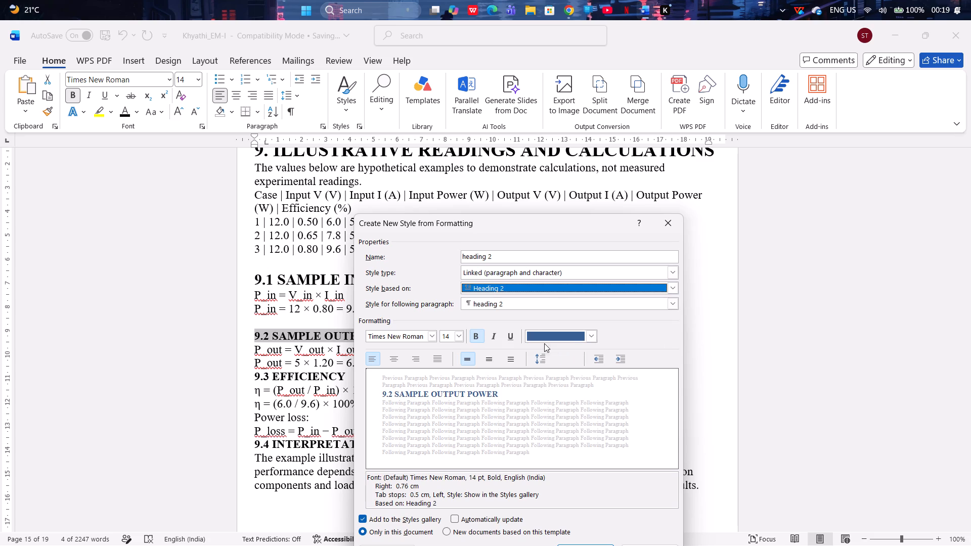
Set the new "heading 2" style's font colour to black and size to 18, and save the style.
scroll(539, 346, down, 4)
click(576, 332)
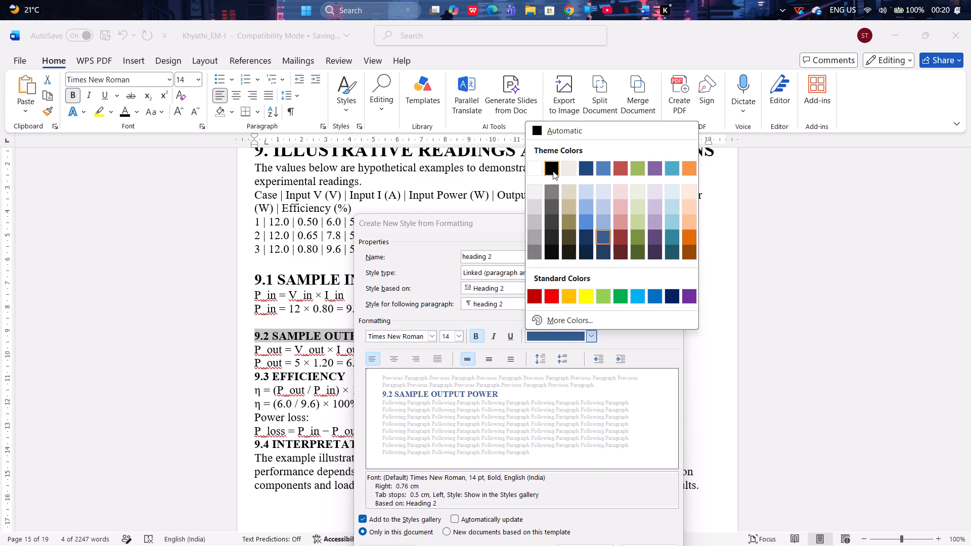
click(551, 169)
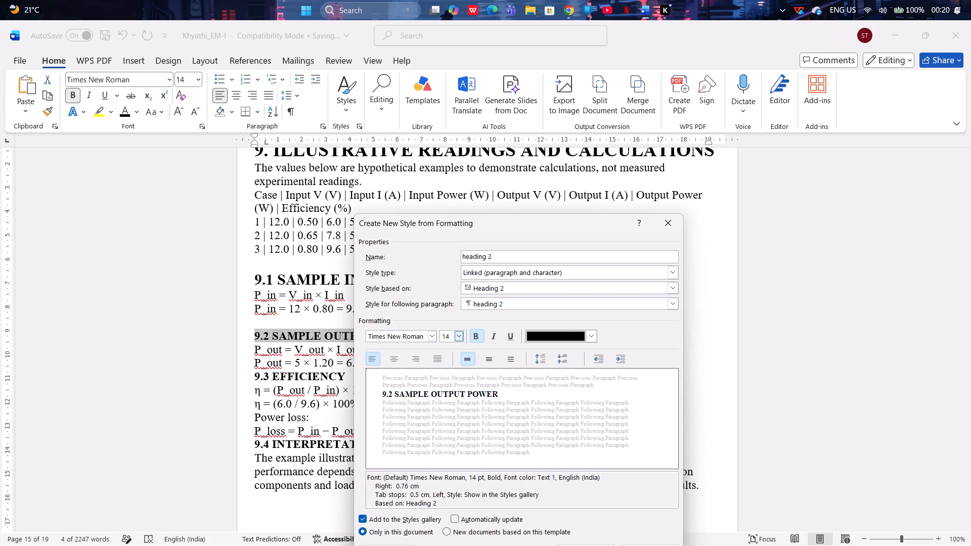
click(457, 339)
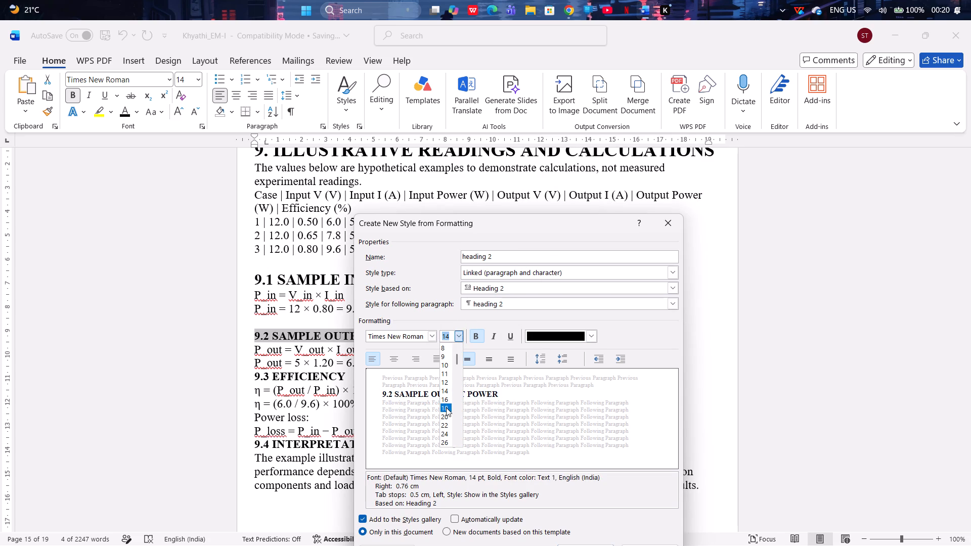
click(446, 407)
scroll(473, 375, down, 8)
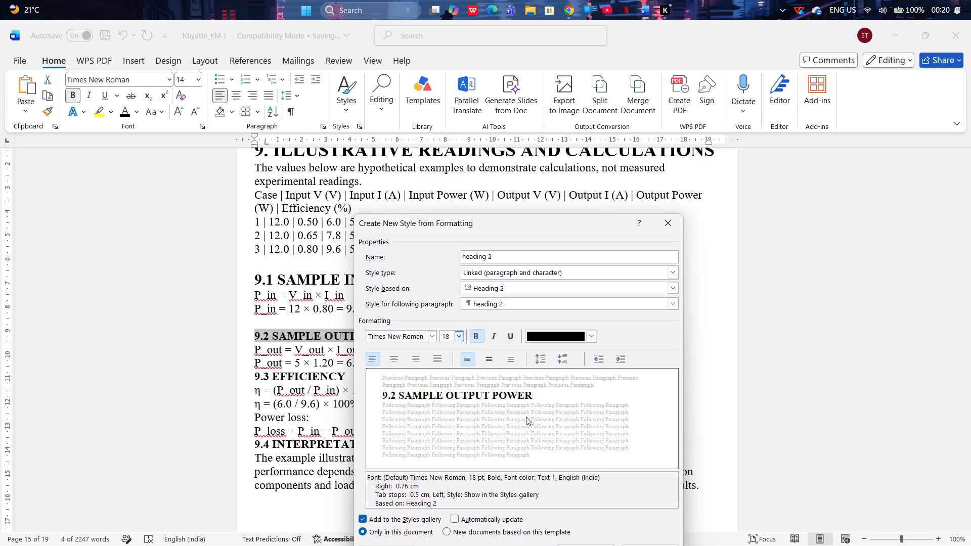
scroll(526, 417, down, 1)
scroll(516, 515, down, 6)
scroll(522, 509, up, 1)
drag(543, 220, 538, 162)
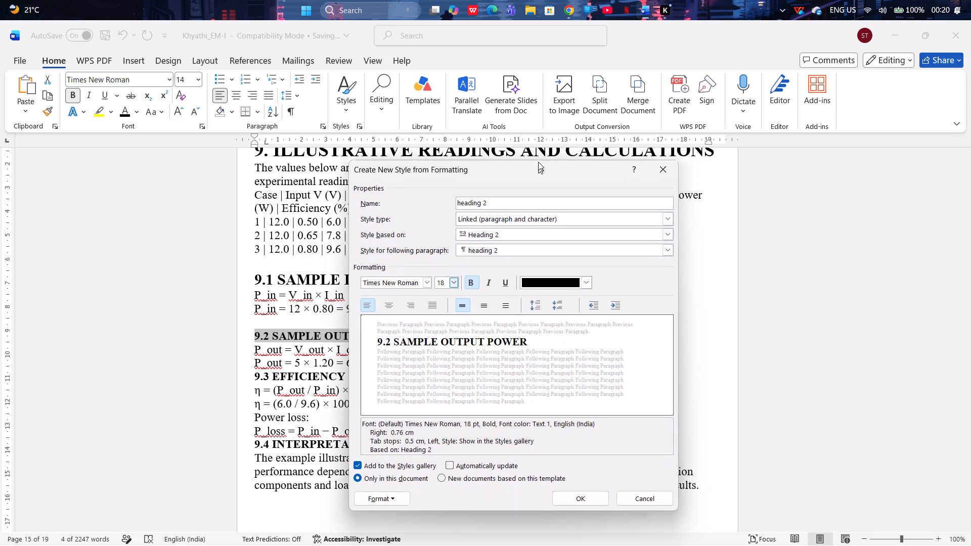
drag(538, 162, 538, 146)
click(582, 472)
click(587, 480)
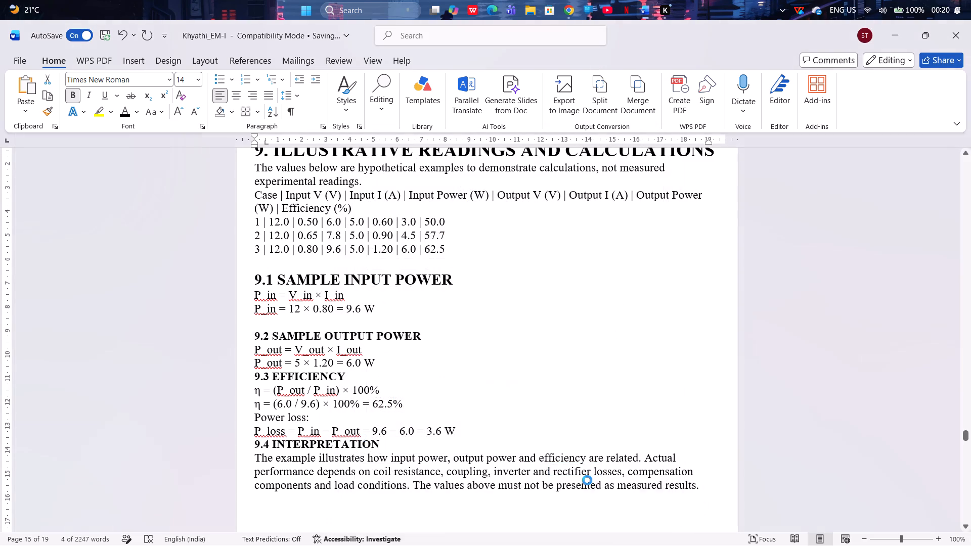
Insert a blank line between the sample output power calculation and the "9.3 EFFICIENCY" heading.
click(469, 340)
click(438, 449)
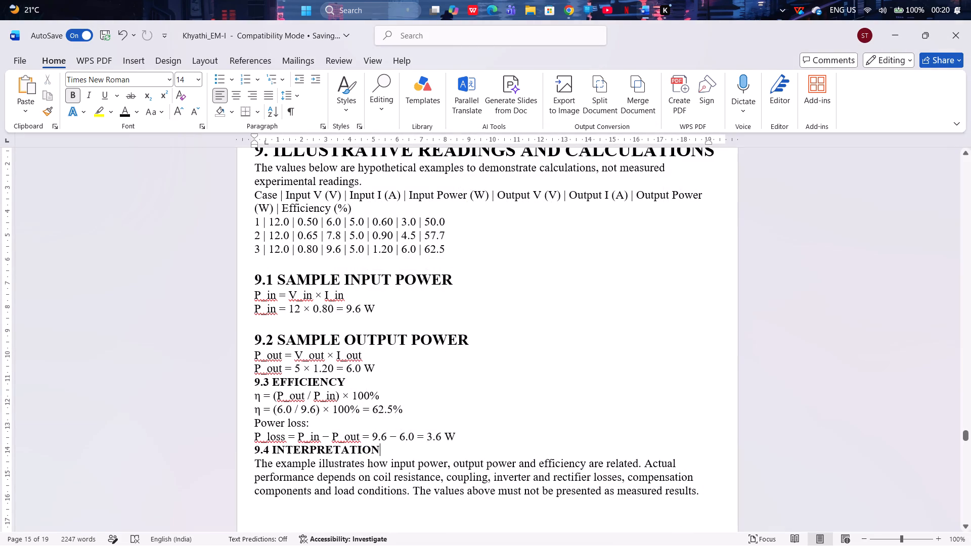
click(405, 382)
click(410, 369)
key(Return)
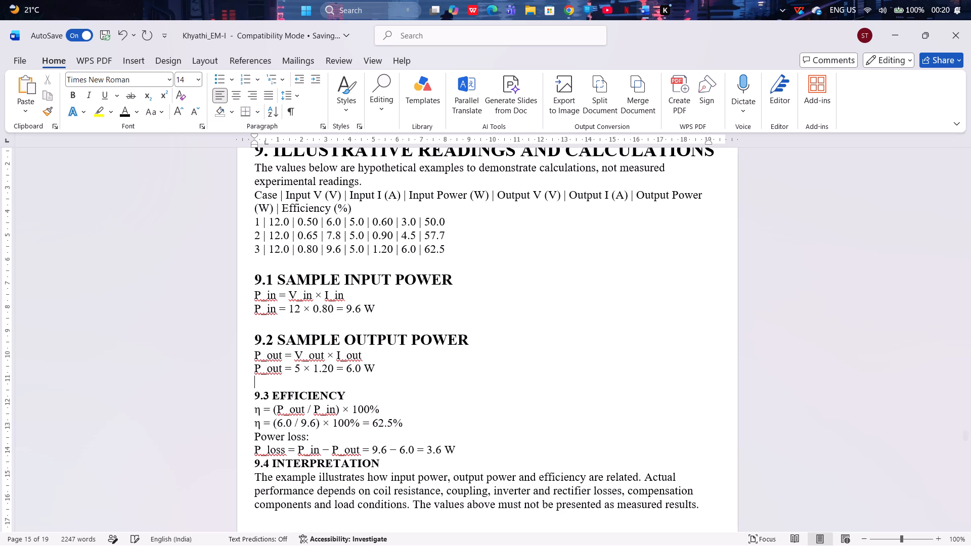
Apply the custom "heading 2" style to the "9.3 EFFICIENCY" heading.
key(Down)
key(ctrl+Down)
key(Up)
key(ctrl+shift+Down)
click(341, 108)
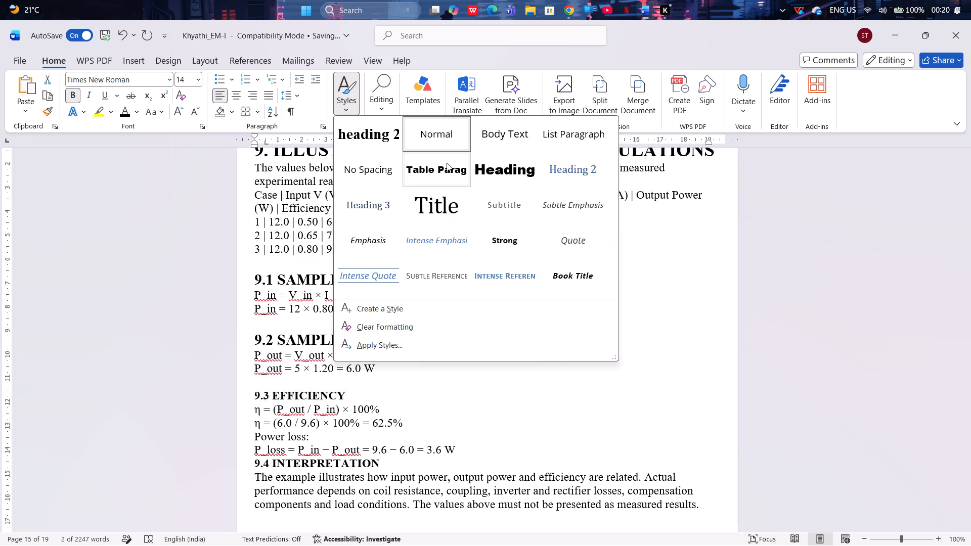
click(382, 136)
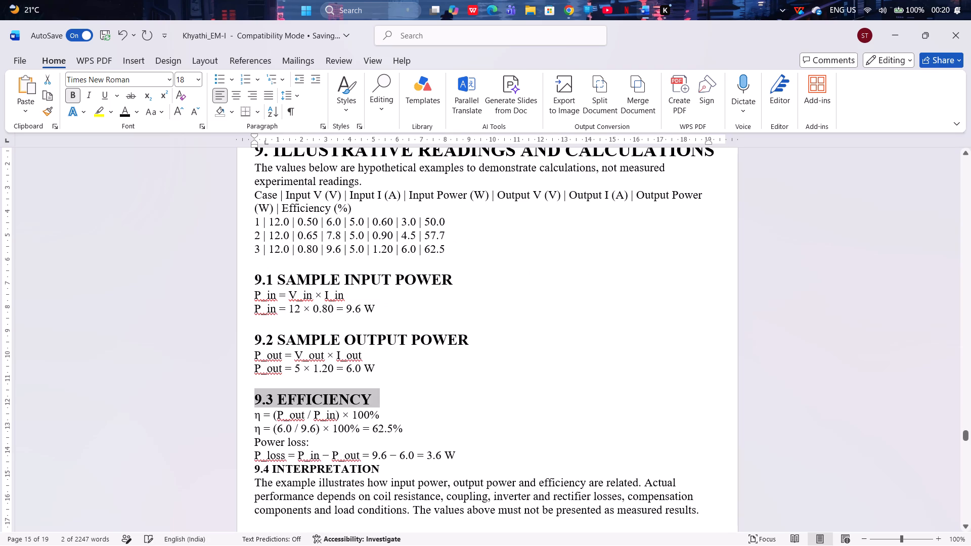
Insert a blank line between the power loss calculation and the "9.4 INTERPRETATION" heading.
click(480, 453)
key(Return)
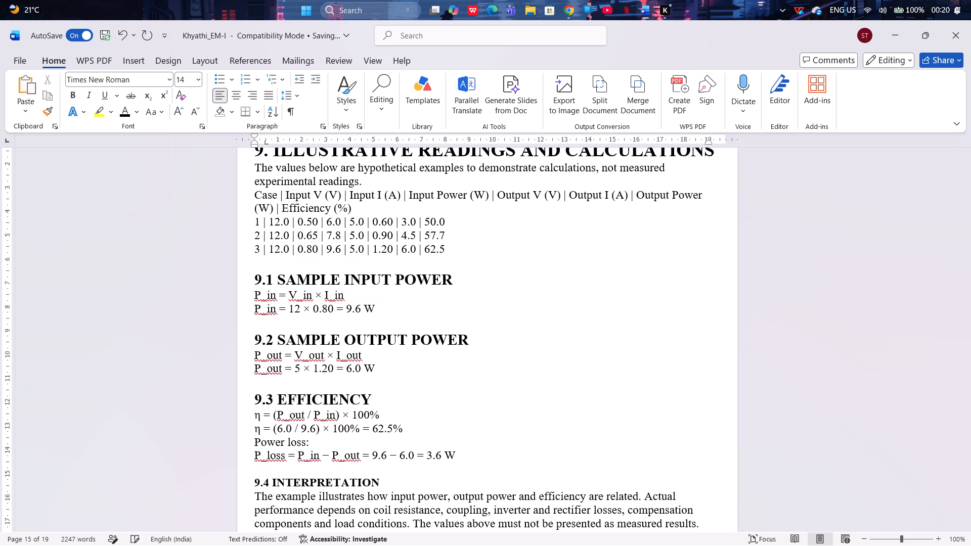
Apply the custom "heading 2" style to the "9.4 INTERPRETATION" heading.
key(Down)
key(ctrl+shift+Down)
click(347, 108)
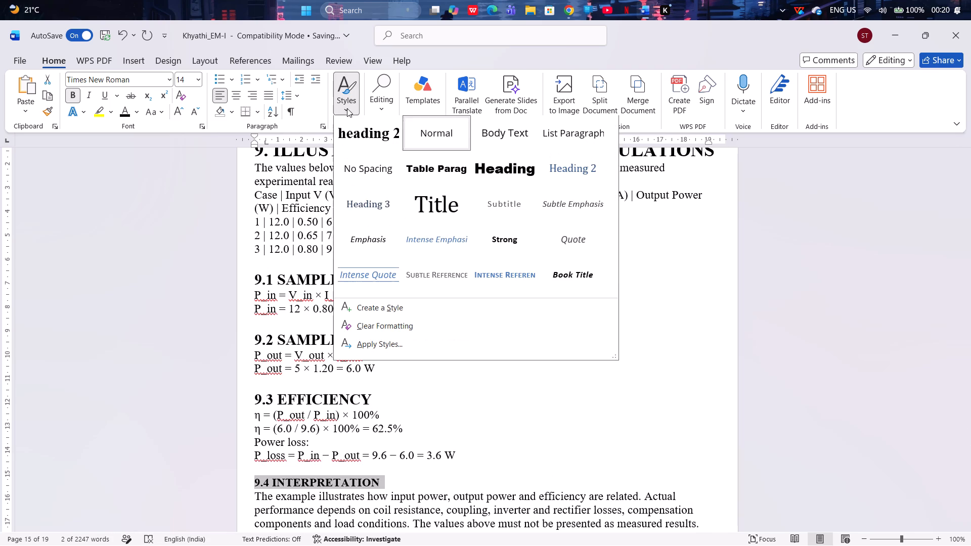
click(350, 147)
Review the heading formatting and spacing across sections 9.1 to 9.4.
scroll(431, 371, down, 7)
click(468, 391)
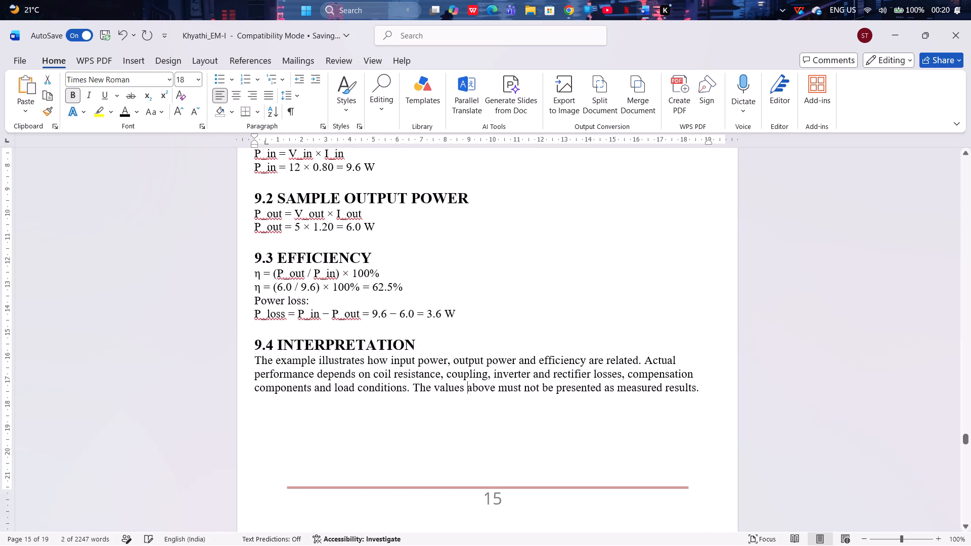
scroll(437, 387, up, 3)
scroll(349, 402, down, 7)
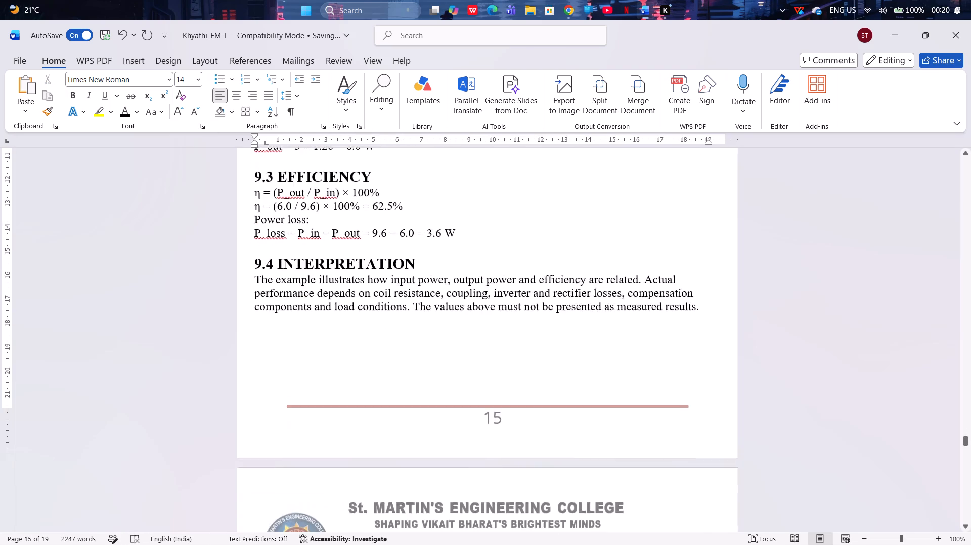
scroll(345, 337, up, 4)
scroll(259, 226, up, 8)
scroll(312, 258, up, 4)
scroll(322, 265, down, 9)
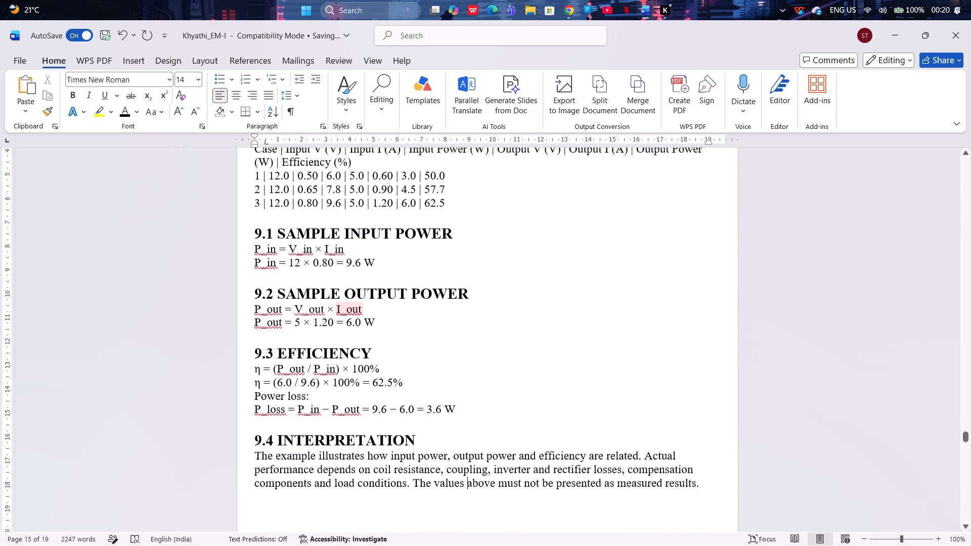
Delete the surplus empty lines above the "10. APPLICATIONS" heading on the page after section 9.
scroll(347, 297, down, 16)
scroll(429, 372, down, 7)
drag(422, 379, 264, 306)
click(261, 300)
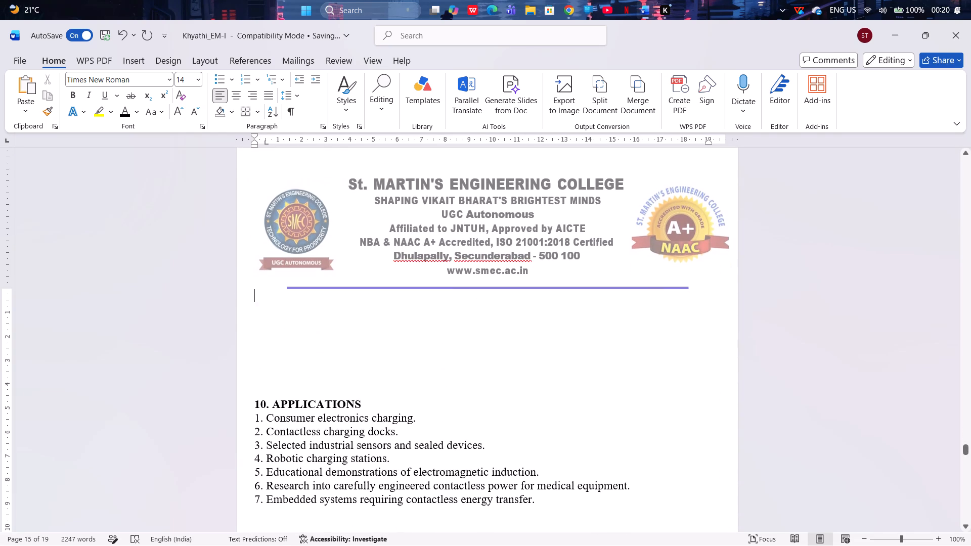
key(Down)
key(ctrl+shift+Down)
key(ctrl+shift+Down)
key(ctrl+shift+Down)
key(ctrl+shift+Down)
key(ctrl+shift+Down)
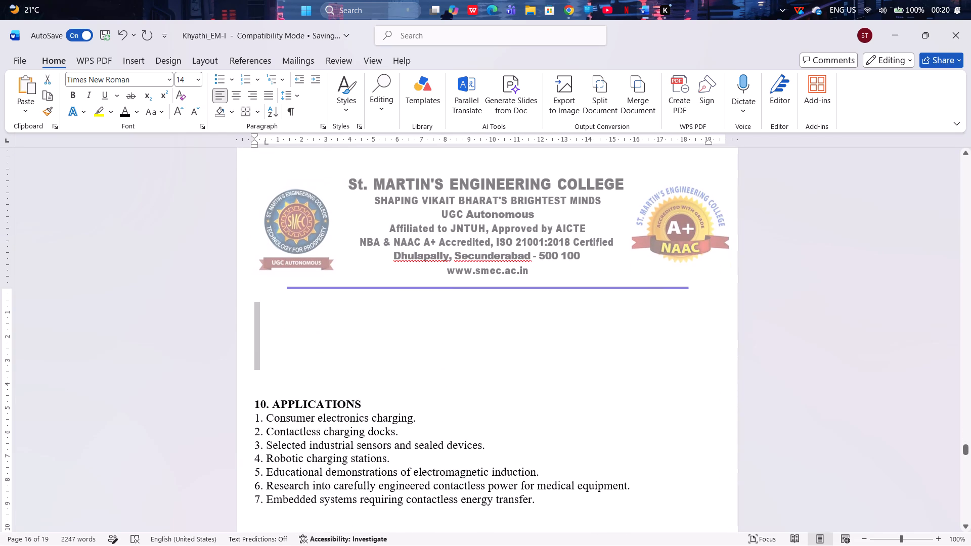
key(ctrl+shift+Down)
key(BackSpace)
key(BackSpace)
Apply the Heading style to "10. APPLICATIONS" and set it to black Times New Roman, size 22.
key(Down)
key(ctrl+shift+Down)
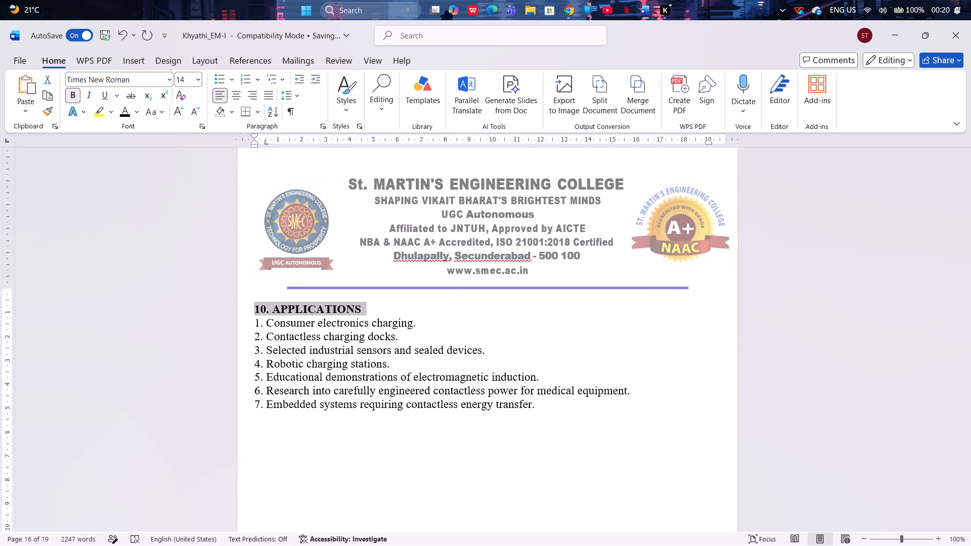
click(349, 94)
click(448, 209)
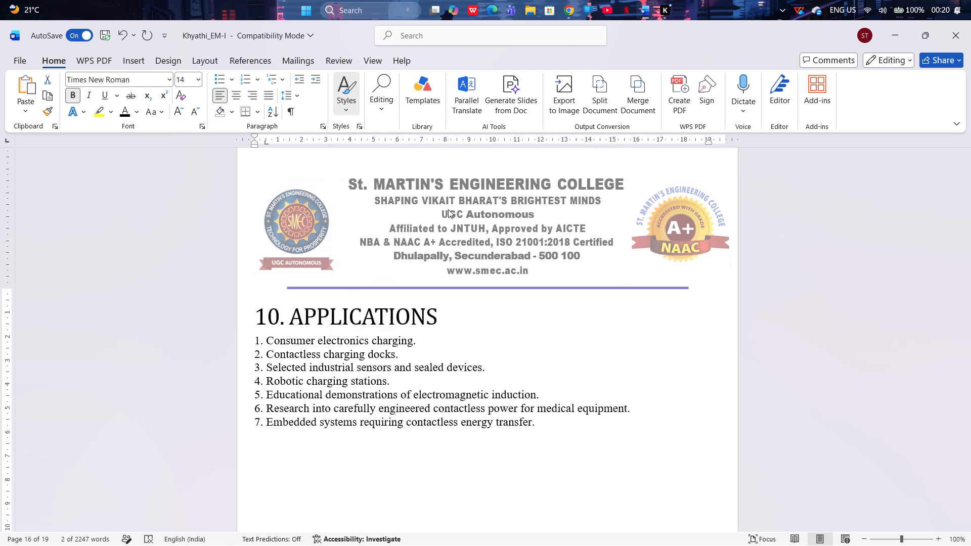
click(345, 109)
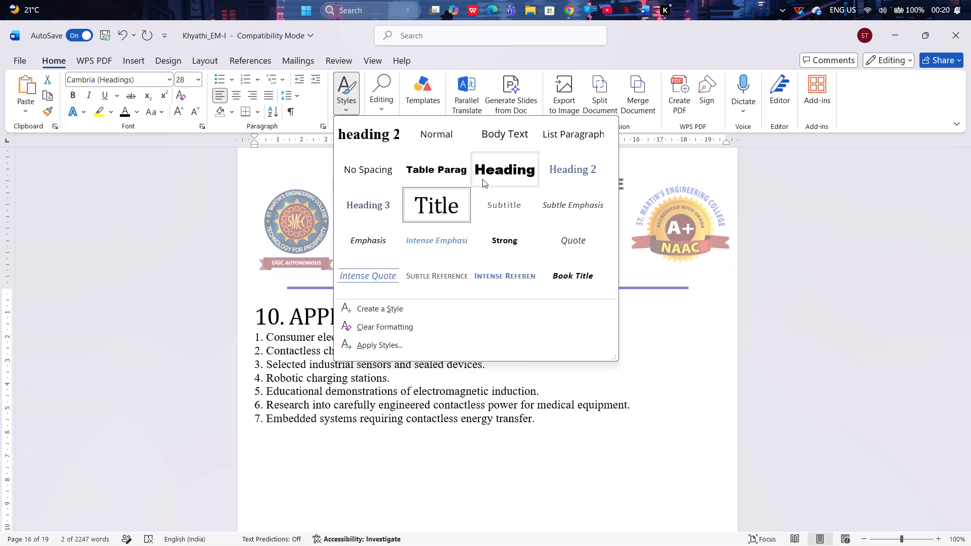
click(483, 178)
click(166, 81)
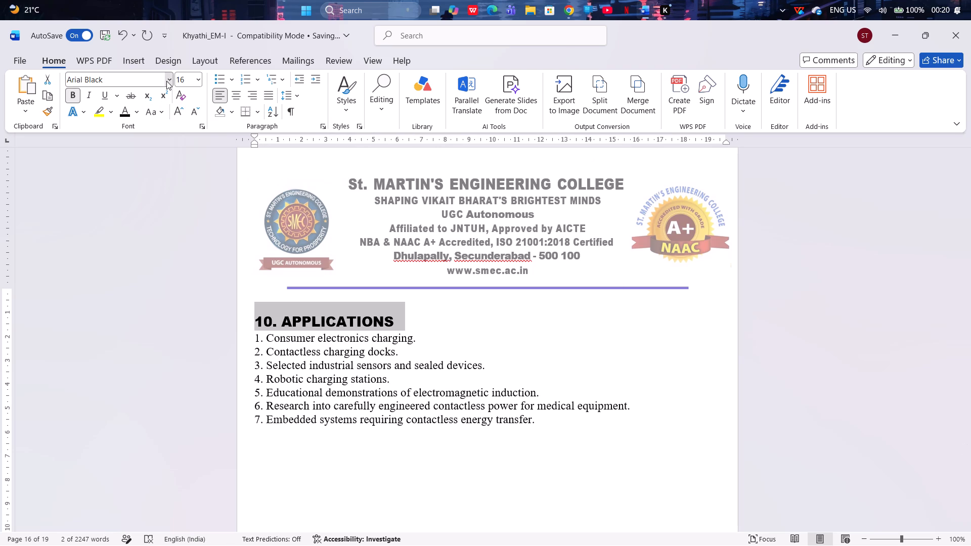
click(165, 164)
click(197, 77)
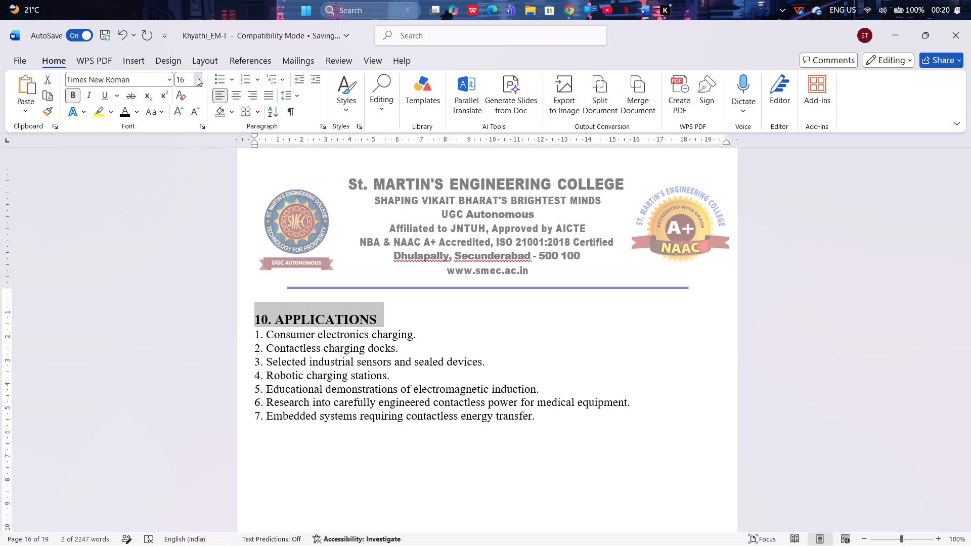
click(183, 234)
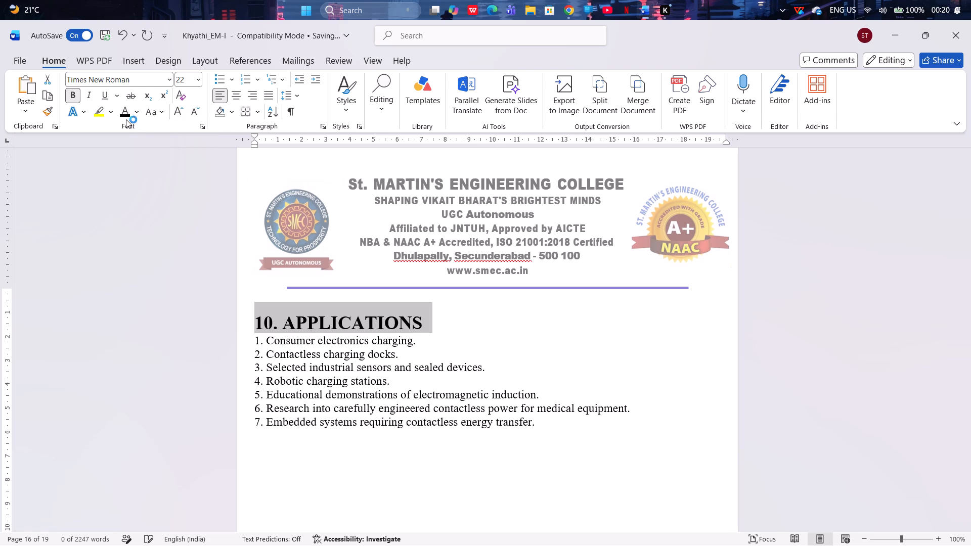
click(122, 118)
click(378, 282)
Delete the surplus empty lines above "11. CONCLUSION" and select that heading.
scroll(388, 291, down, 9)
scroll(502, 297, down, 7)
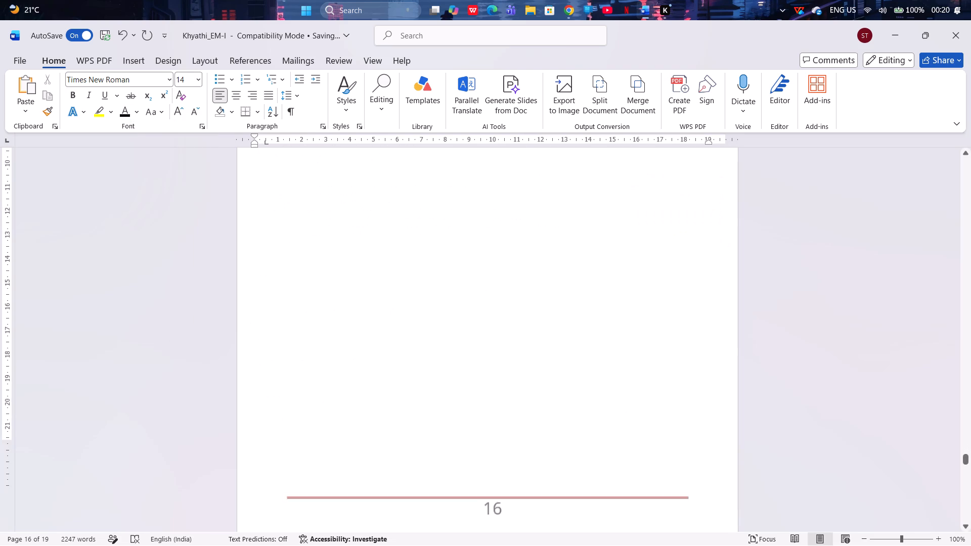
scroll(461, 328, down, 20)
scroll(461, 328, down, 2)
drag(368, 287, 243, 271)
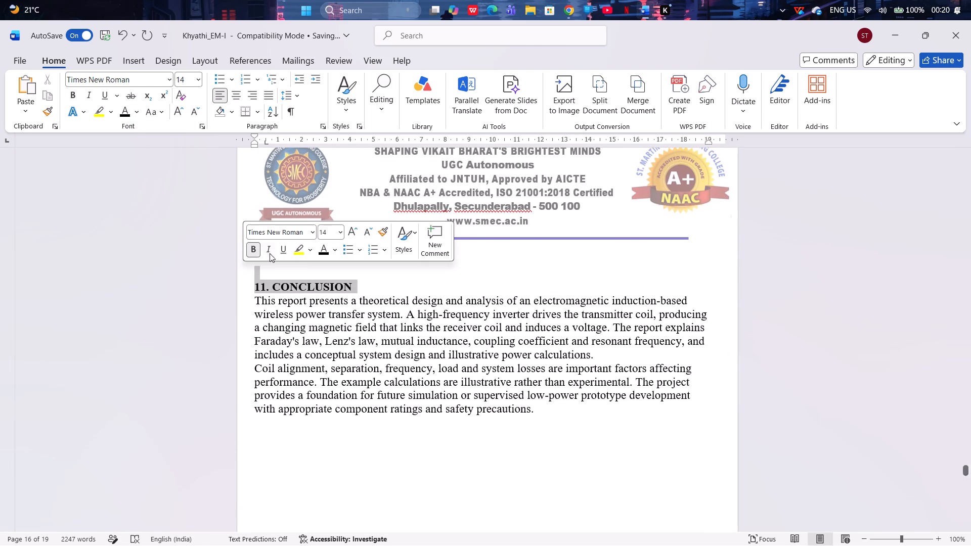
click(376, 281)
click(345, 264)
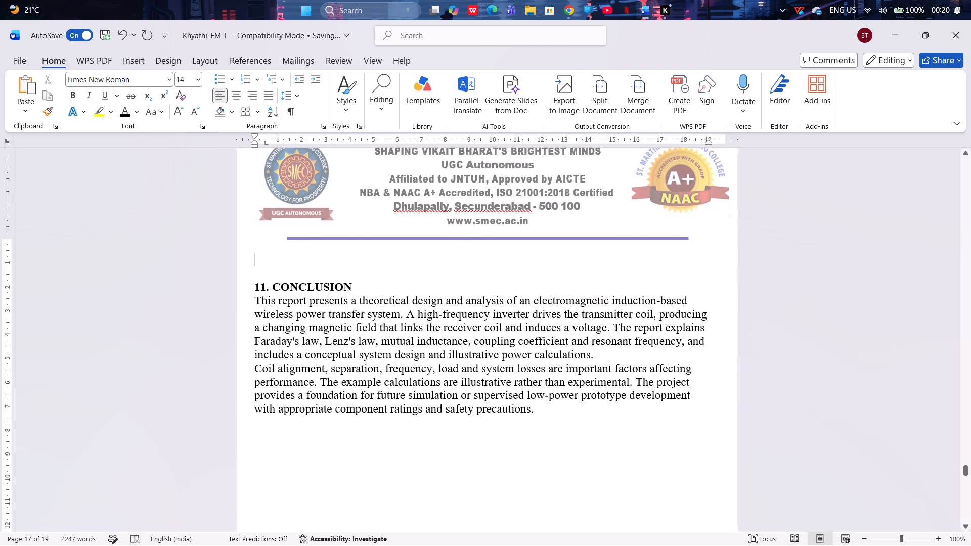
key(BackSpace)
key(BackSpace)
key(Up)
key(Down)
key(Down)
key(ctrl+shift+Down)
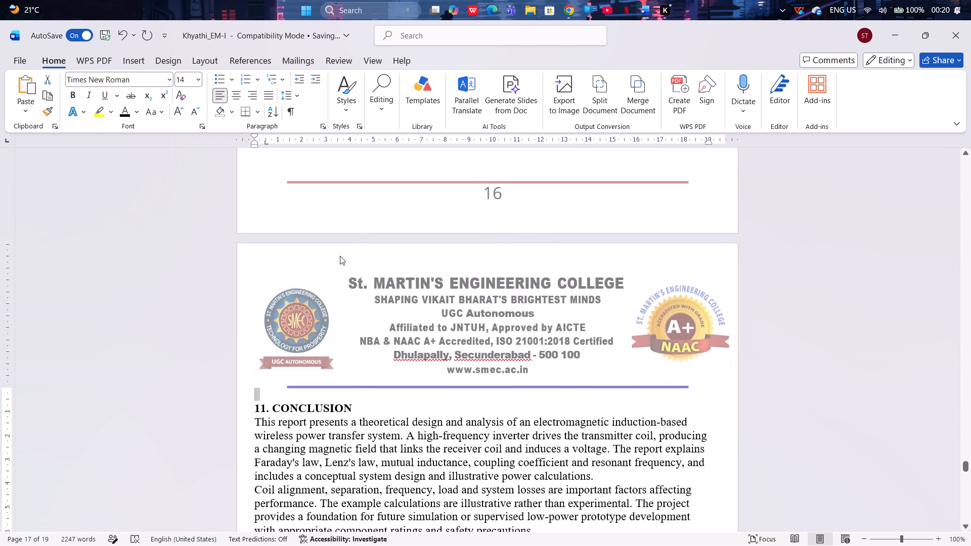
key(Down)
key(Left)
key(ctrl+shift+Down)
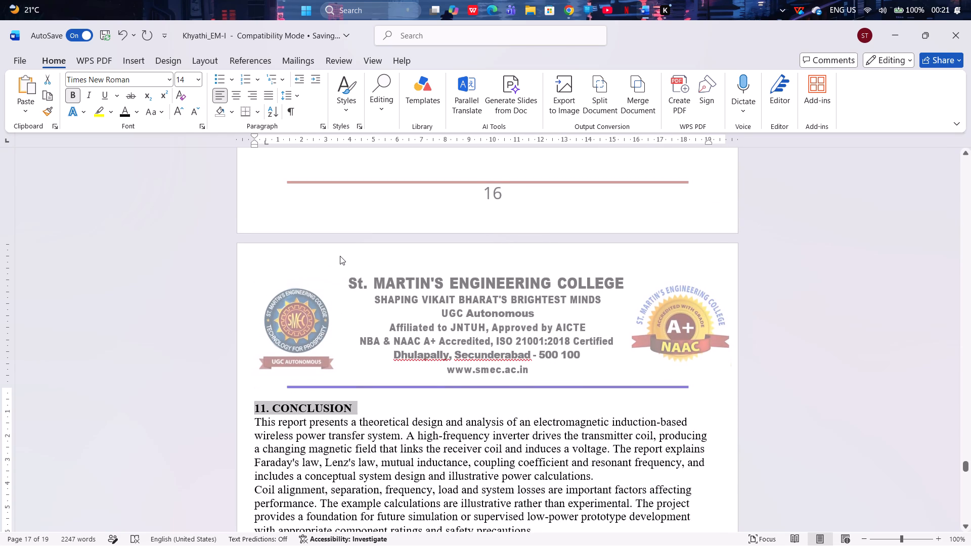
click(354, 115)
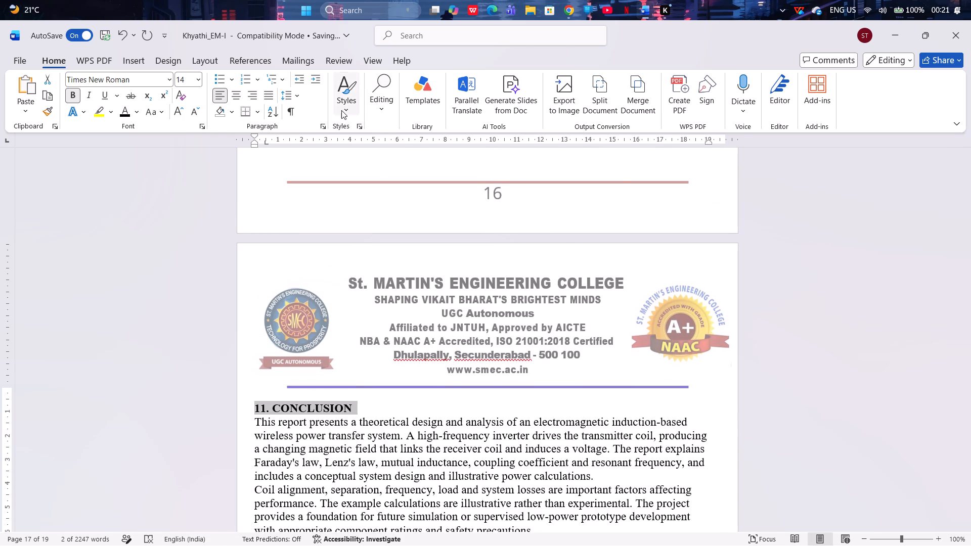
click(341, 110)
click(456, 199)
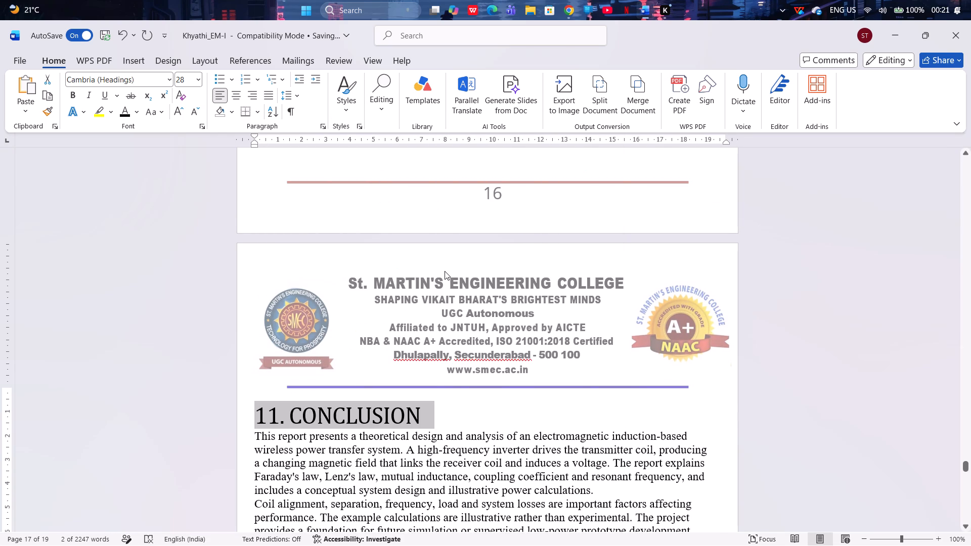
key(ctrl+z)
Apply the Heading style to "11. CONCLUSION" and set it to Times New Roman, size 22.
click(352, 110)
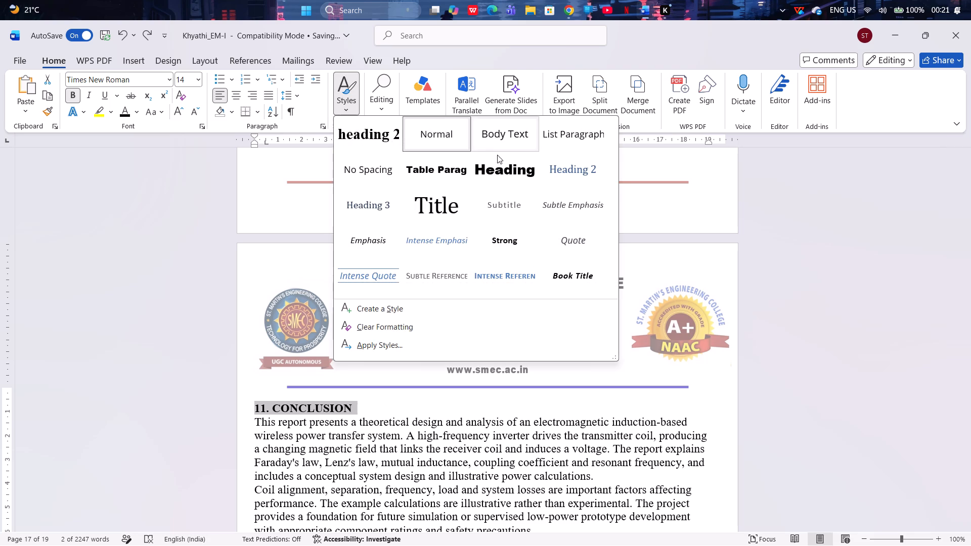
click(494, 170)
click(171, 79)
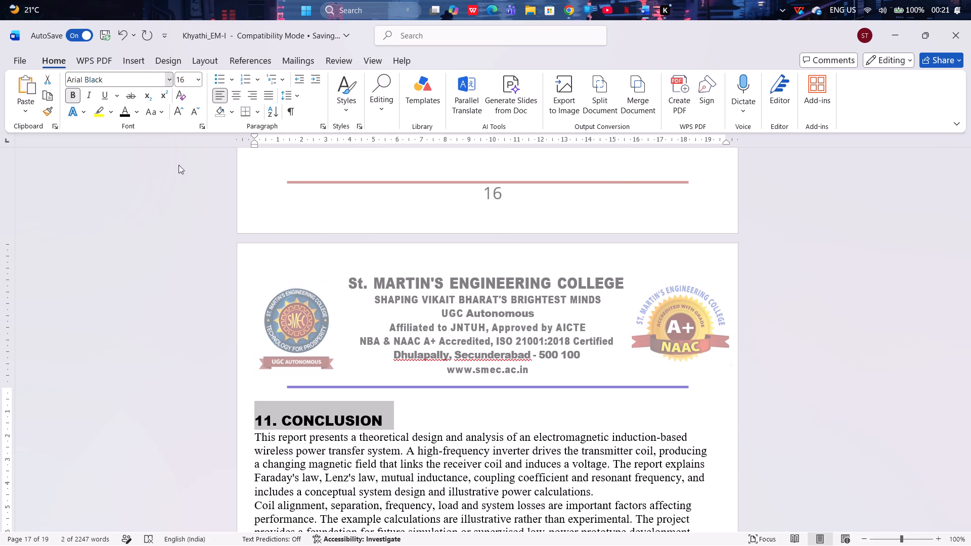
click(174, 169)
click(195, 86)
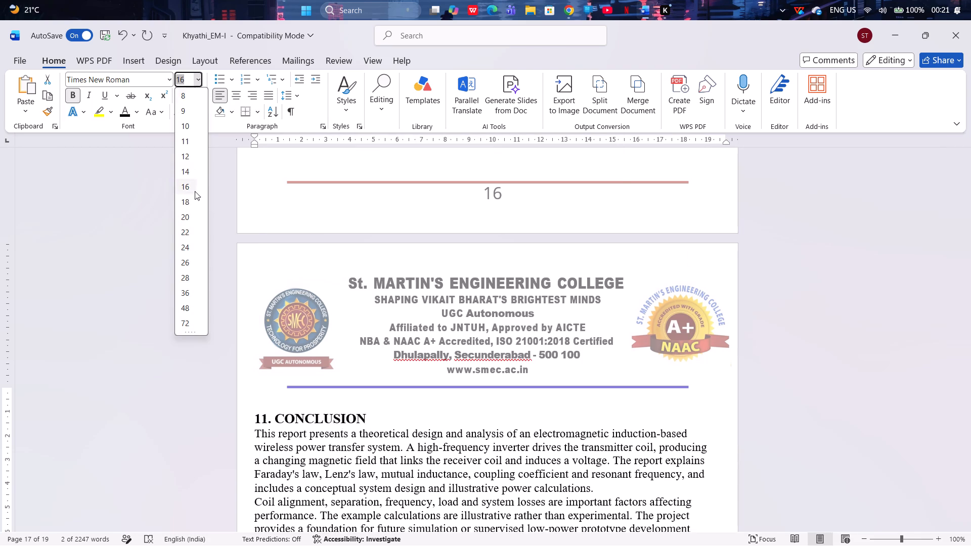
click(185, 229)
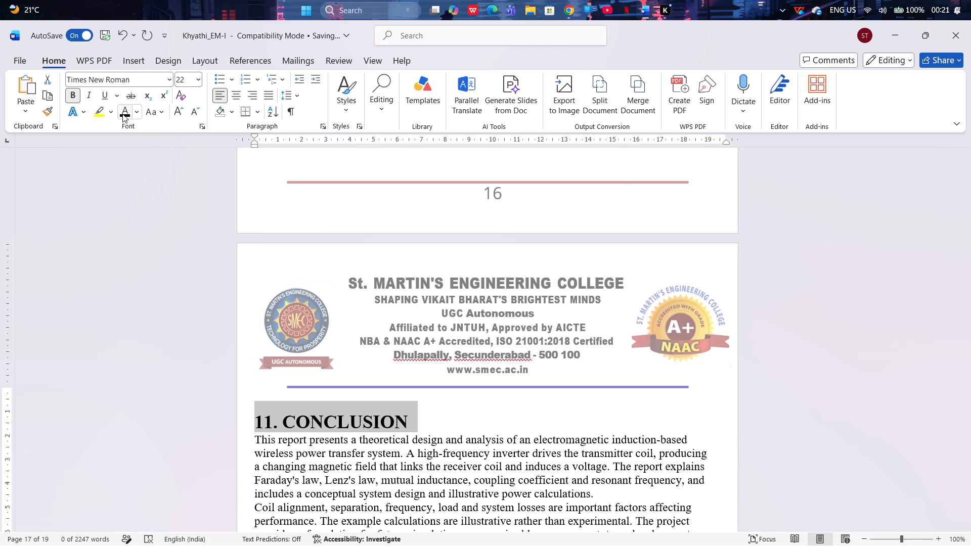
click(427, 311)
Delete the surplus empty line above the "12. FUTURE SCOPE" heading.
scroll(443, 317, down, 12)
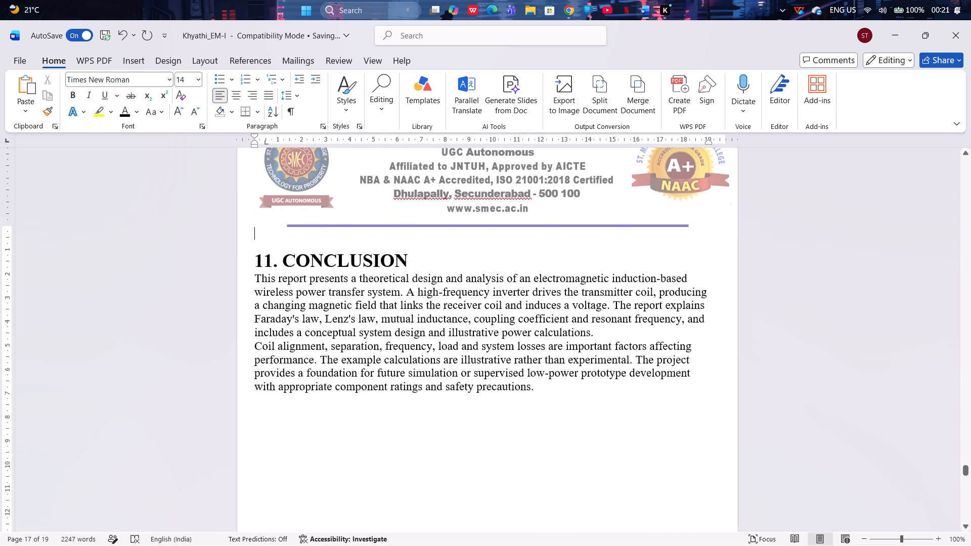
scroll(486, 334, down, 20)
scroll(486, 334, down, 5)
click(439, 378)
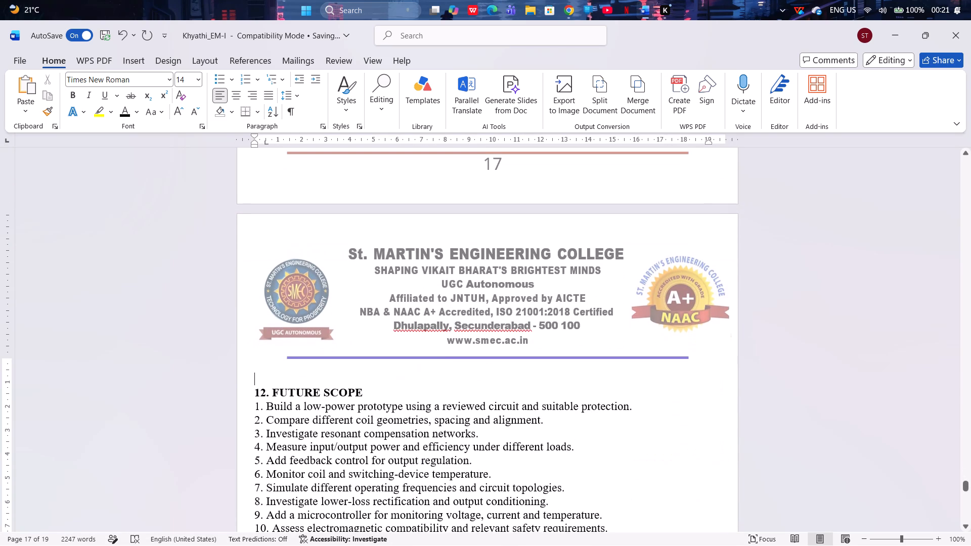
key(BackSpace)
Apply the Heading style to "12. FUTURE SCOPE" and set it to Times New Roman, size 22.
key(Down)
key(ctrl+shift+Down)
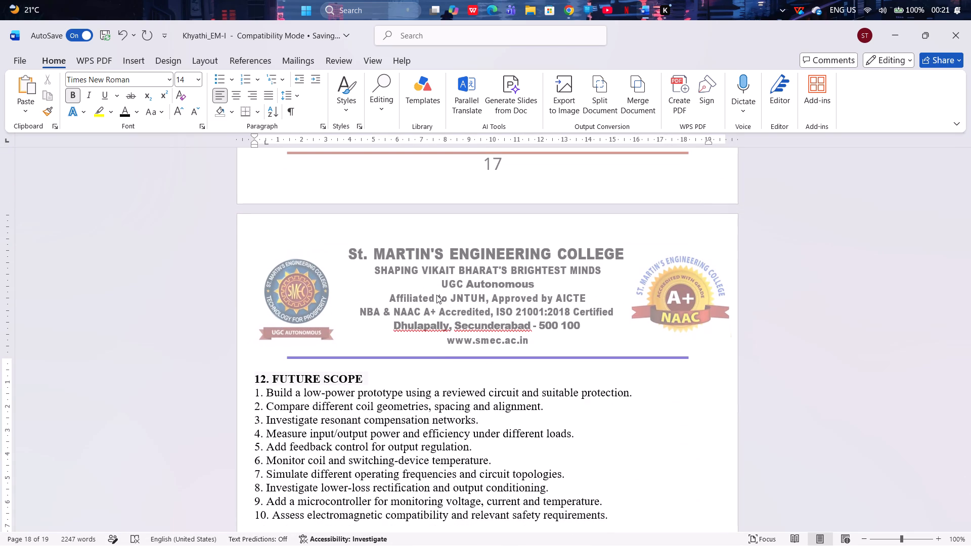
click(168, 79)
click(168, 79)
click(344, 101)
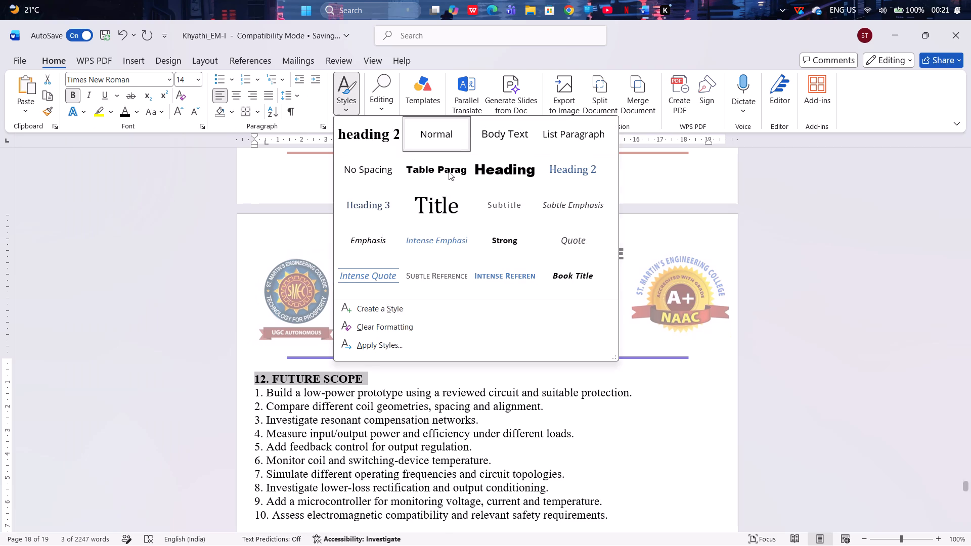
click(499, 184)
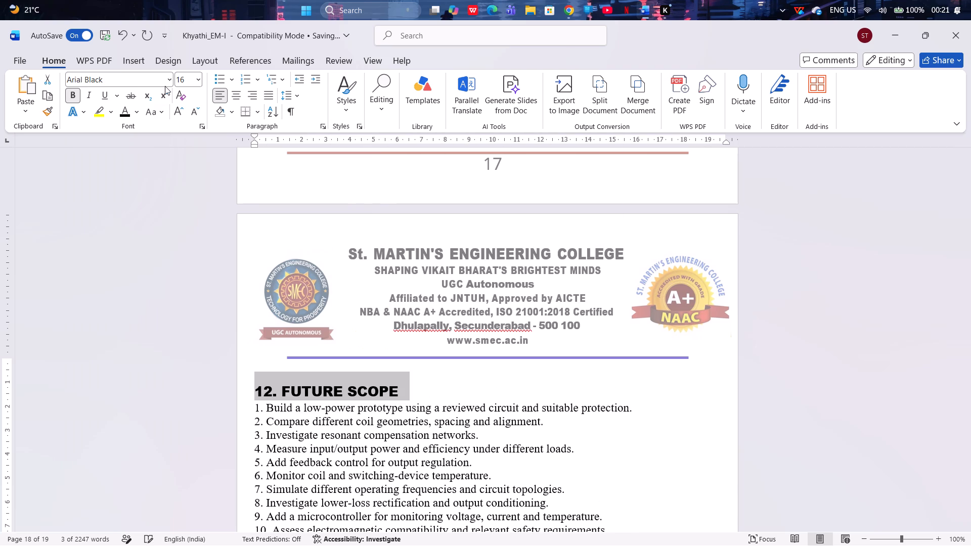
click(168, 84)
click(175, 173)
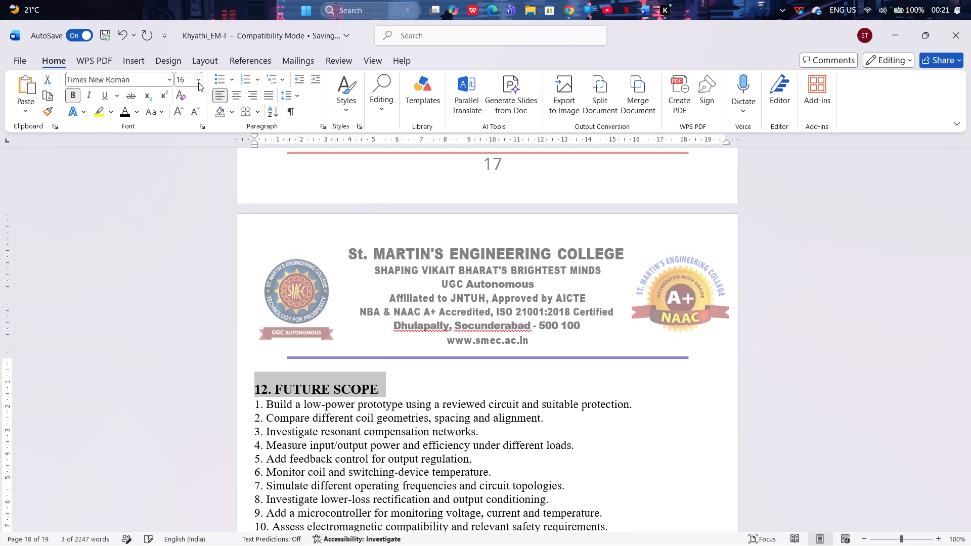
click(198, 82)
click(183, 225)
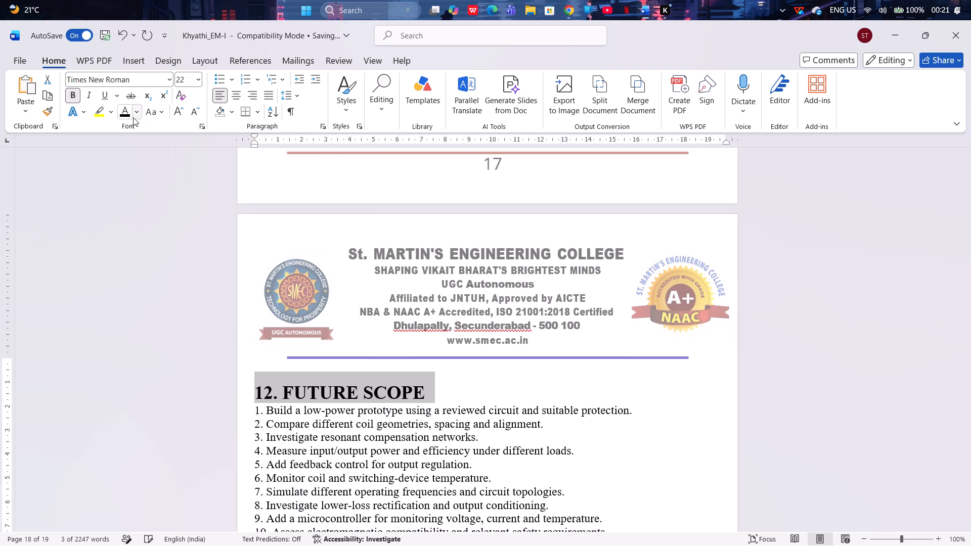
scroll(396, 306, down, 8)
click(469, 340)
Remove the surplus empty lines above the "13. REFERENCES" heading, keeping it at the start of its own page.
scroll(467, 341, down, 20)
scroll(467, 341, down, 3)
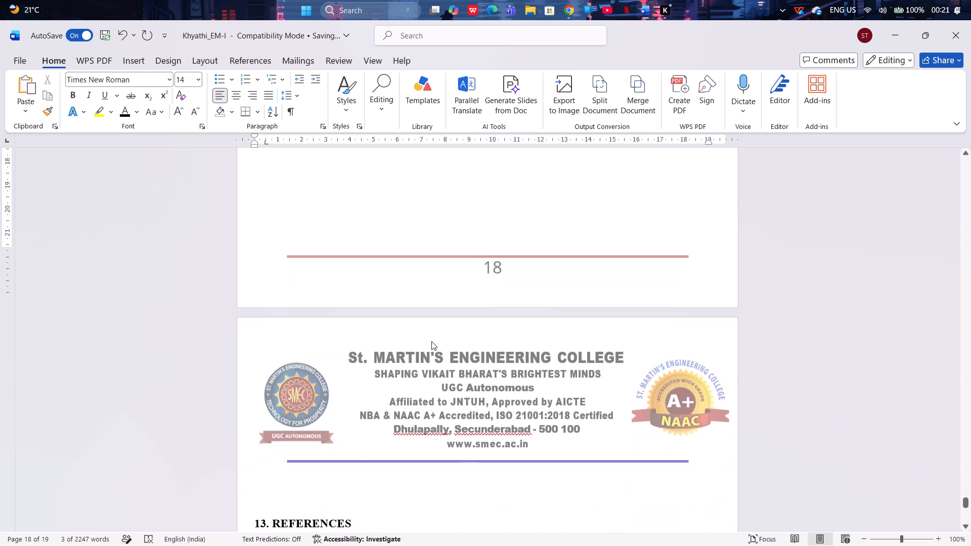
scroll(434, 341, down, 7)
click(414, 350)
key(BackSpace)
key(BackSpace)
key(BackSpace)
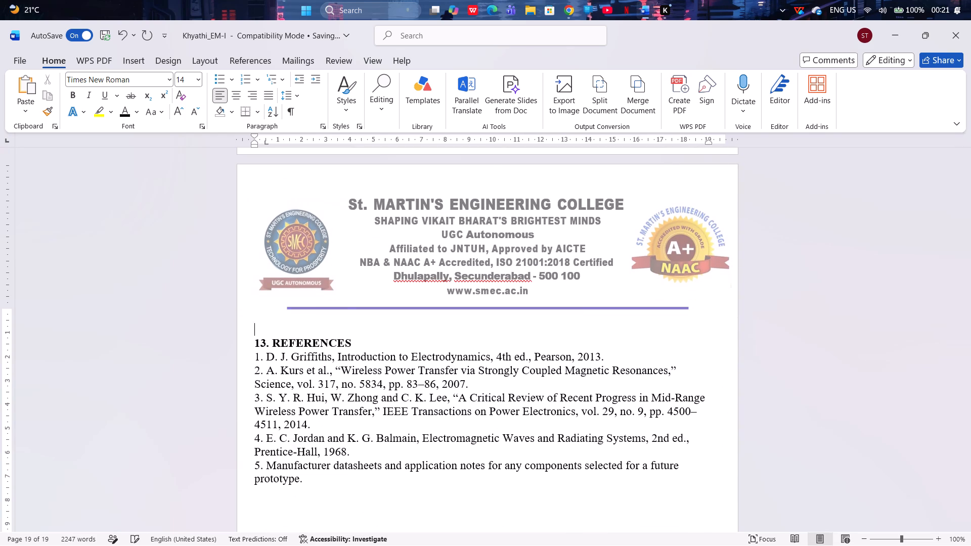
key(BackSpace)
key(Return)
Apply the Heading style to "13. REFERENCES" and set it to Times New Roman, size 22.
key(Down)
key(ctrl+shift+Down)
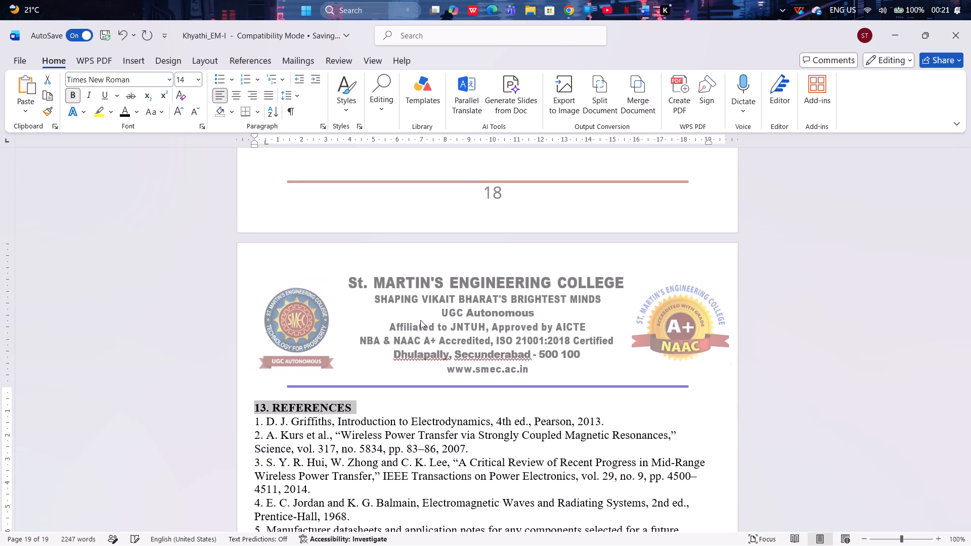
click(339, 100)
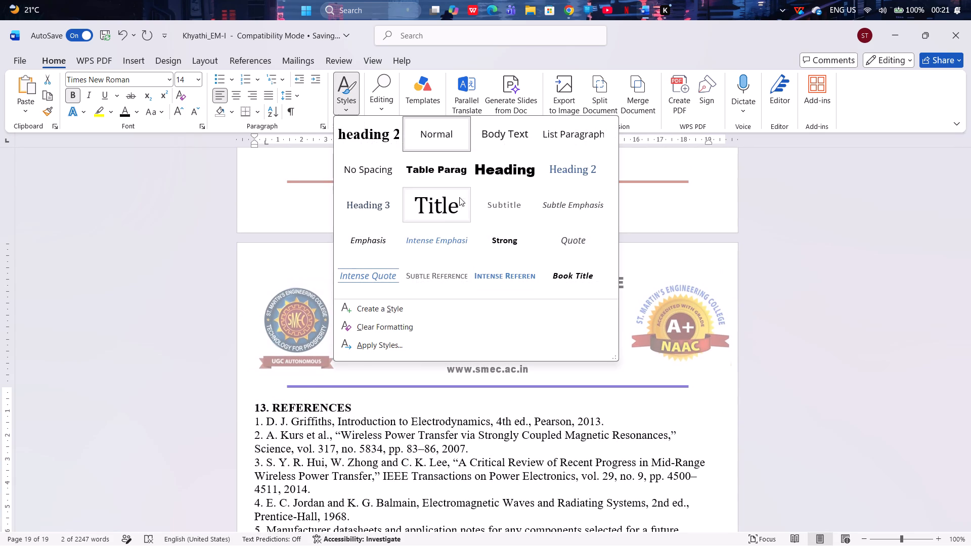
click(505, 175)
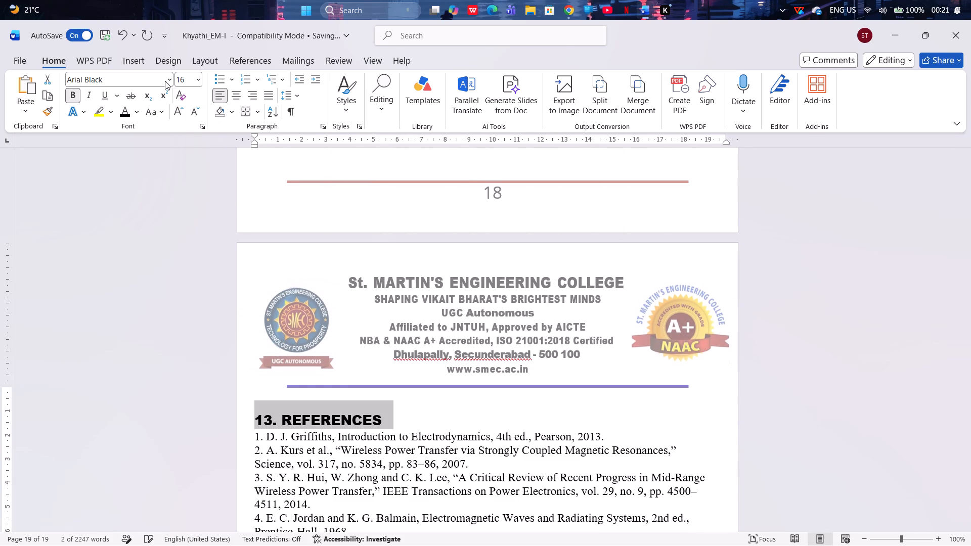
click(166, 80)
click(181, 166)
click(194, 78)
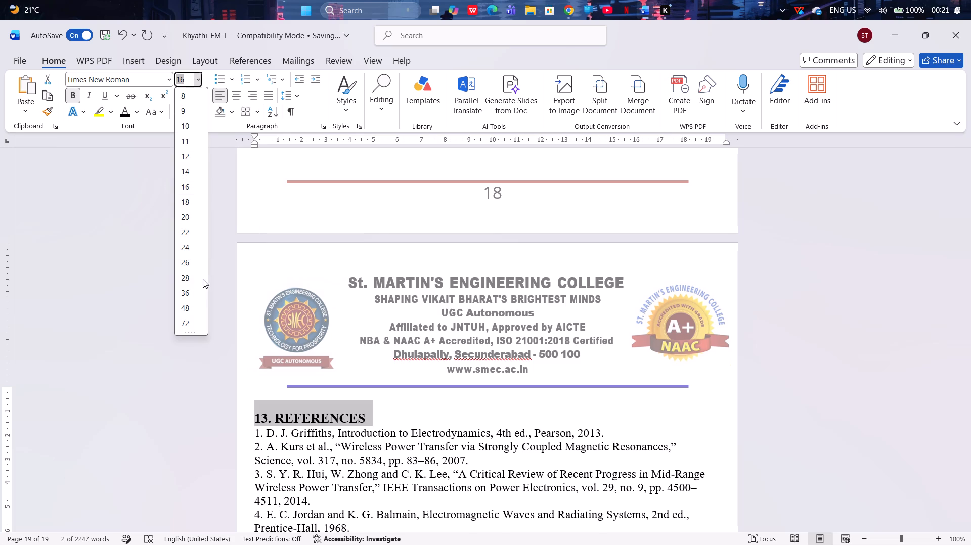
click(188, 236)
click(490, 344)
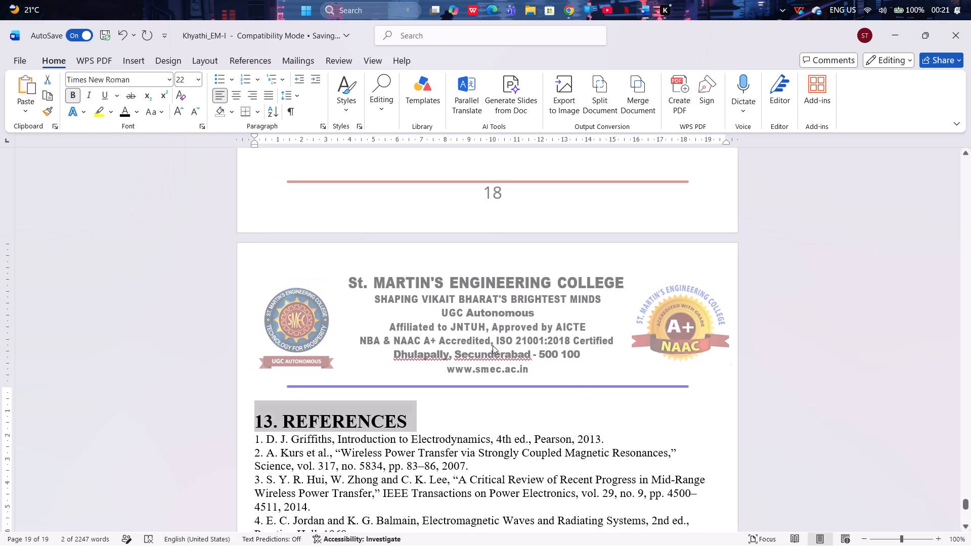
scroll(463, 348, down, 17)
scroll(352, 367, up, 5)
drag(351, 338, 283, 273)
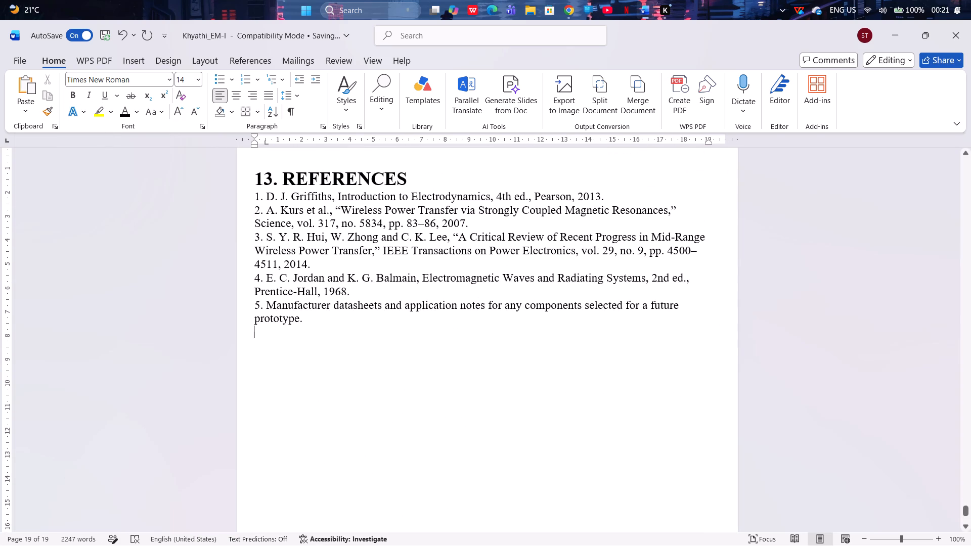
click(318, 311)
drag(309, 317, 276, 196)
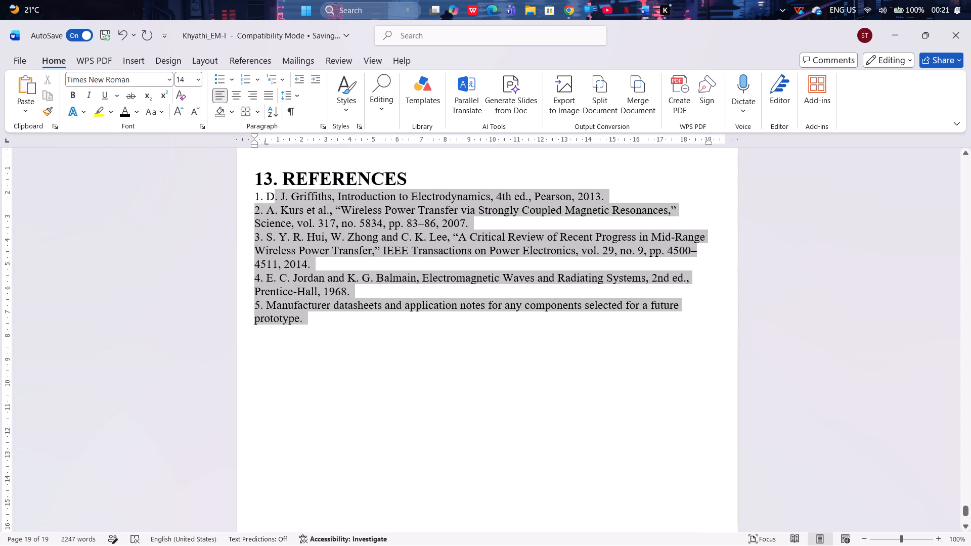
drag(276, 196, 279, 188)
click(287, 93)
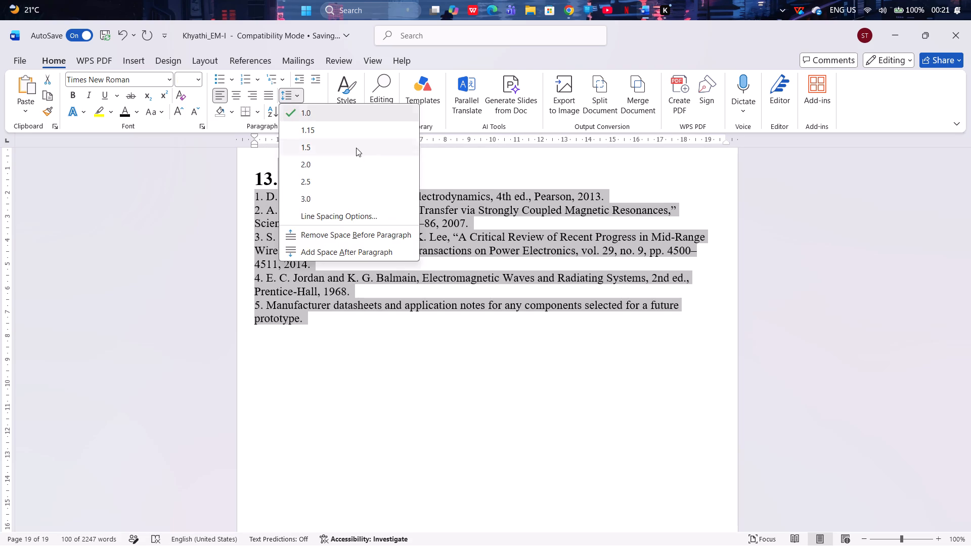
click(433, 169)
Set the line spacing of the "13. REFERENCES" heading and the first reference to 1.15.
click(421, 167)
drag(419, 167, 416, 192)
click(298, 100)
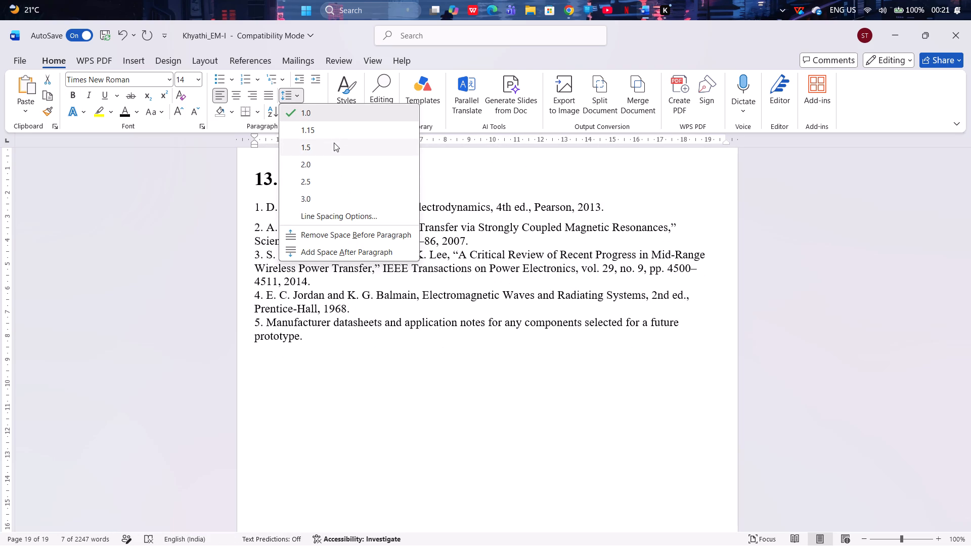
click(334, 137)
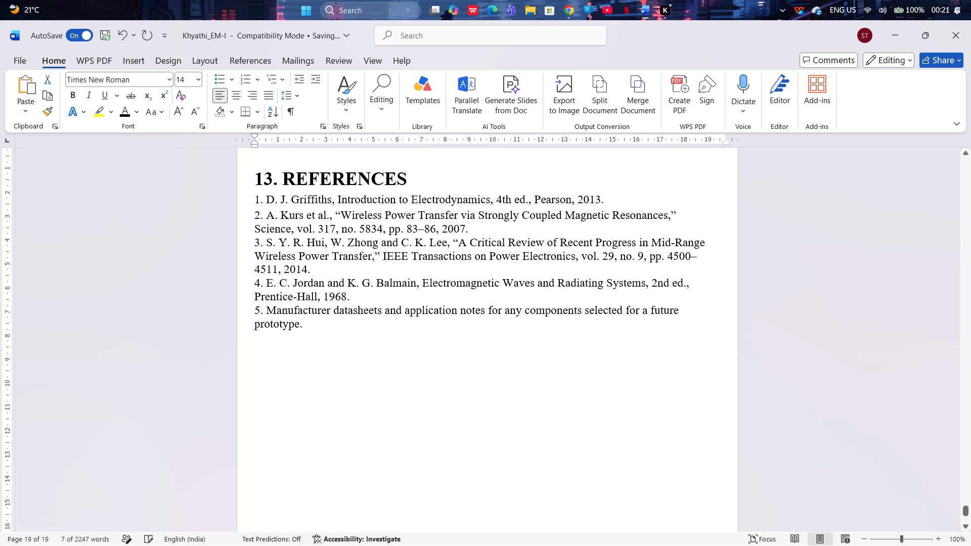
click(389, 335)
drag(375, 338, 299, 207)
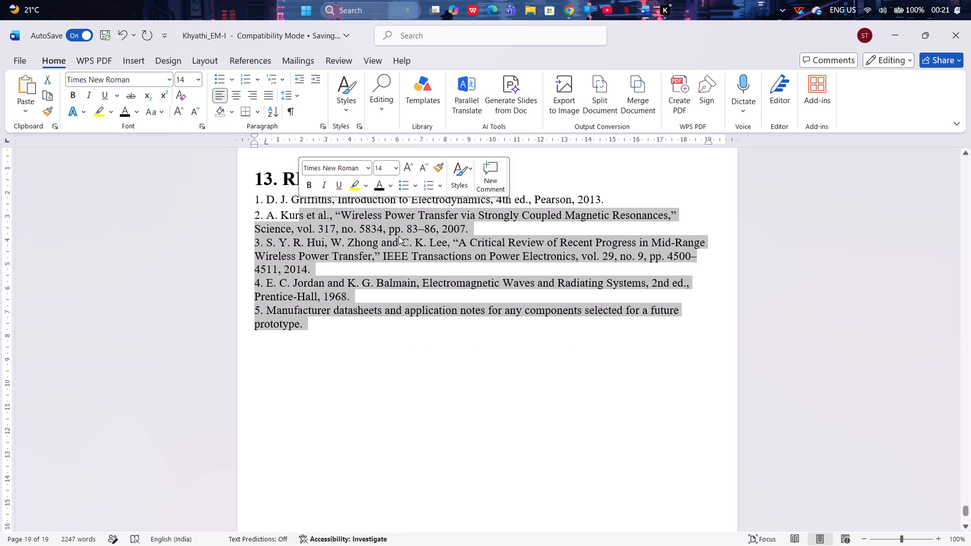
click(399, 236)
Set the line spacing of the "13. REFERENCES" heading and the first reference to 1.5.
drag(415, 180, 414, 196)
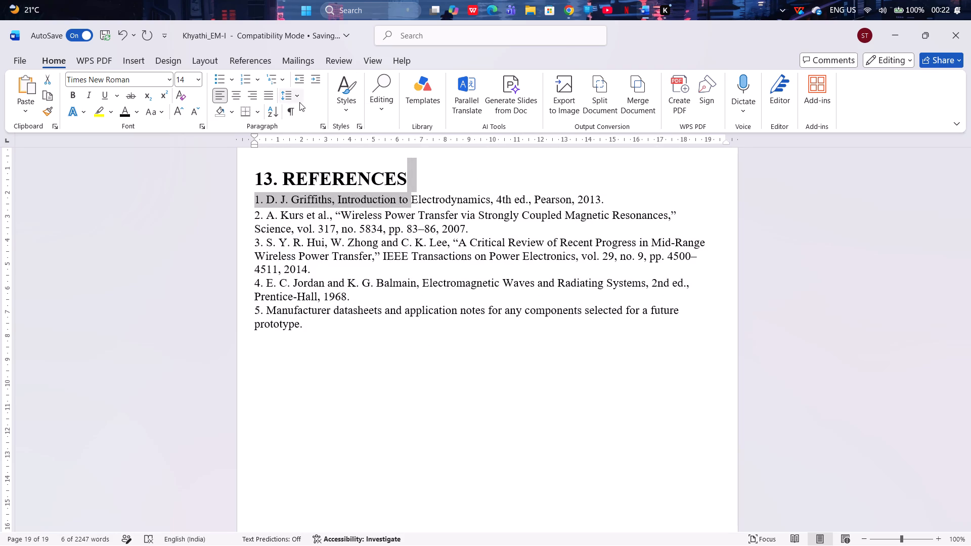
click(299, 102)
click(307, 152)
Set the line spacing of all five references under "13. REFERENCES" to 1.15.
drag(369, 333, 370, 342)
drag(352, 352, 306, 249)
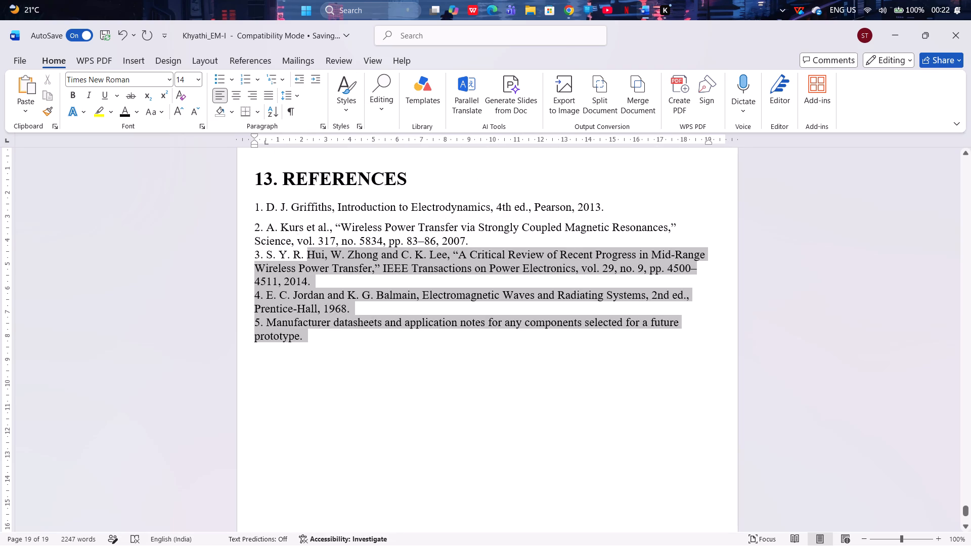
drag(306, 249, 311, 215)
click(298, 99)
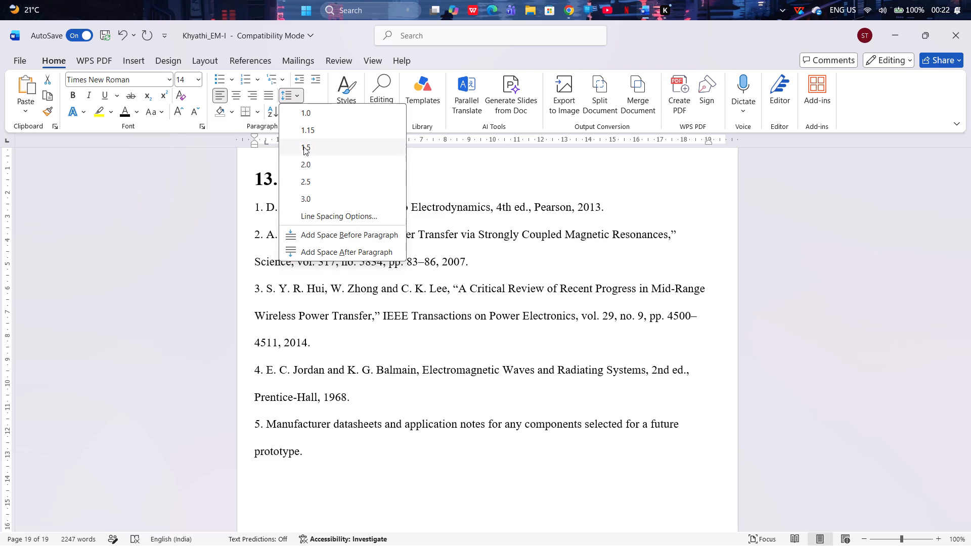
click(314, 127)
click(432, 320)
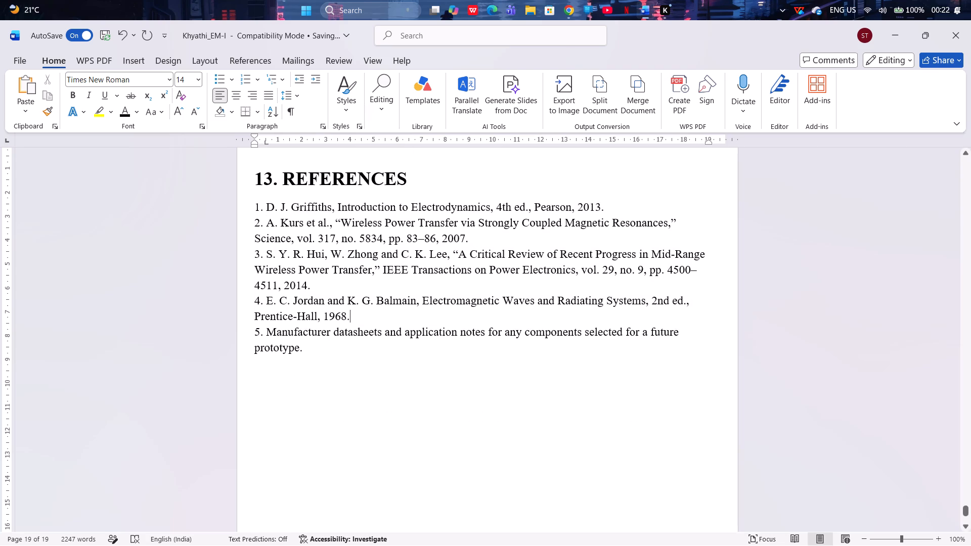
Convert the five references under "13. REFERENCES" into an automatic numbered list.
click(260, 206)
scroll(475, 336, up, 8)
scroll(467, 336, down, 4)
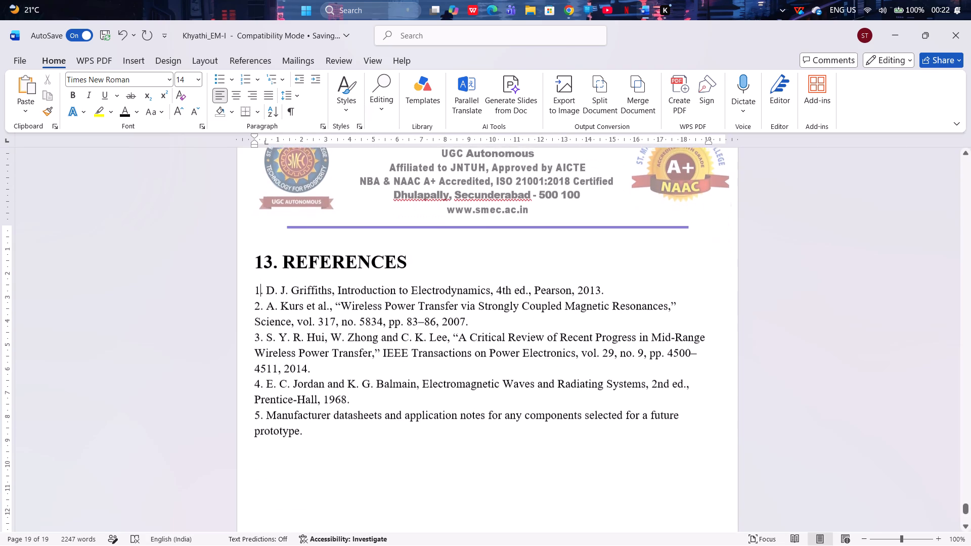
key(Right)
key(BackSpace)
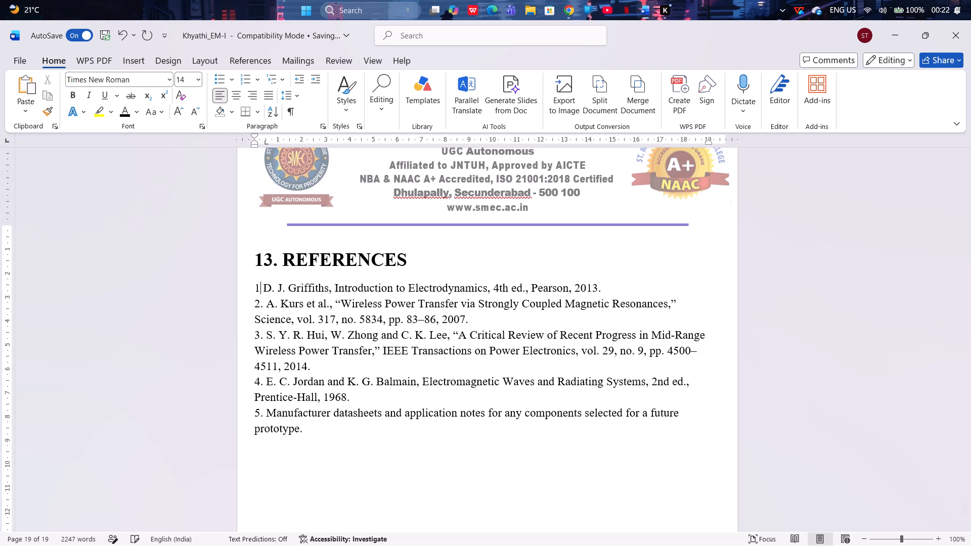
key(period)
key(ctrl+shift+Down)
key(ctrl+shift+Down)
key(ctrl+shift+Down)
key(ctrl+shift+Down)
key(ctrl+shift+Down)
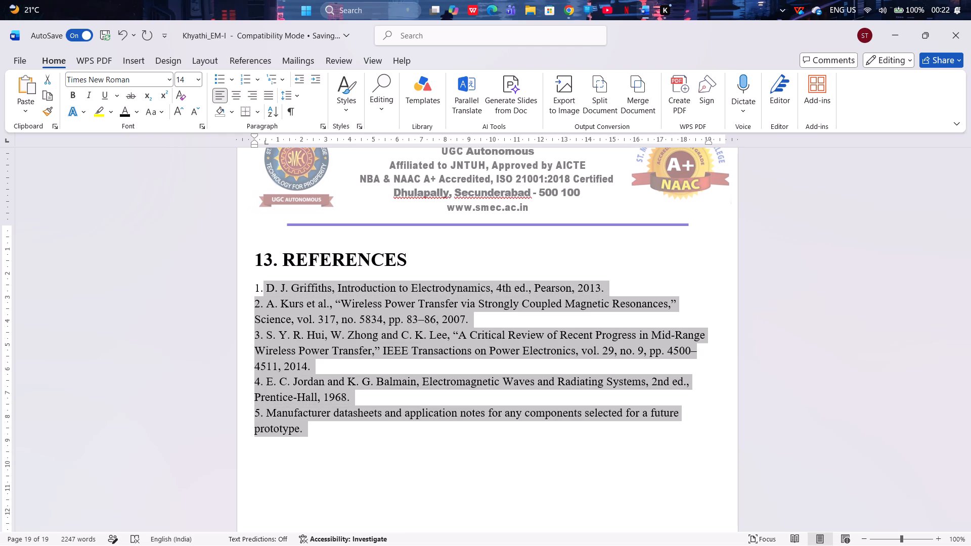
click(245, 80)
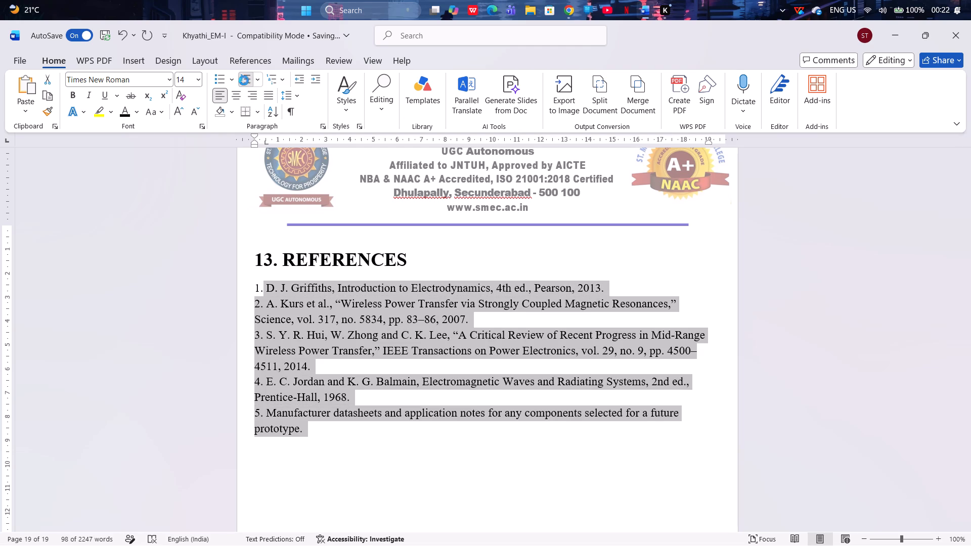
click(350, 353)
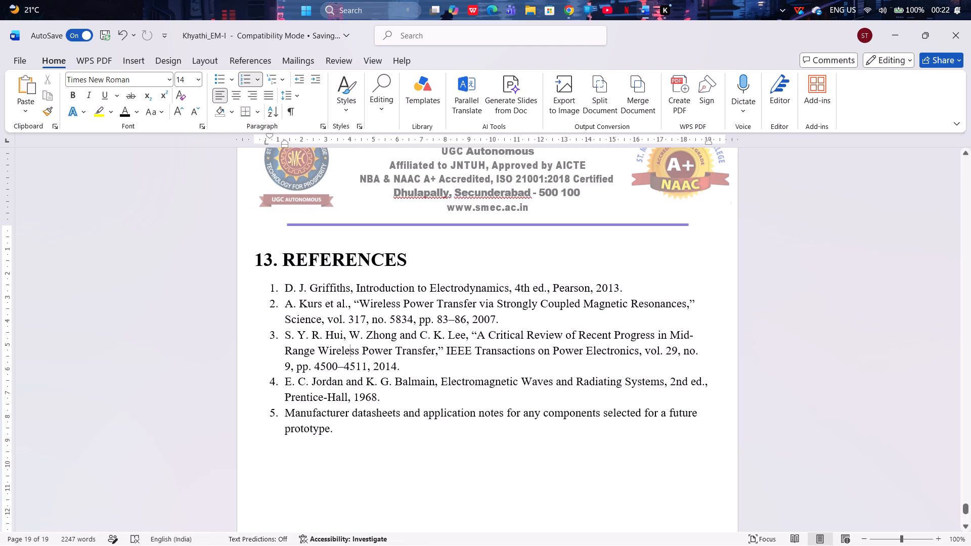
Convert the ten items under "12. FUTURE SCOPE" into an automatic numbered list.
scroll(476, 397, up, 20)
scroll(476, 397, up, 5)
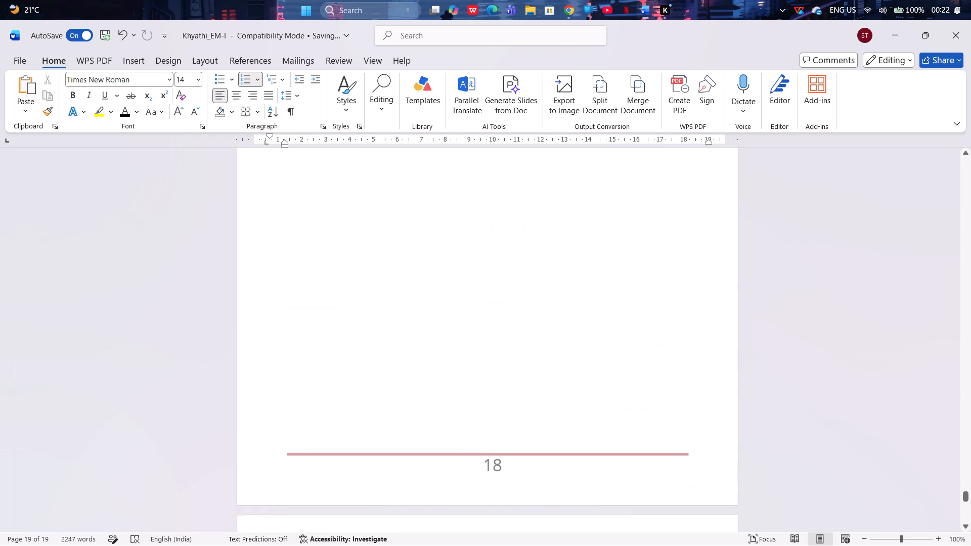
scroll(381, 338, up, 9)
click(470, 234)
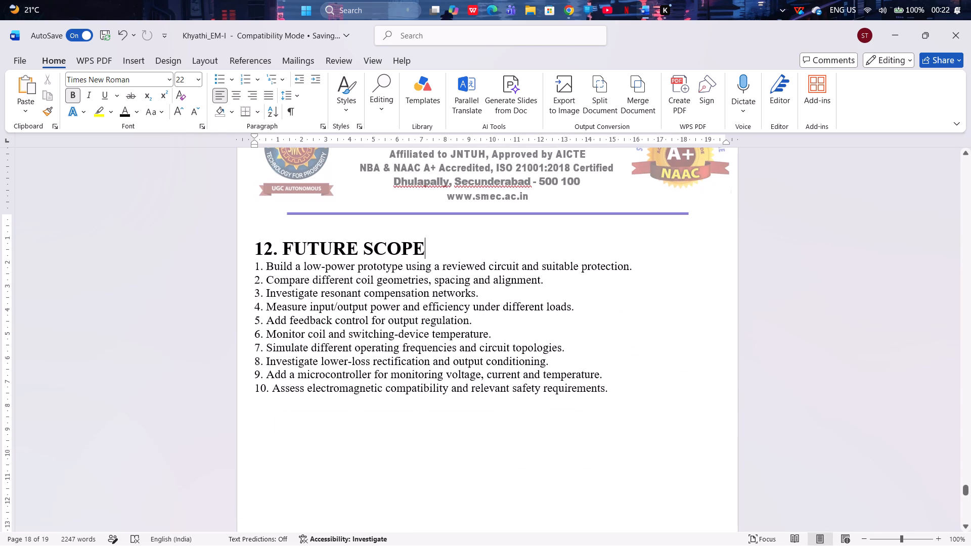
drag(625, 403, 423, 270)
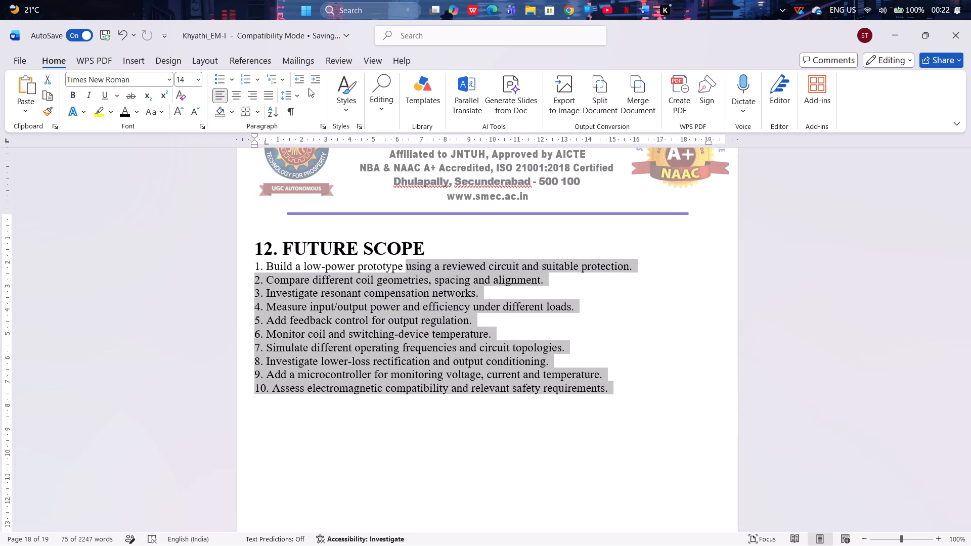
click(244, 79)
click(442, 431)
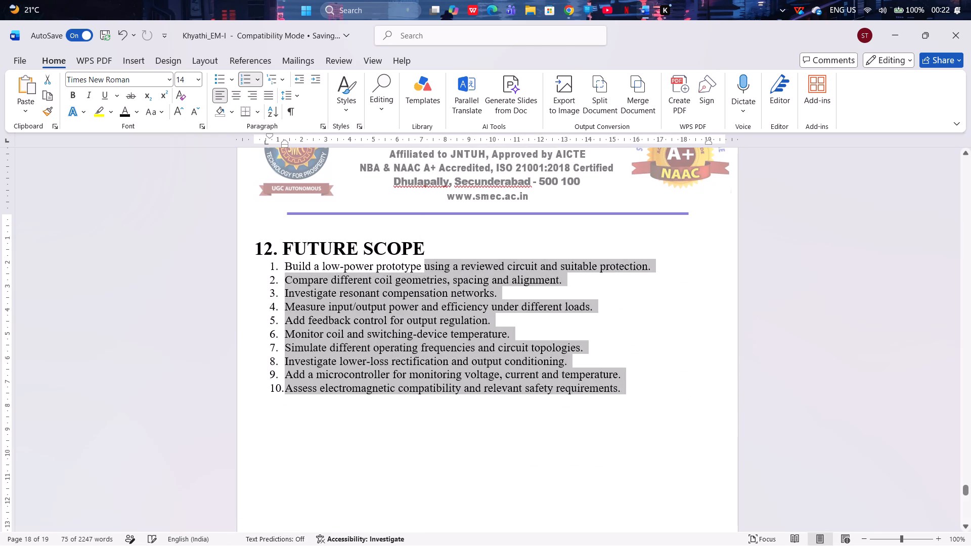
Set the line spacing of the ten "12. FUTURE SCOPE" list items to 1.5.
drag(633, 391, 498, 271)
click(296, 97)
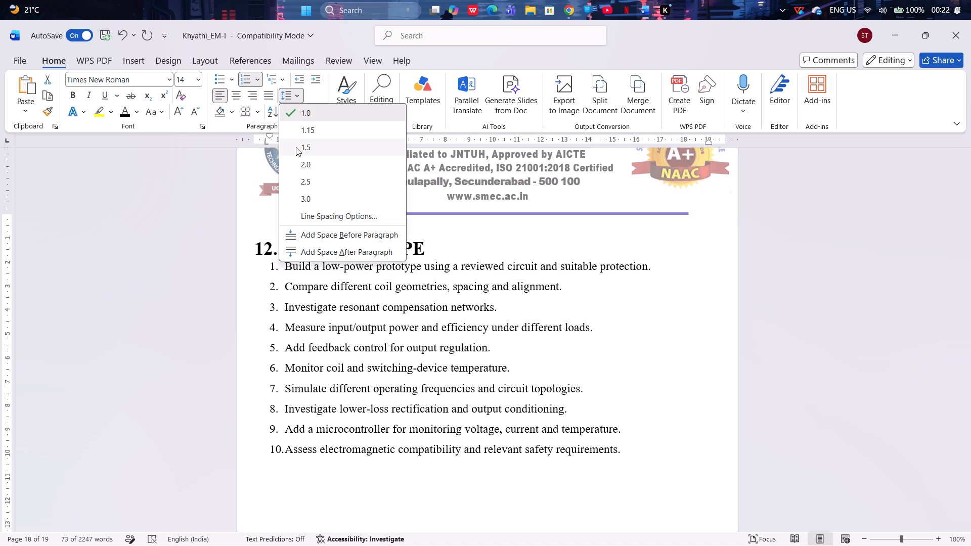
click(314, 143)
click(469, 317)
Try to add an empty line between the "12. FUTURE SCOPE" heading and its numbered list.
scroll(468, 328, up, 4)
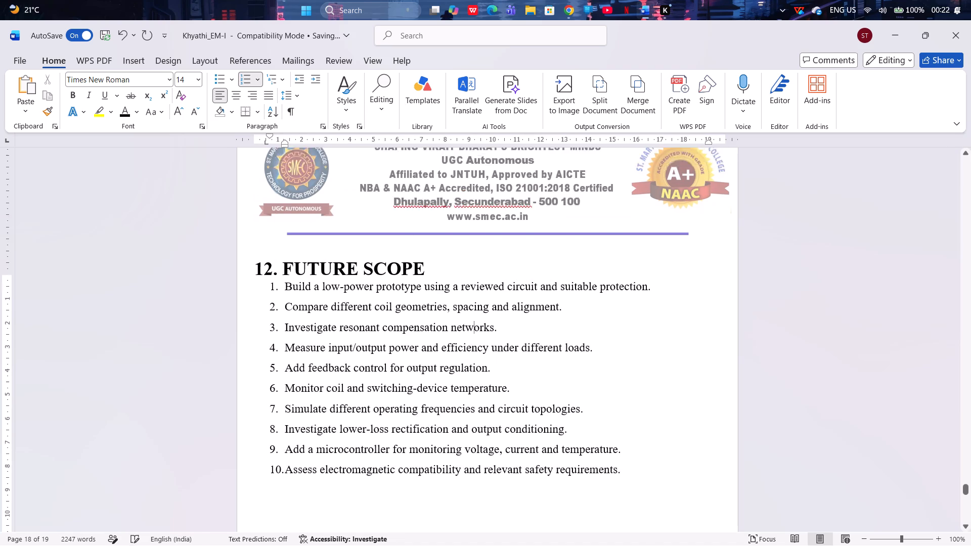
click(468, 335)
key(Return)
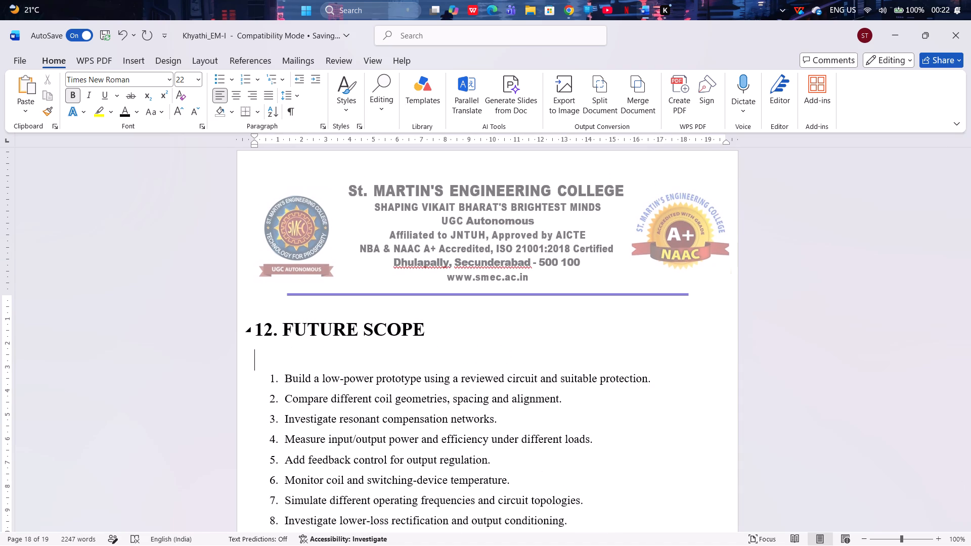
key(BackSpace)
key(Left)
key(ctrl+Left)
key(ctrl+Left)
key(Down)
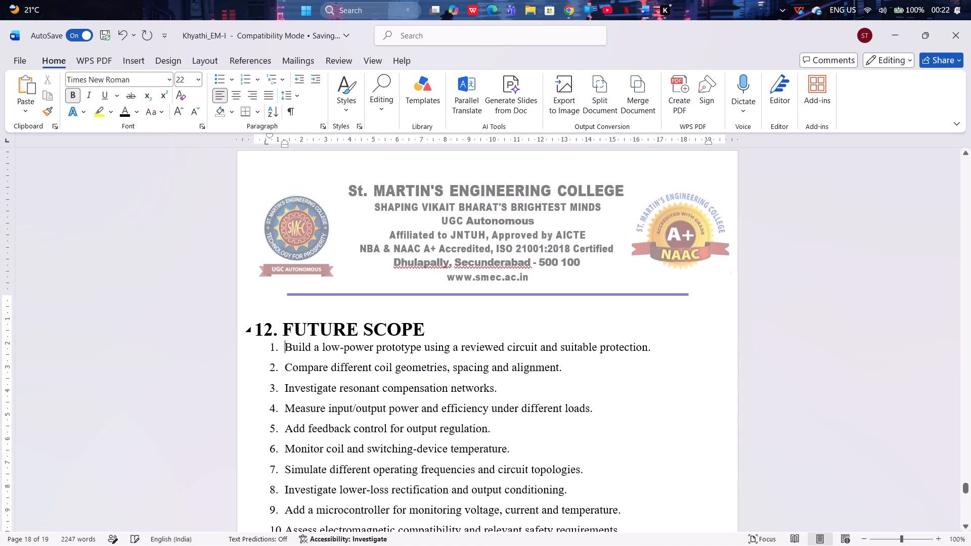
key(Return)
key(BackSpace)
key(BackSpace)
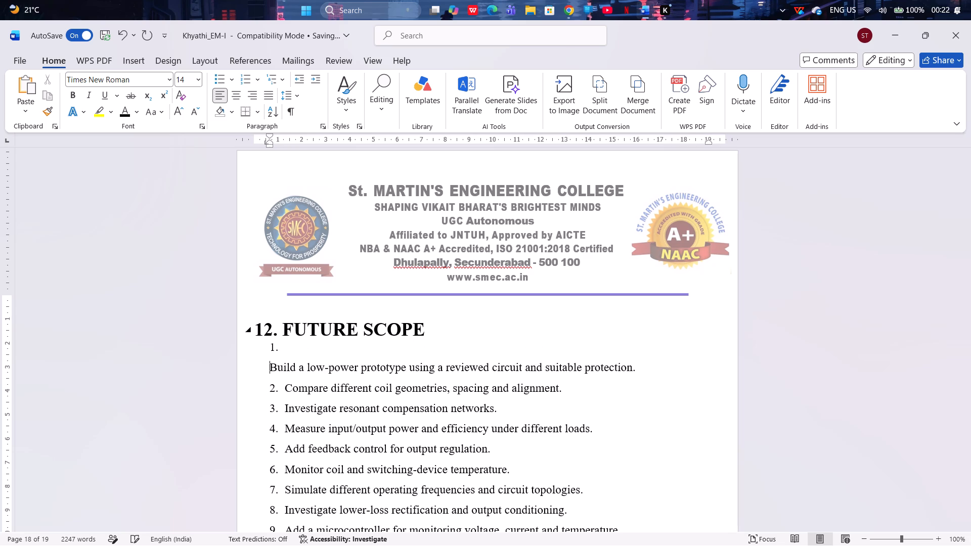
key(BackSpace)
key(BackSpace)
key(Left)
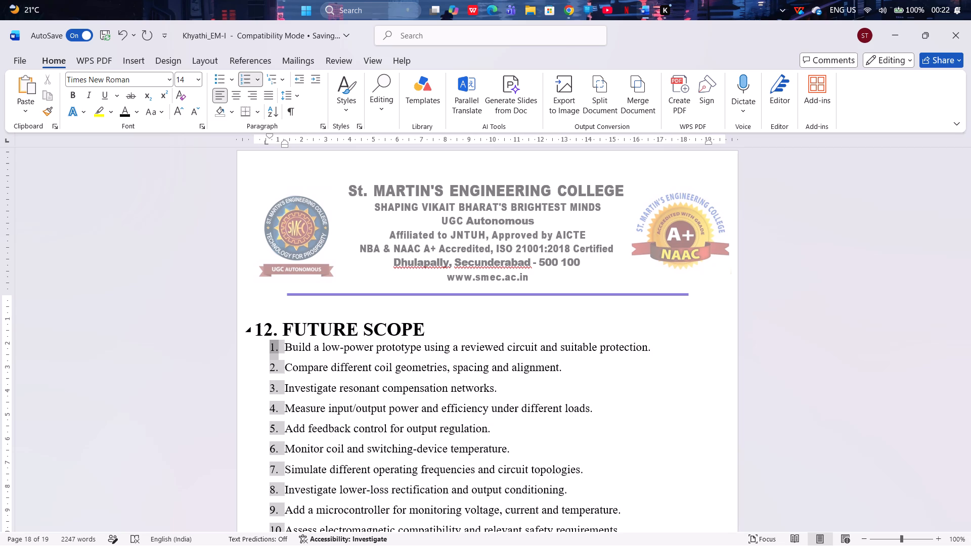
Add an empty line below the "12. FUTURE SCOPE" heading and renumber its first item, "Build a low-power prototype", as 1.
key(Return)
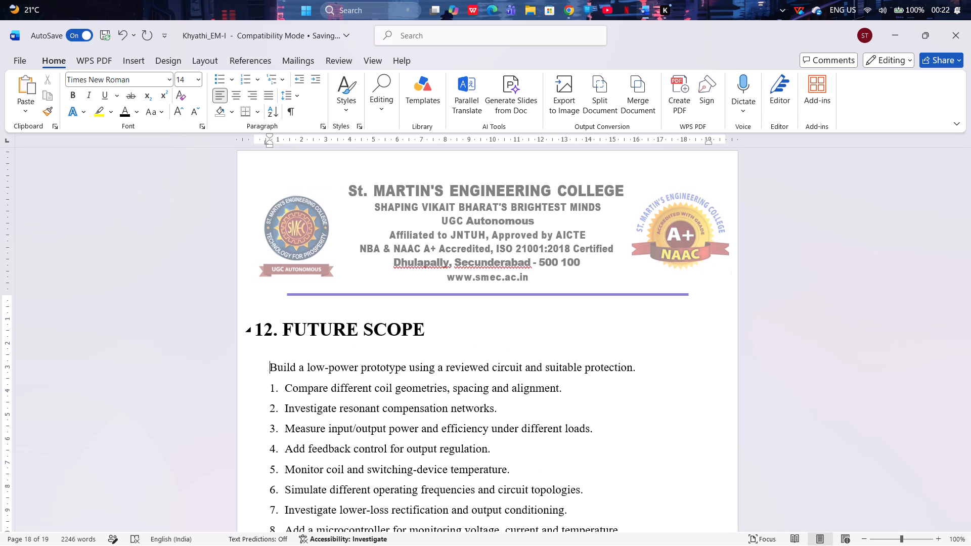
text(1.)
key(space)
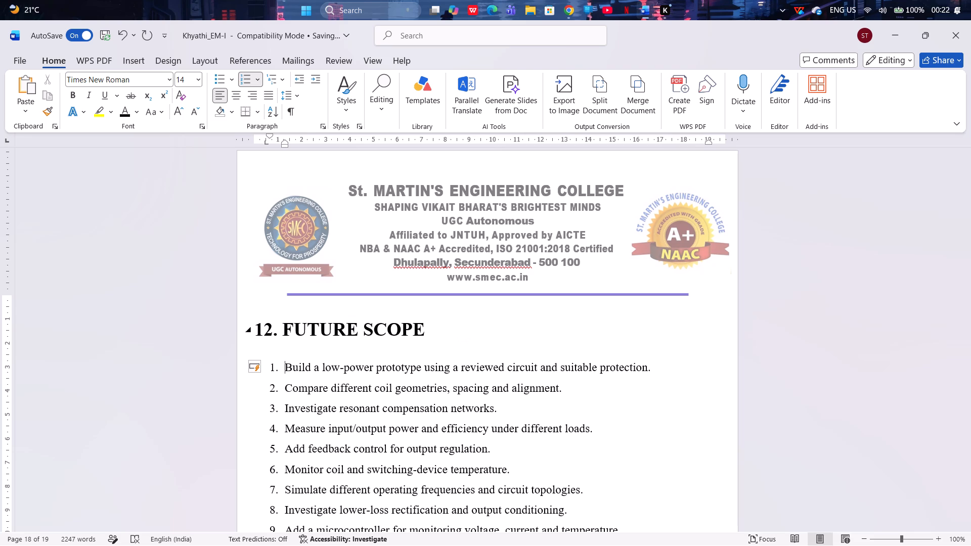
Insert a space before "Assess" in item 10 of the "12. FUTURE SCOPE" list.
scroll(465, 339, down, 6)
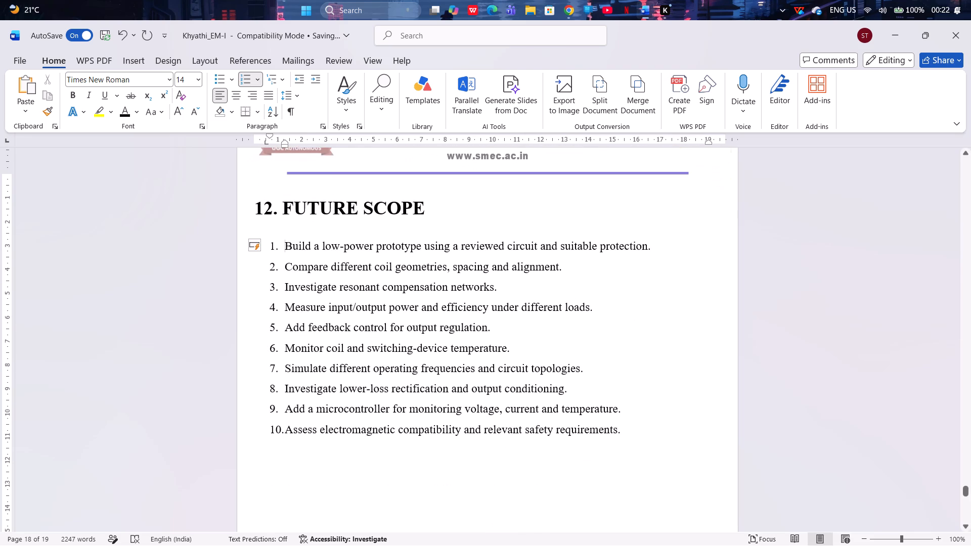
click(281, 428)
key(Right)
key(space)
Add an empty line between the "11. CONCLUSION" heading and its first paragraph.
scroll(335, 394, up, 9)
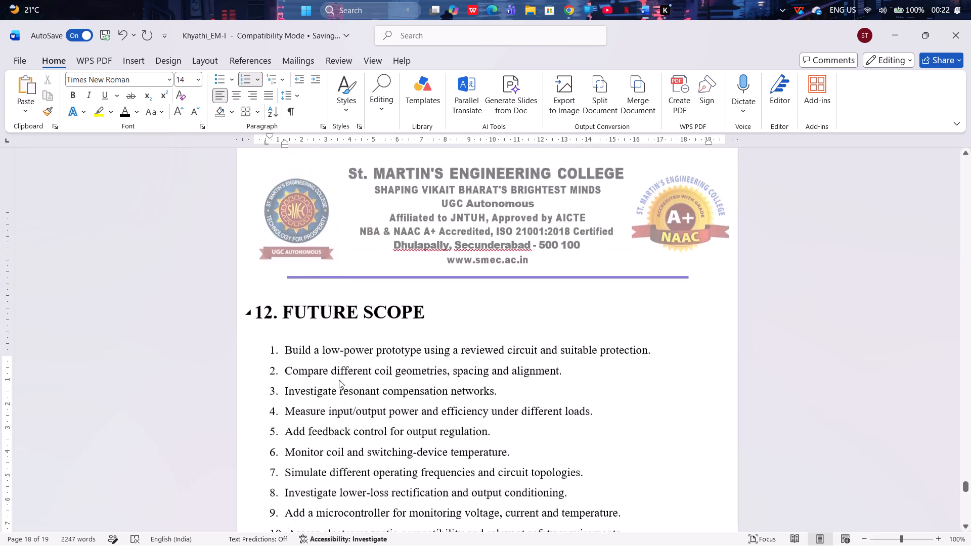
scroll(339, 380, up, 20)
scroll(339, 380, up, 12)
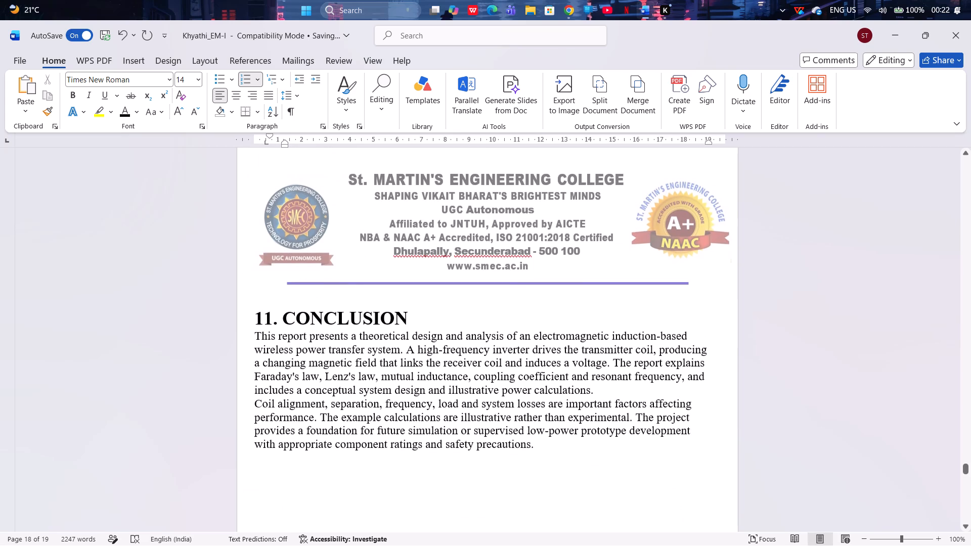
click(466, 305)
click(262, 343)
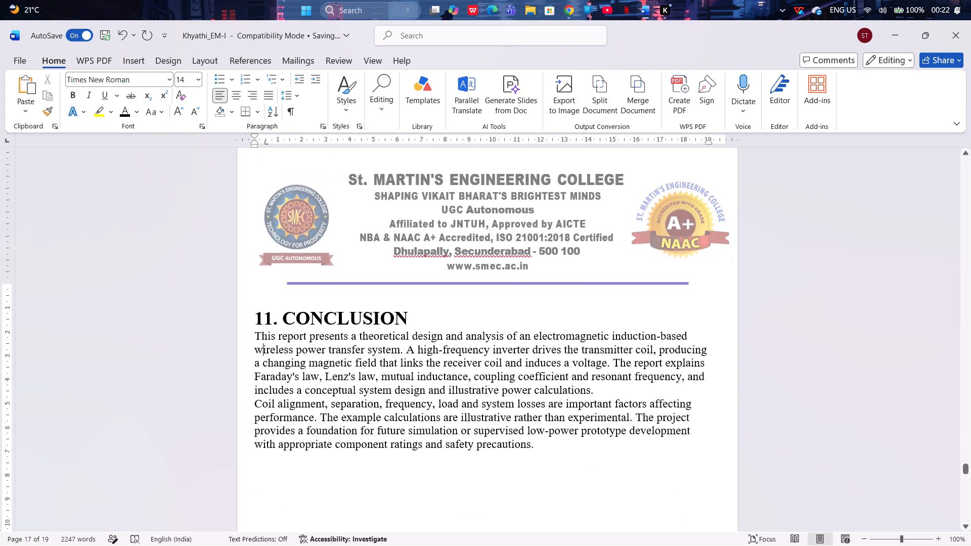
key(Up)
key(Left)
key(Return)
Set the line spacing of both "11. CONCLUSION" body paragraphs to 1.15.
key(ctrl+shift+Down)
key(ctrl+shift+Down)
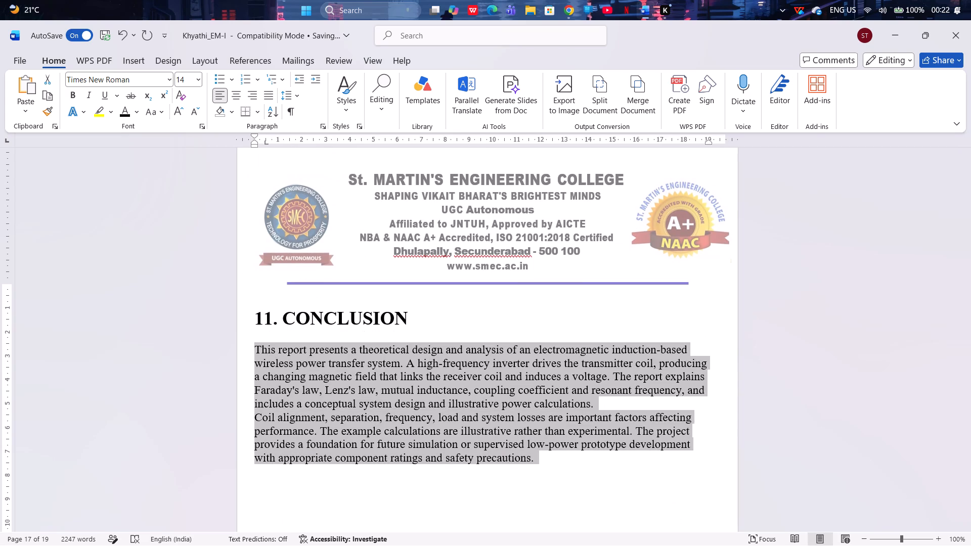
click(198, 87)
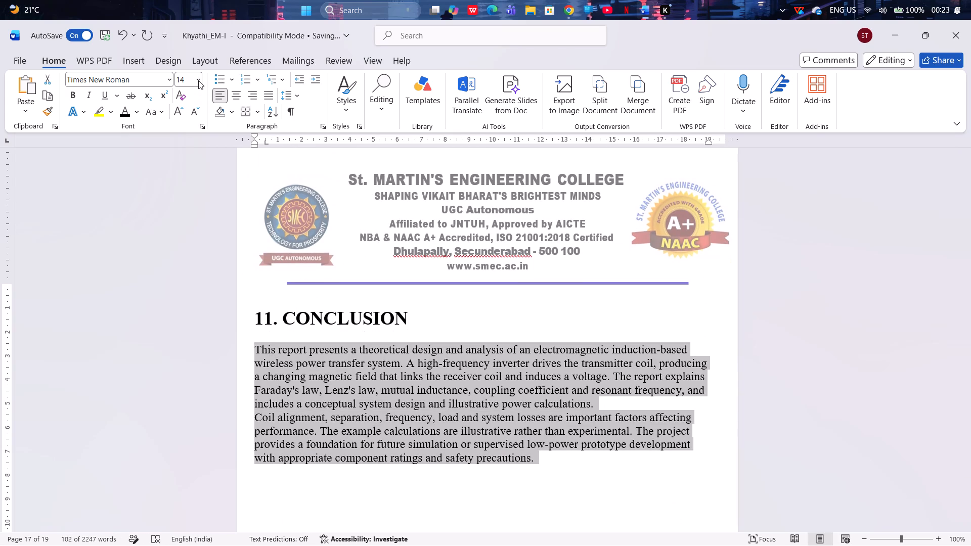
click(198, 80)
click(291, 94)
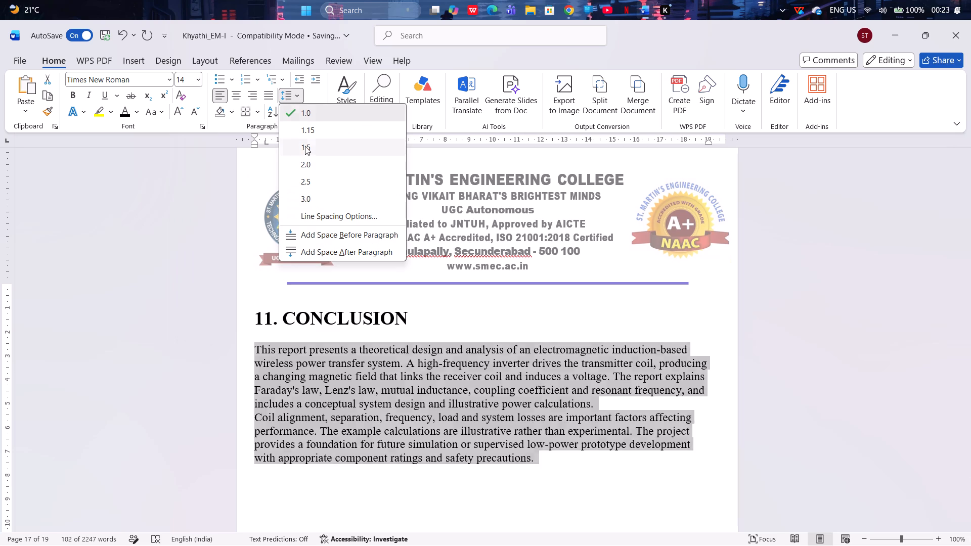
click(318, 130)
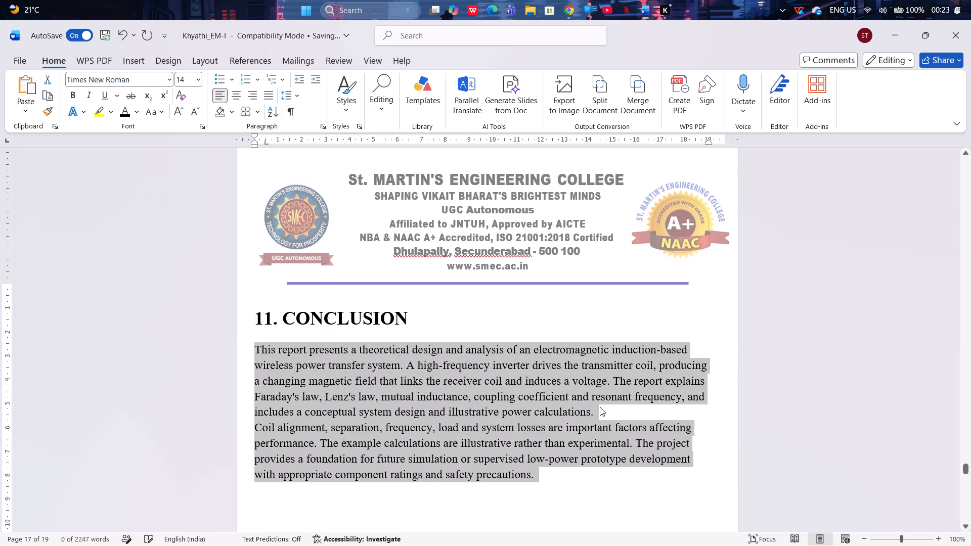
Add an empty line between the two "11. CONCLUSION" paragraphs, after "illustrative power calculations.".
click(600, 407)
key(Return)
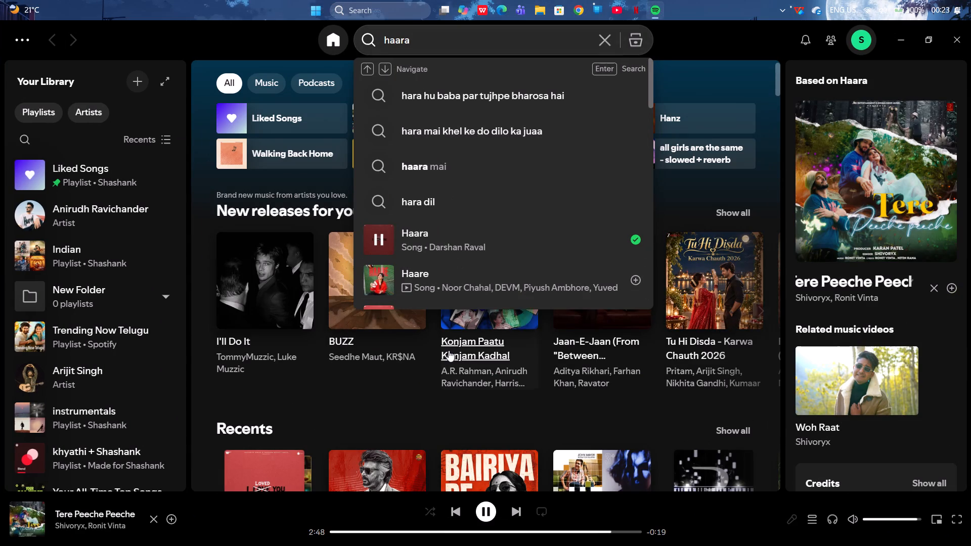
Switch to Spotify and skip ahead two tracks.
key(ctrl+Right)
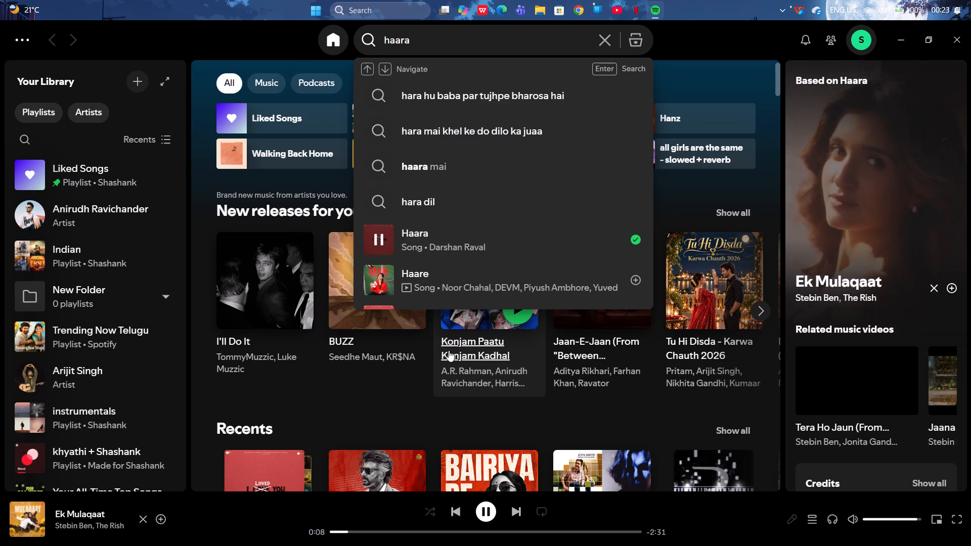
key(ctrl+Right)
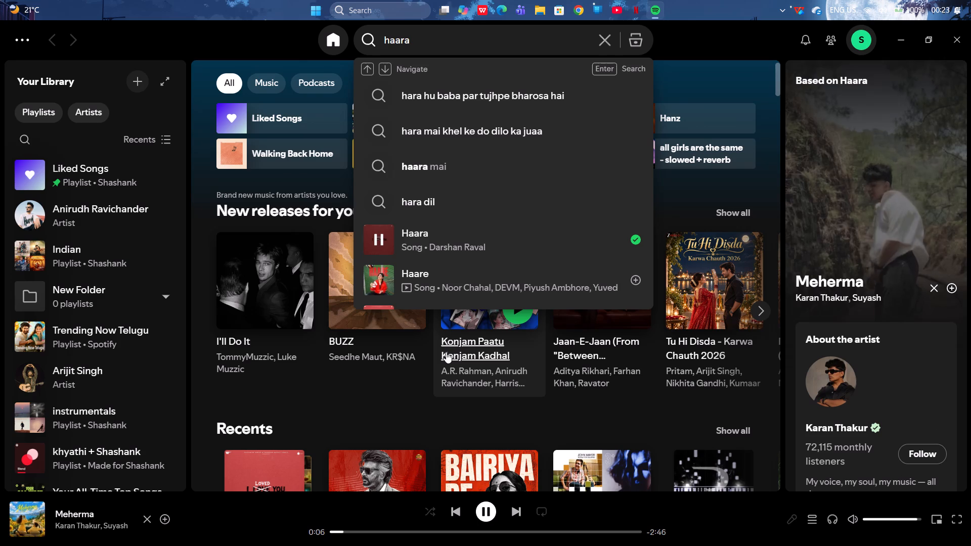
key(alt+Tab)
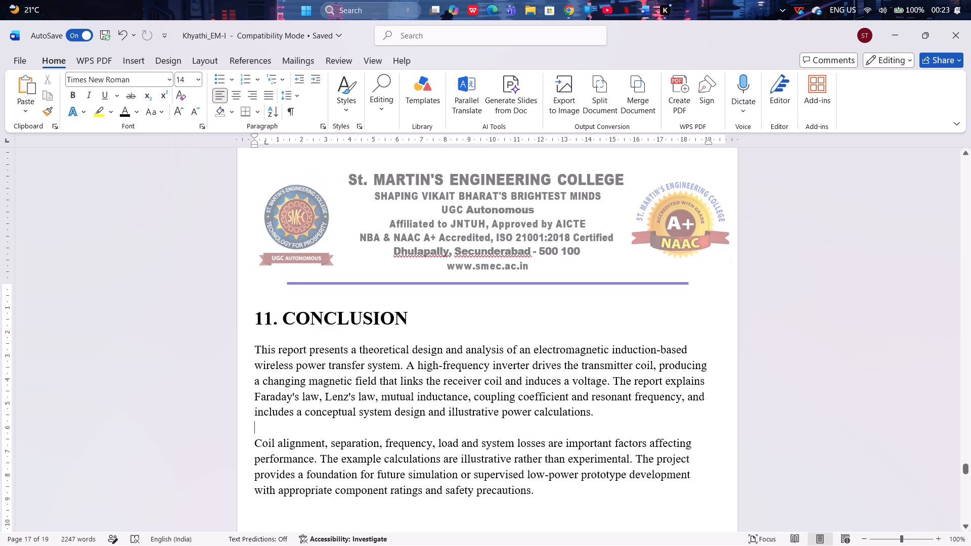
Review the report's earlier sections from "11. CONCLUSION" back to section 5, checking their layout and missing figures.
scroll(523, 545, up, 12)
scroll(363, 350, up, 6)
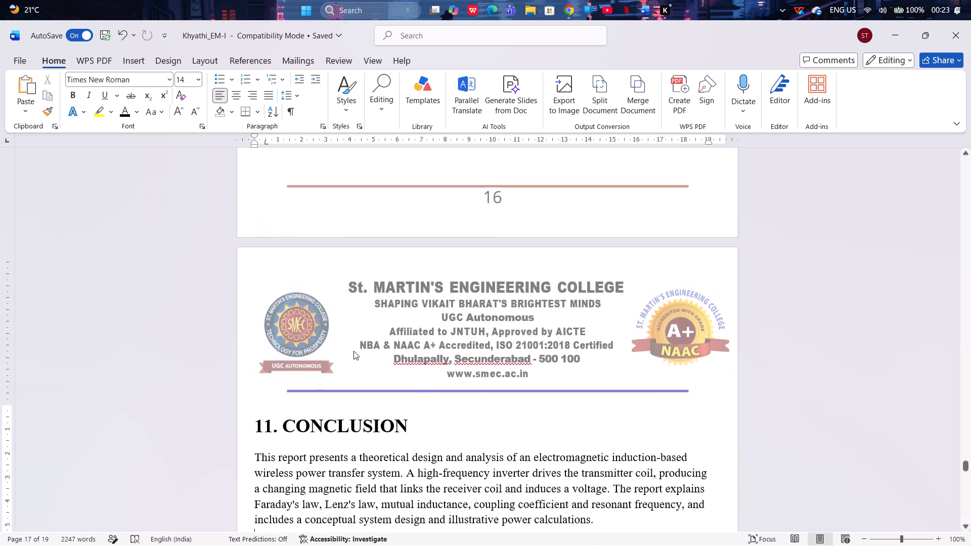
scroll(354, 351, up, 20)
scroll(354, 351, up, 20)
scroll(354, 351, up, 6)
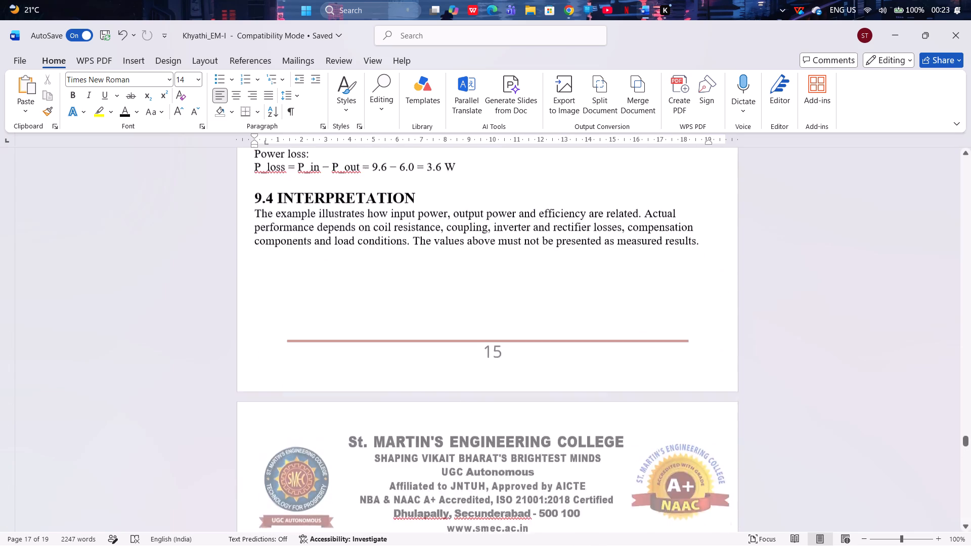
scroll(343, 346, up, 20)
scroll(343, 346, up, 20)
scroll(343, 346, up, 2)
scroll(348, 344, down, 4)
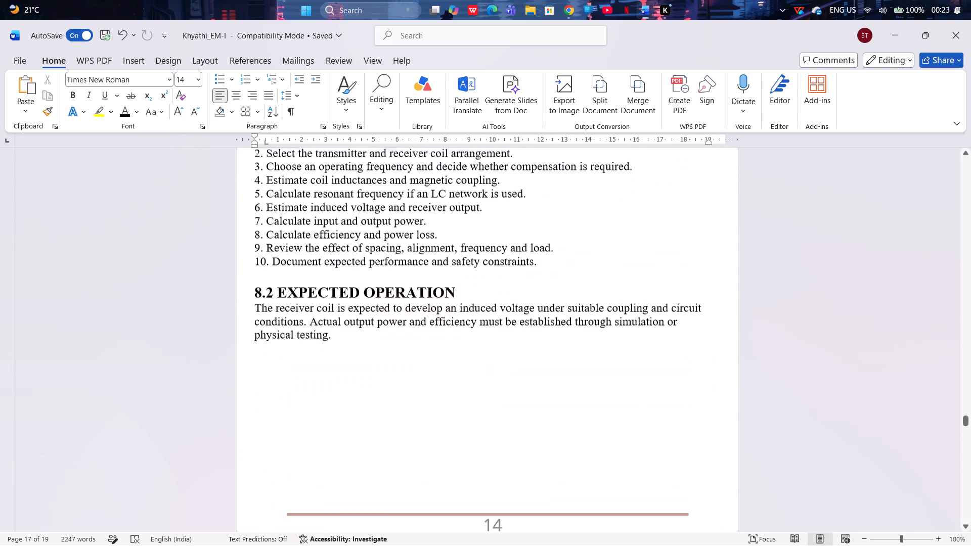
scroll(348, 344, down, 20)
scroll(348, 344, down, 2)
drag(478, 368, 401, 365)
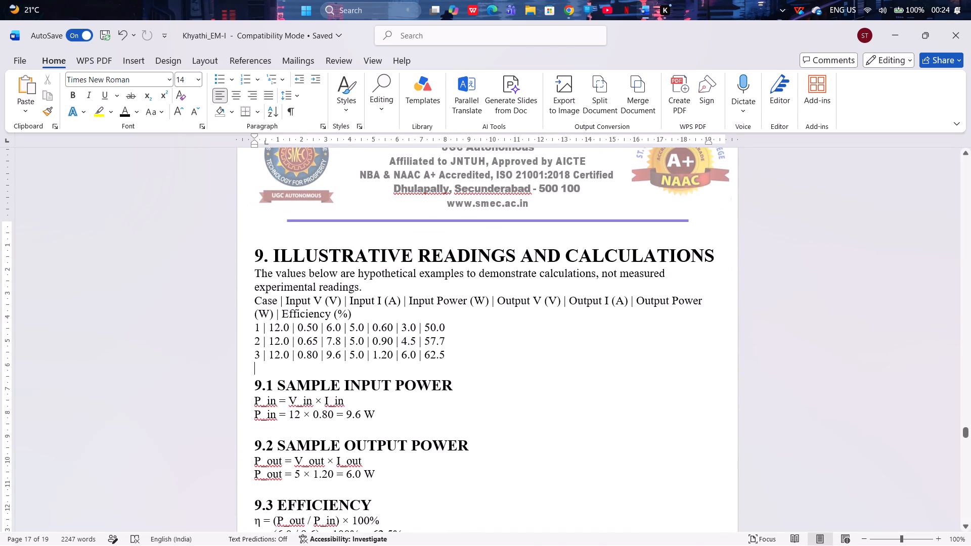
drag(655, 397, 660, 397)
scroll(535, 398, up, 17)
scroll(503, 409, up, 20)
scroll(503, 409, up, 1)
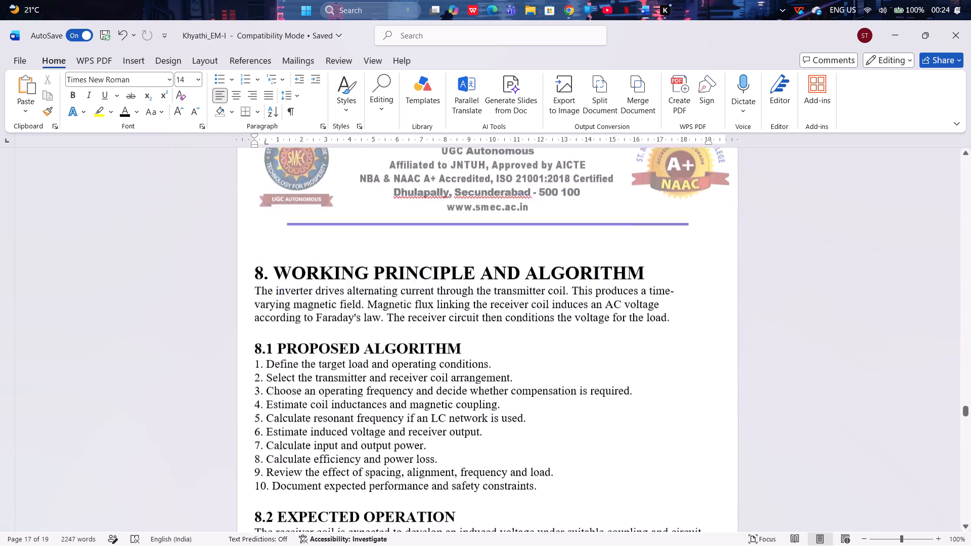
scroll(492, 394, up, 10)
scroll(488, 397, down, 9)
scroll(493, 487, down, 7)
scroll(491, 387, up, 9)
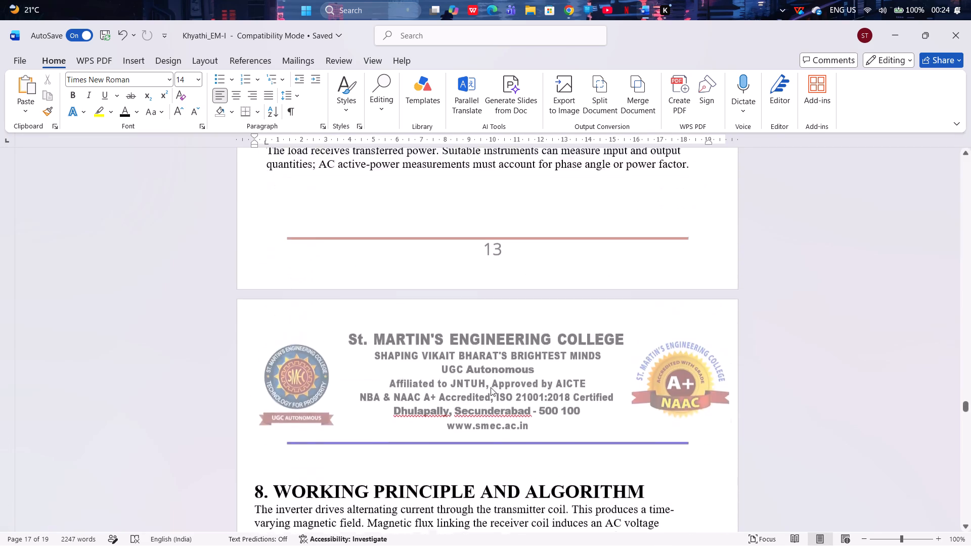
scroll(491, 387, up, 20)
scroll(491, 387, up, 8)
scroll(490, 379, up, 18)
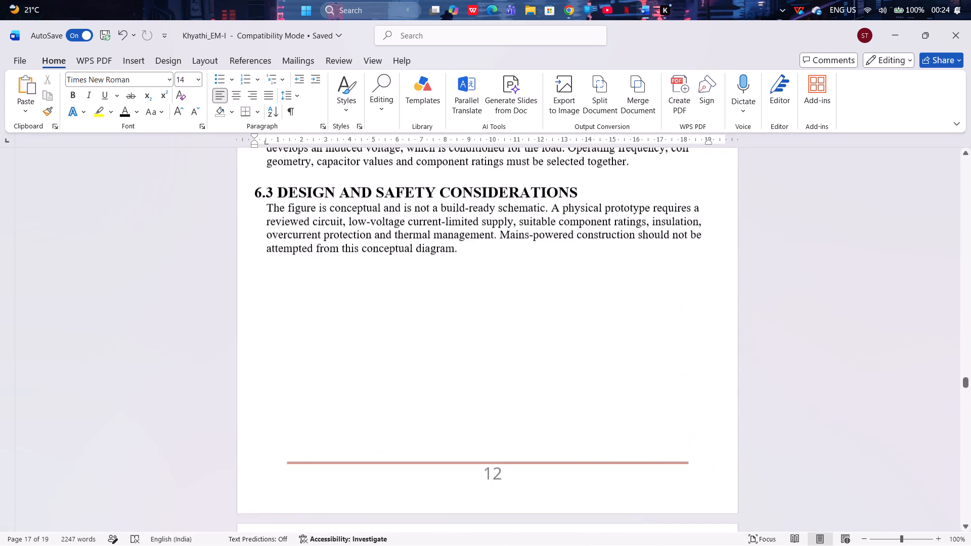
scroll(490, 378, up, 20)
scroll(490, 378, up, 16)
Switch to the ChatGPT report preview in Chrome and examine where Figure 1.1, the wireless power block diagram, belongs.
key(alt+Tab)
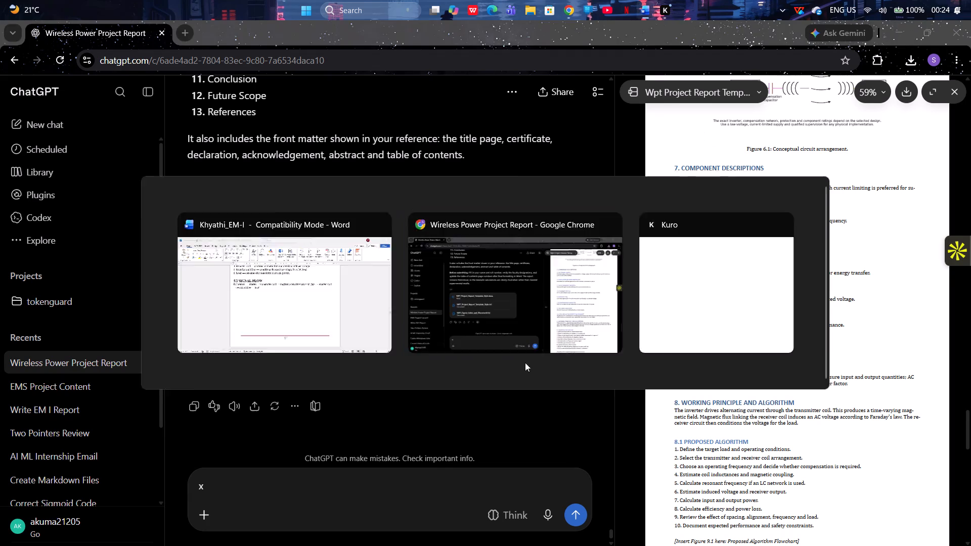
scroll(798, 361, up, 12)
click(813, 361)
scroll(813, 360, up, 13)
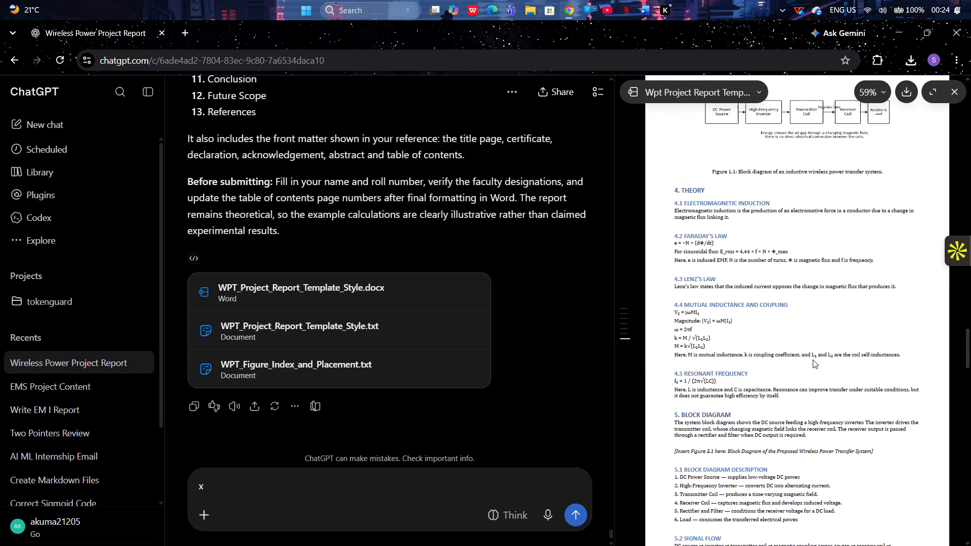
scroll(813, 359, up, 20)
scroll(813, 359, up, 7)
scroll(811, 358, down, 20)
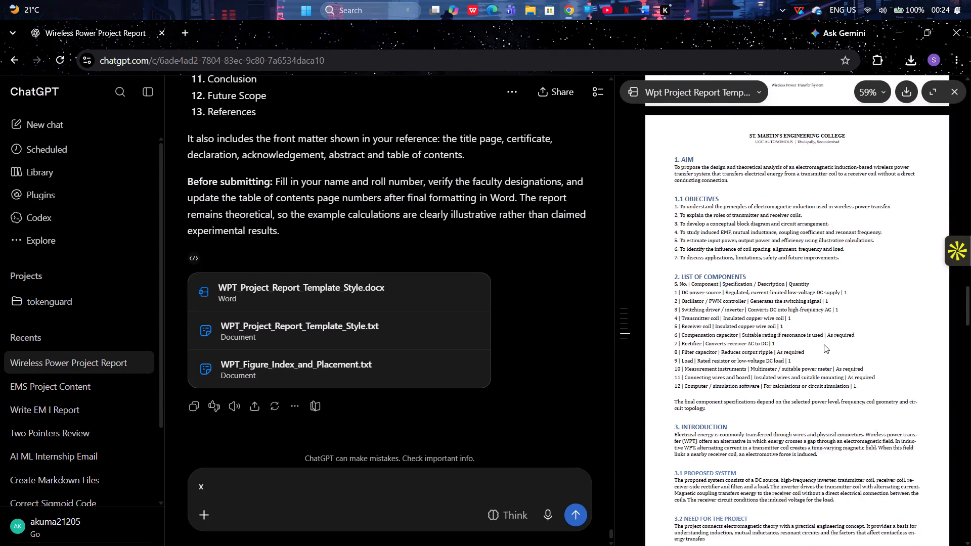
scroll(824, 344, down, 3)
click(762, 373)
right_click(762, 373)
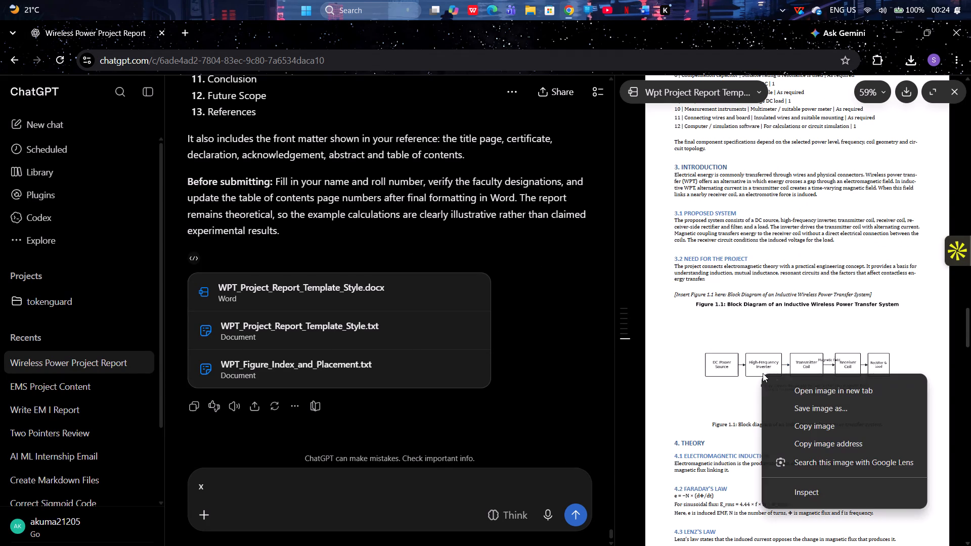
click(766, 362)
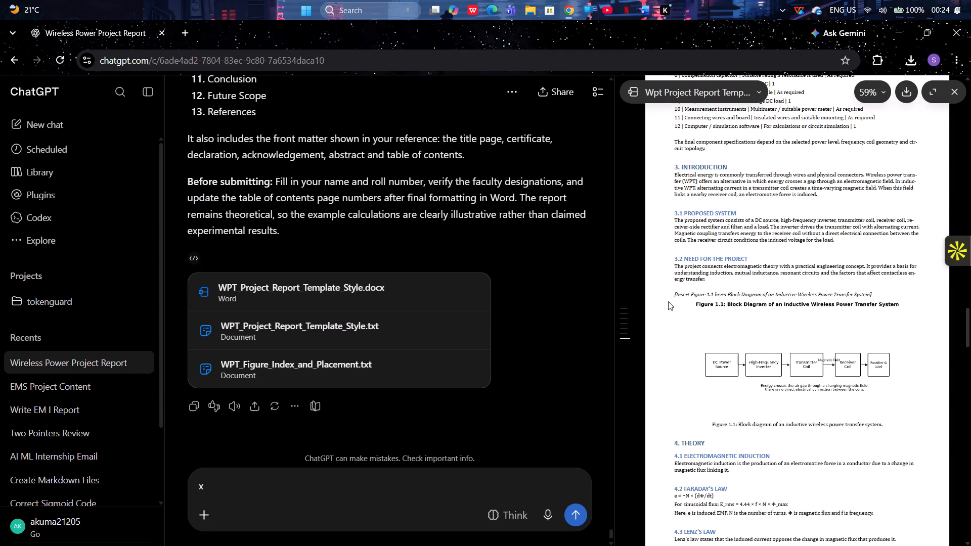
In File Explorer, open the images folder inside the downloaded WPT_Project_Report_Template_Style_Package archive.
key(super+e)
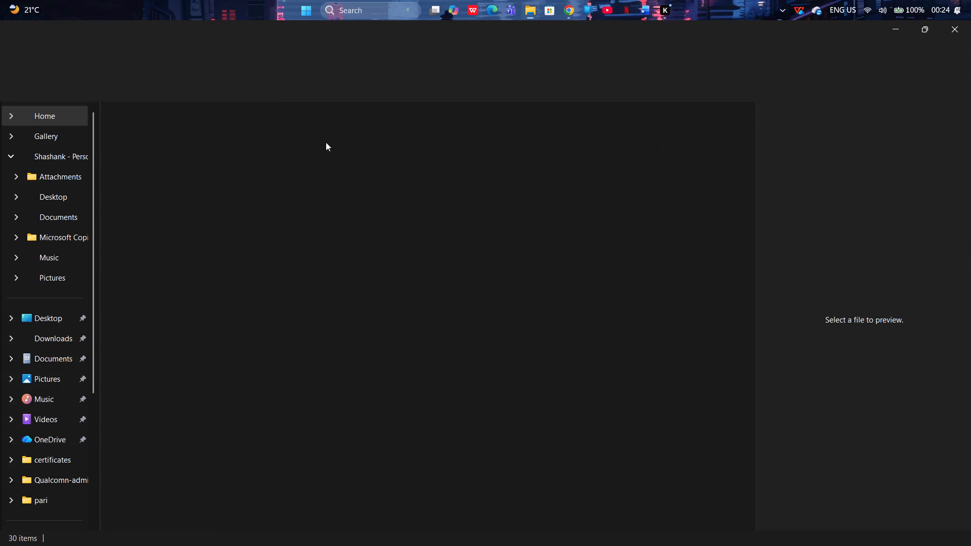
click(55, 339)
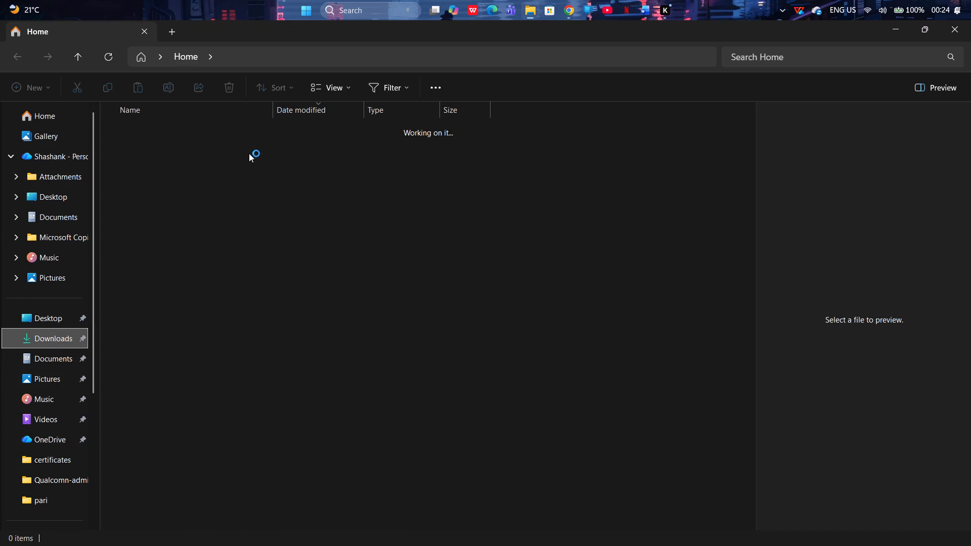
double_click(262, 138)
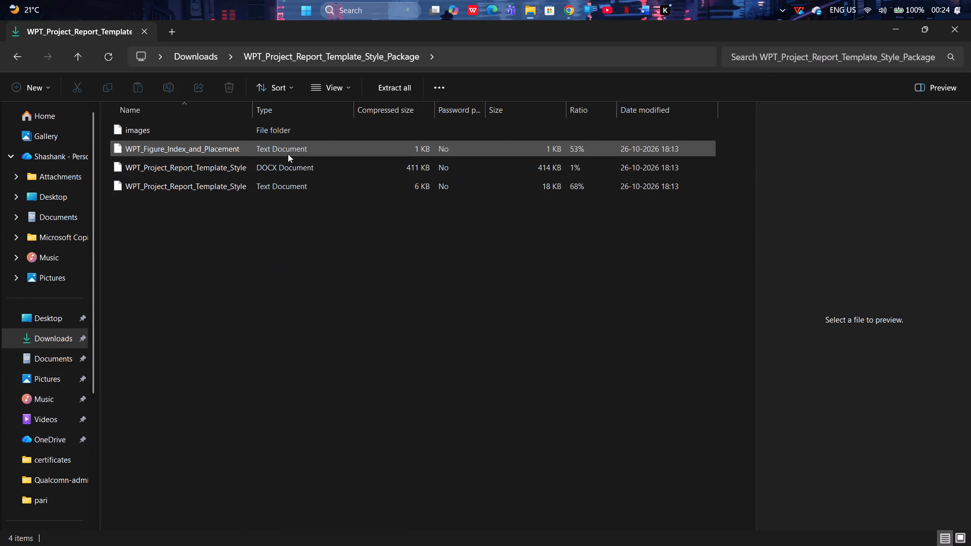
double_click(322, 126)
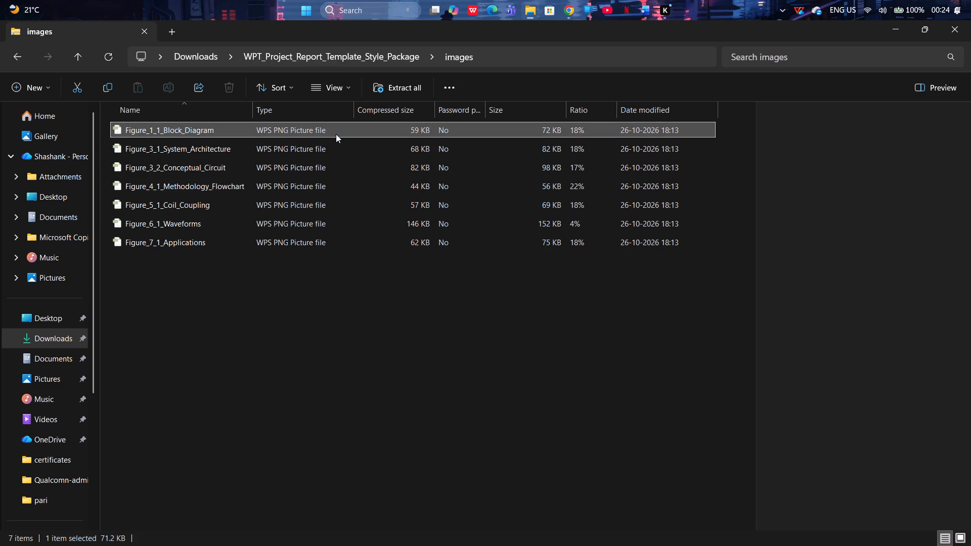
key(Escape)
key(alt+Tab)
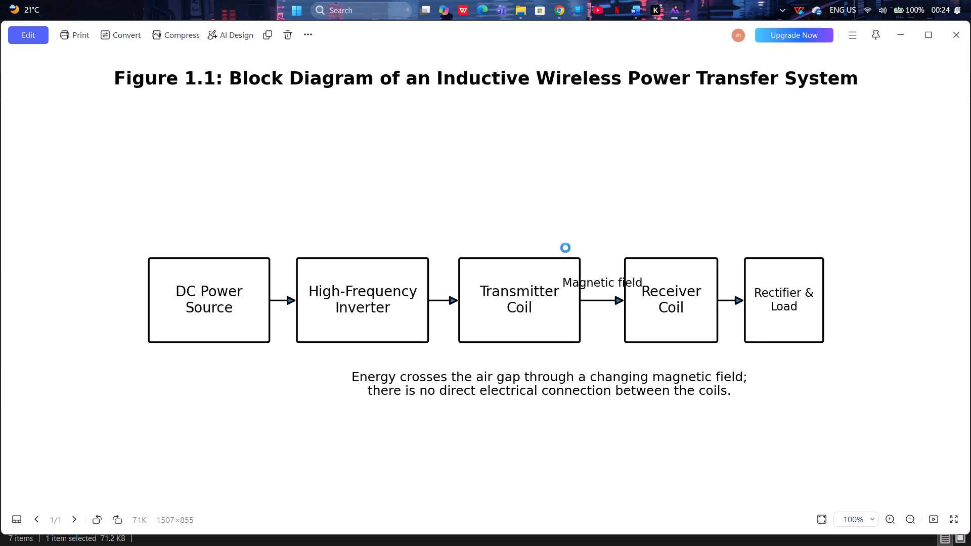
key(alt+Tab)
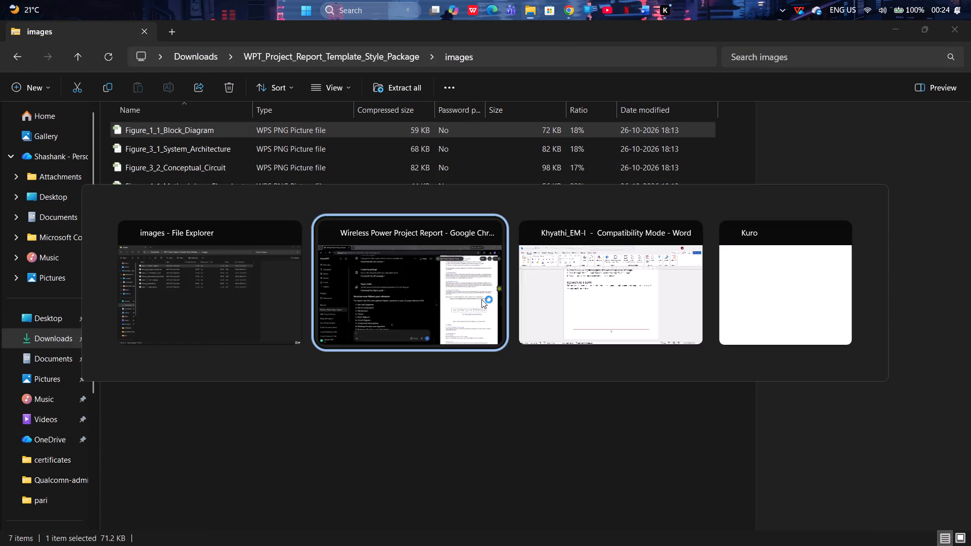
key(alt+Tab)
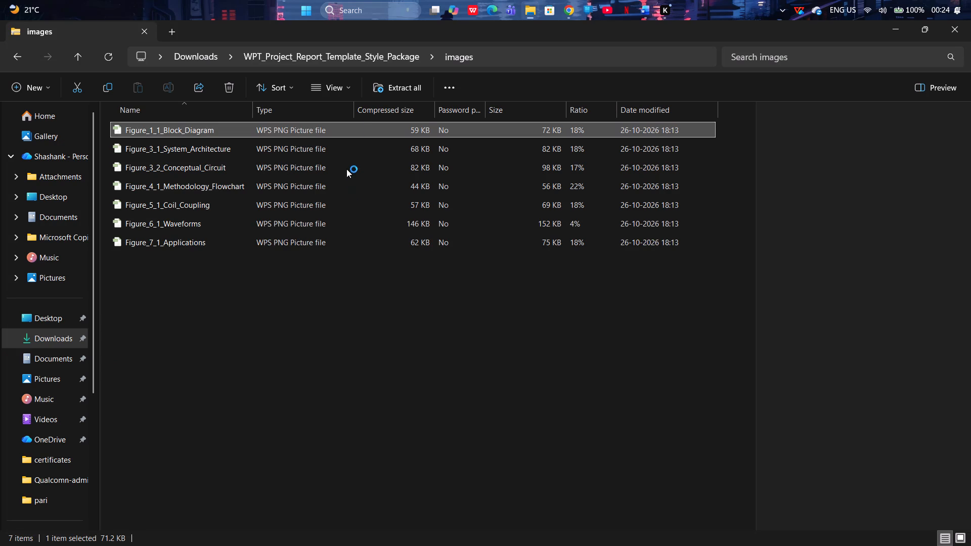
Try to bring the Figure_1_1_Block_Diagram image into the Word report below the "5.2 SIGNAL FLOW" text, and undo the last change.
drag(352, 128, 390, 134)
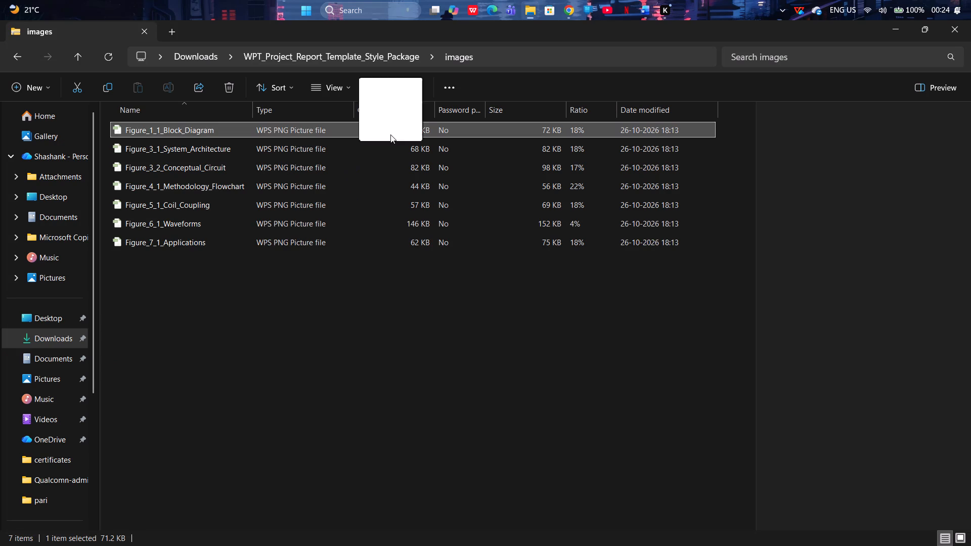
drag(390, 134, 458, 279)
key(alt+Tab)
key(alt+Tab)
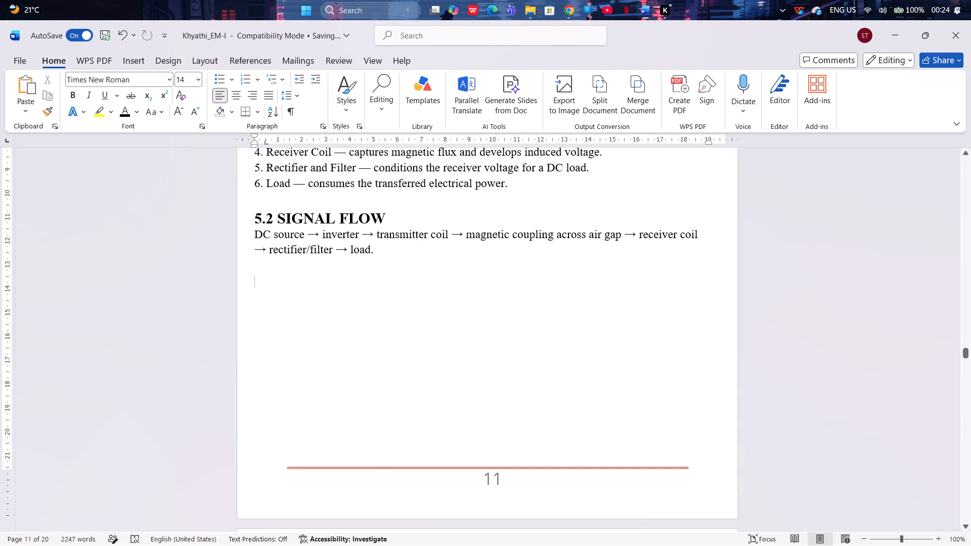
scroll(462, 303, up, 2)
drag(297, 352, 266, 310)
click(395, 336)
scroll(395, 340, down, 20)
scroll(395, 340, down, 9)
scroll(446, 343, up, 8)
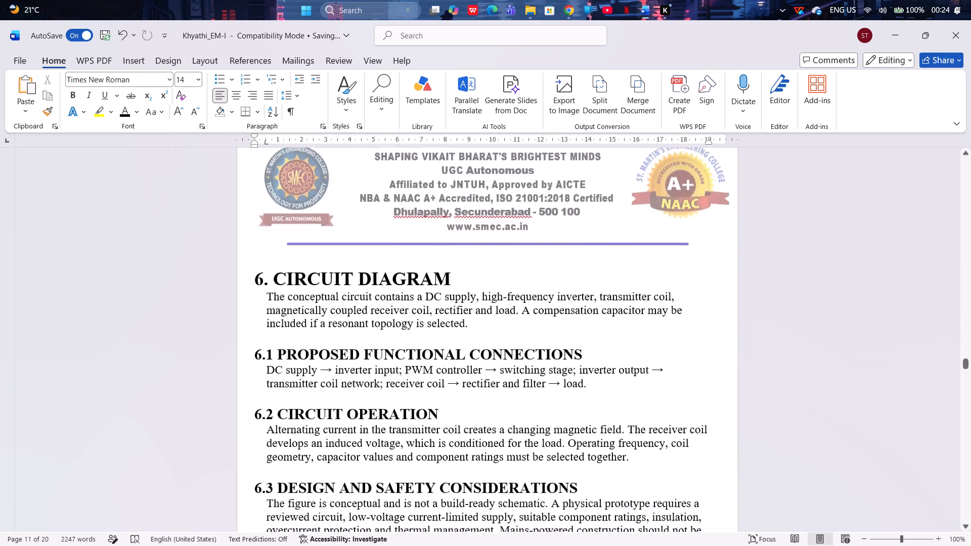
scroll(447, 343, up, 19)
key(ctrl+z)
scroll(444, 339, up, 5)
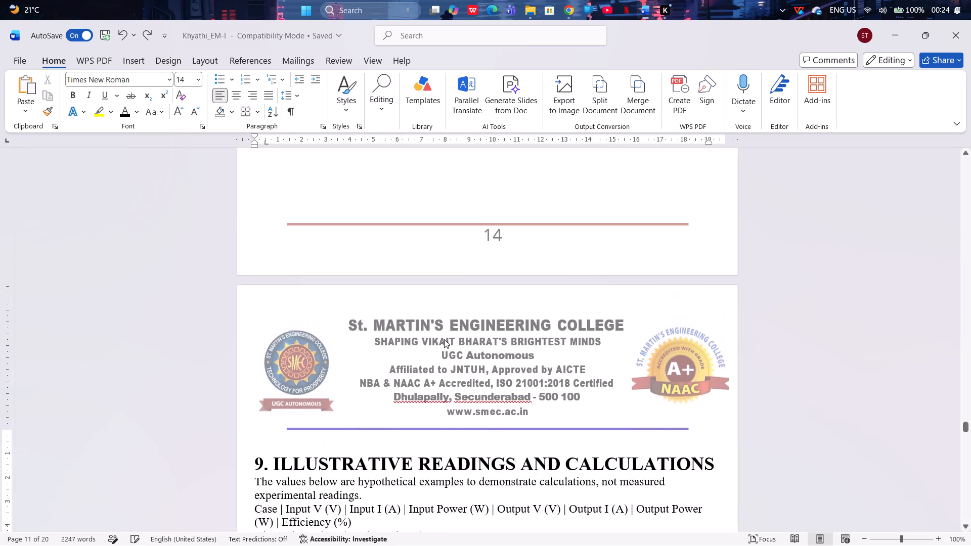
Look back through the report from "9. ILLUSTRATIVE READINGS AND CALCULATIONS" to the sections under heading 3.
scroll(443, 338, up, 5)
scroll(443, 338, down, 17)
scroll(432, 332, up, 20)
scroll(432, 332, up, 5)
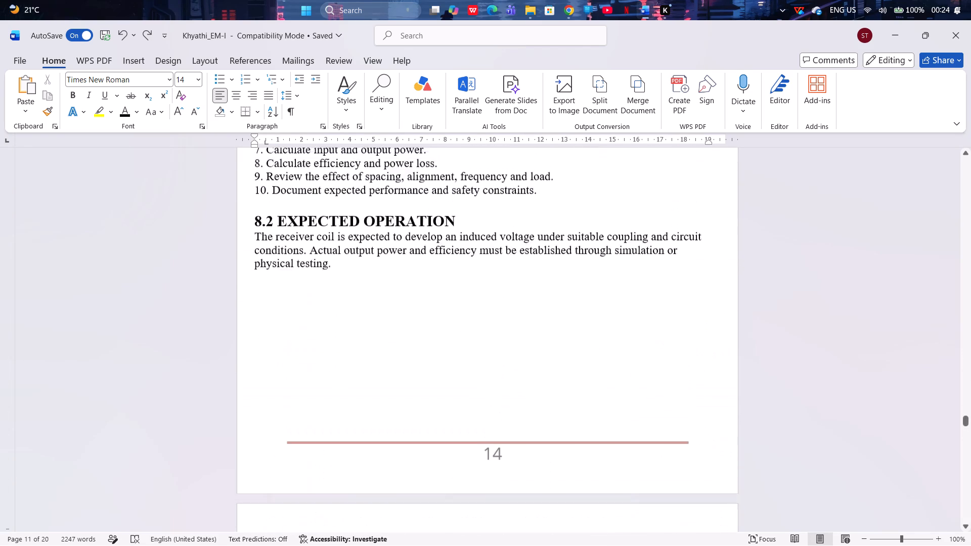
scroll(433, 332, up, 20)
scroll(433, 332, up, 20)
scroll(433, 332, up, 11)
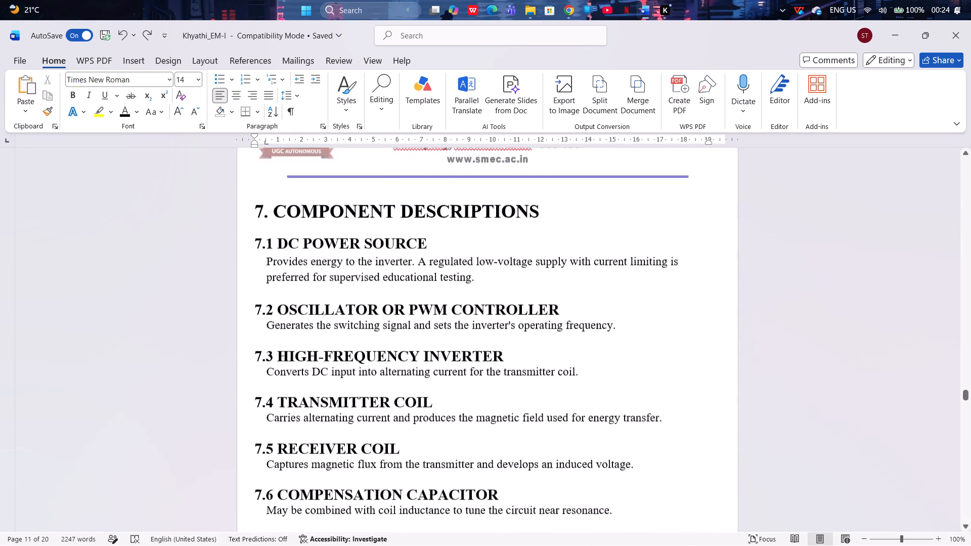
scroll(427, 327, up, 1)
scroll(404, 289, up, 20)
scroll(404, 289, up, 20)
scroll(404, 289, up, 8)
middle_drag(407, 282, 416, 281)
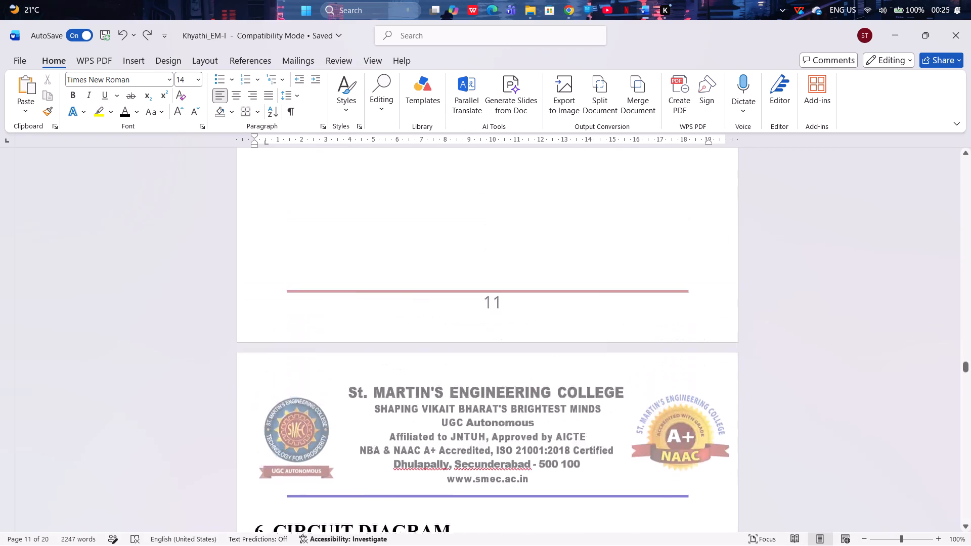
scroll(416, 281, up, 20)
scroll(416, 281, up, 13)
scroll(404, 281, up, 15)
middle_click(404, 281)
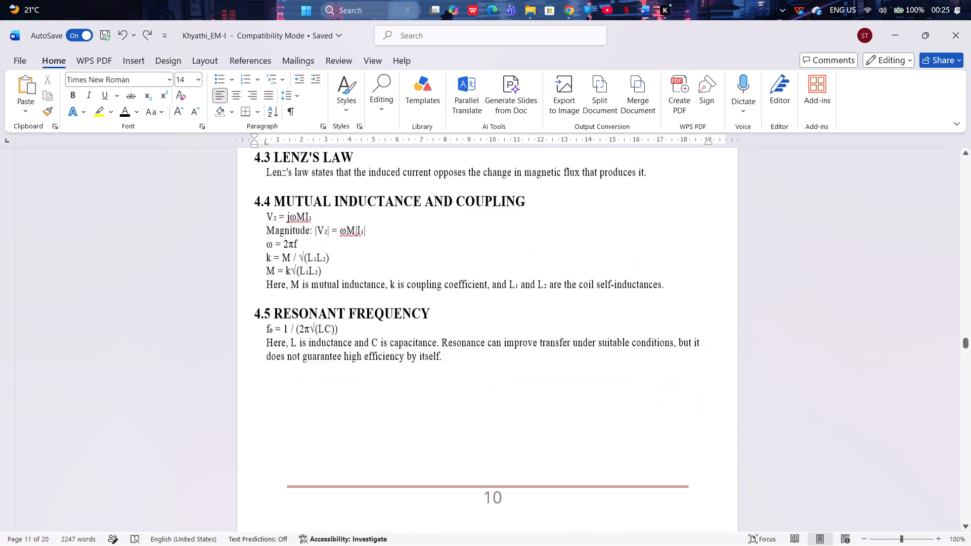
scroll(398, 281, up, 20)
scroll(398, 281, up, 20)
scroll(398, 281, up, 1)
middle_click(398, 281)
scroll(379, 281, down, 1)
scroll(378, 281, up, 3)
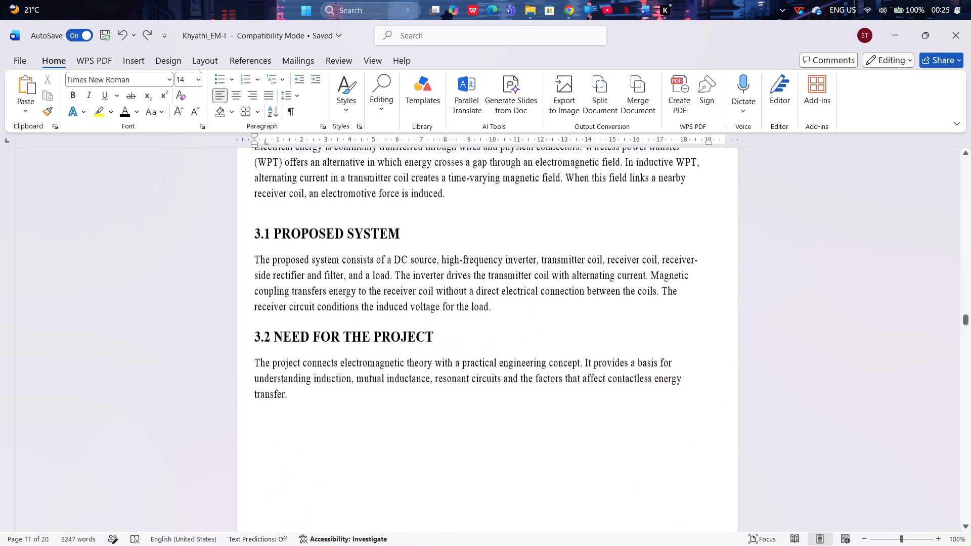
scroll(378, 281, up, 10)
scroll(376, 281, down, 19)
Check Figure 1.1's placement in the ChatGPT report preview in Chrome against the blank space below section 3.2 in the Word report.
key(alt+Tab)
key(alt+Tab)
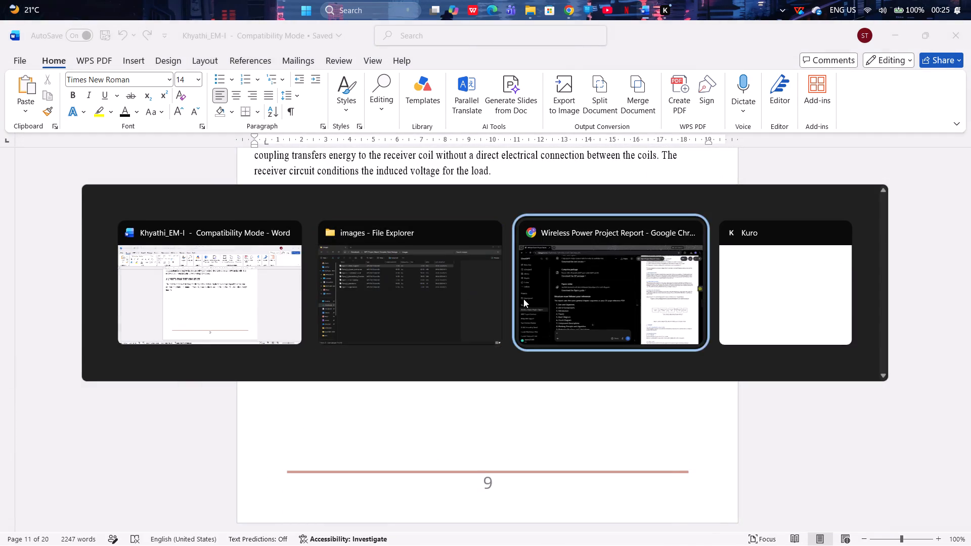
click(796, 362)
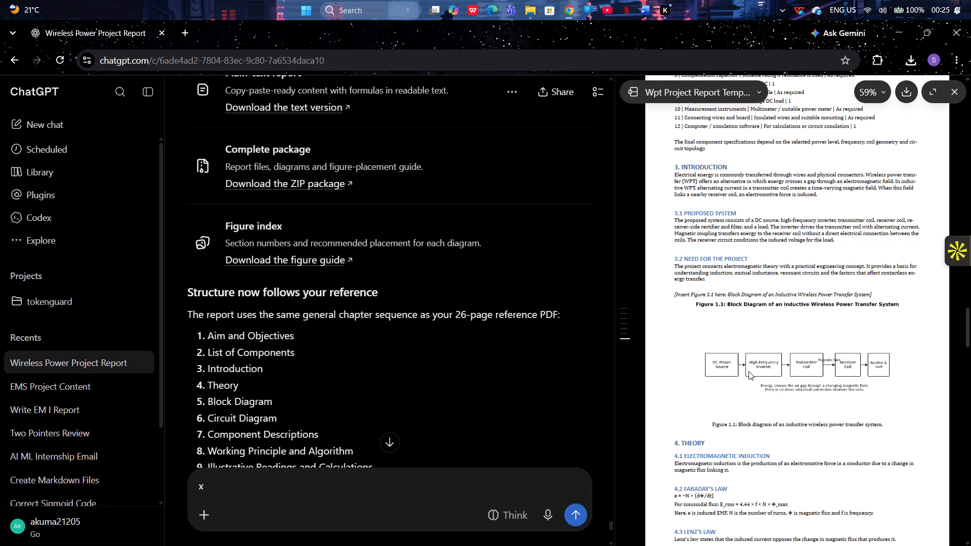
key(alt+Tab)
scroll(353, 346, down, 1)
scroll(353, 346, up, 4)
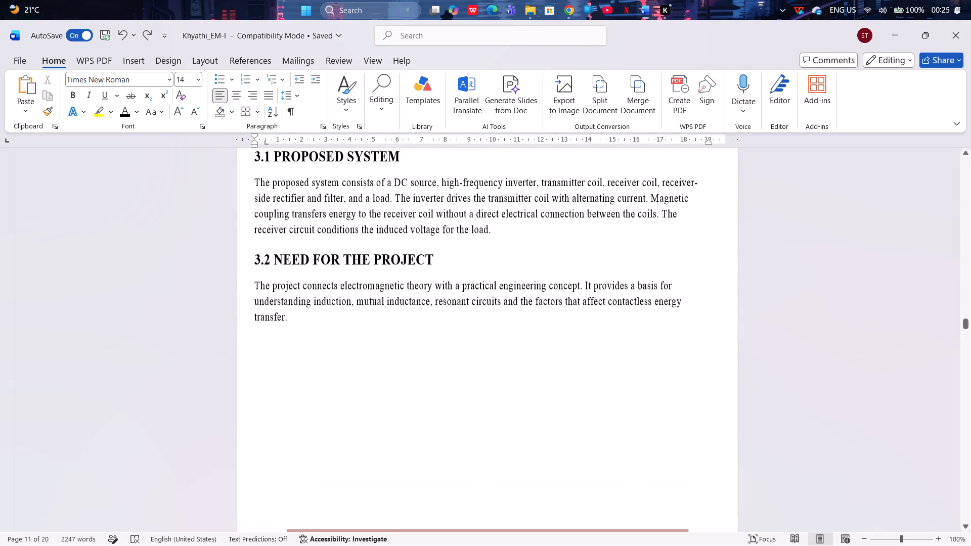
click(353, 346)
key(alt+Tab)
click(744, 377)
key(alt+Tab)
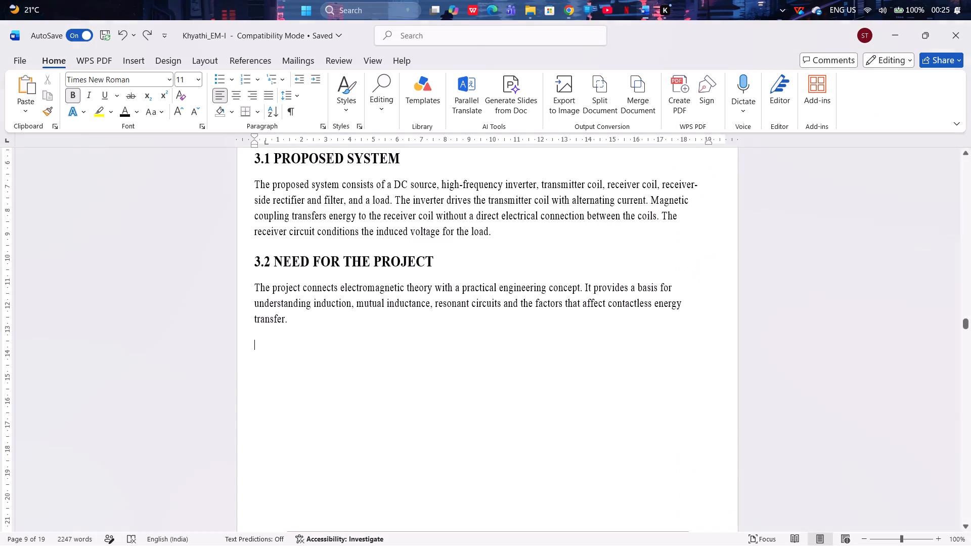
In File Explorer, extract the zipped WPT_Project_Report_Template_Style_Package into a folder of the same name in Downloads.
key(alt+Tab)
key(alt+Tab)
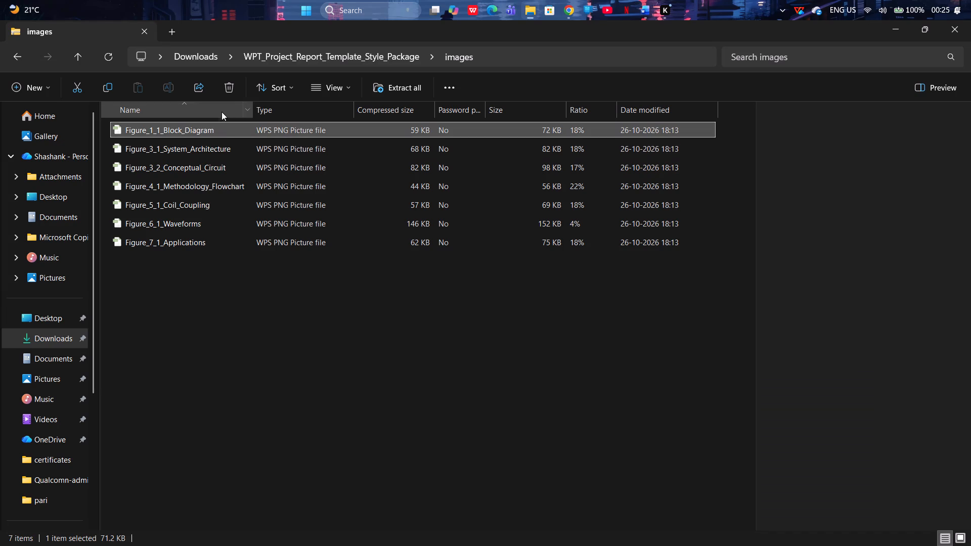
click(76, 49)
click(78, 49)
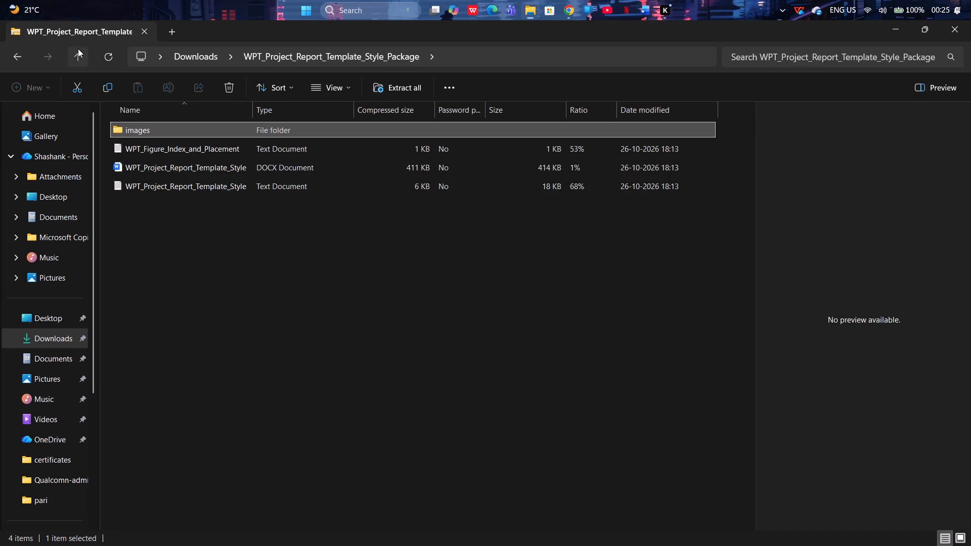
double_click(278, 147)
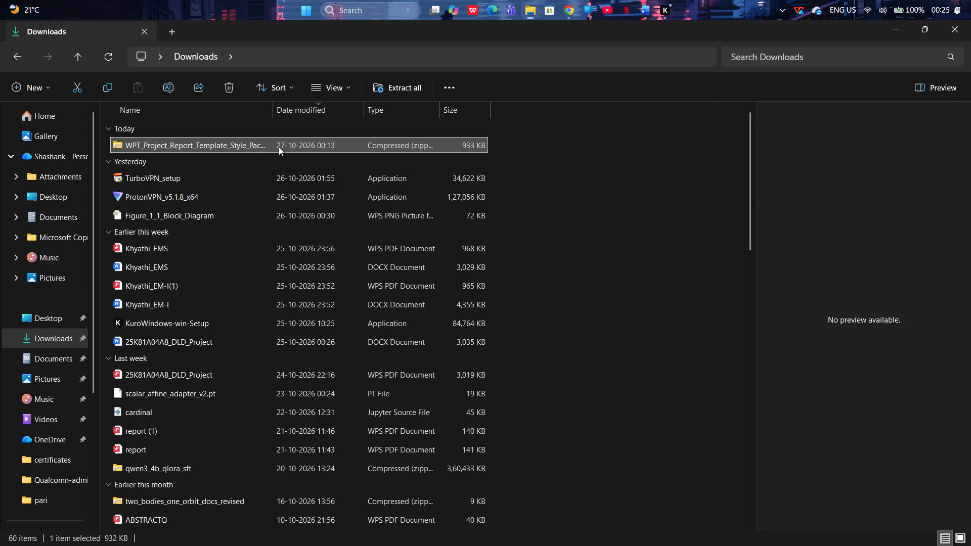
click(408, 90)
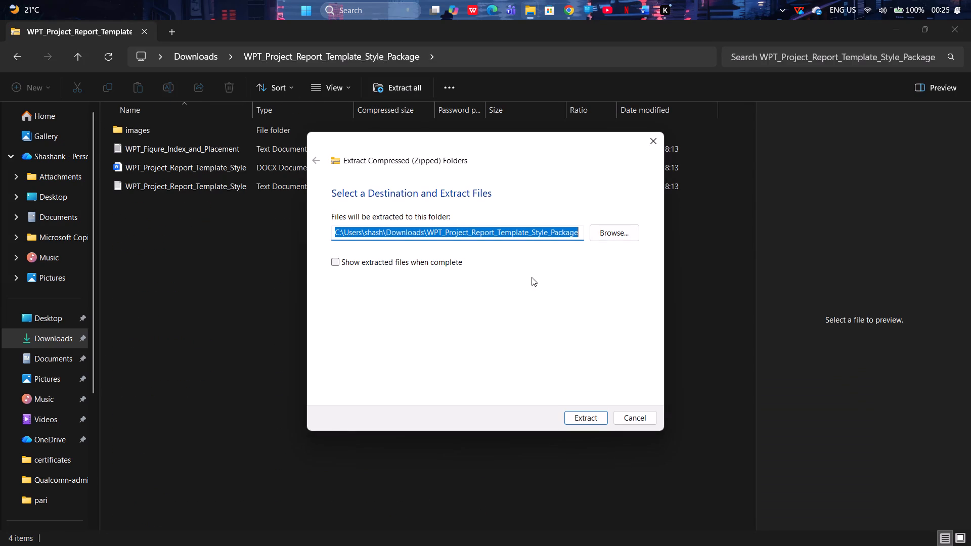
click(591, 409)
click(592, 414)
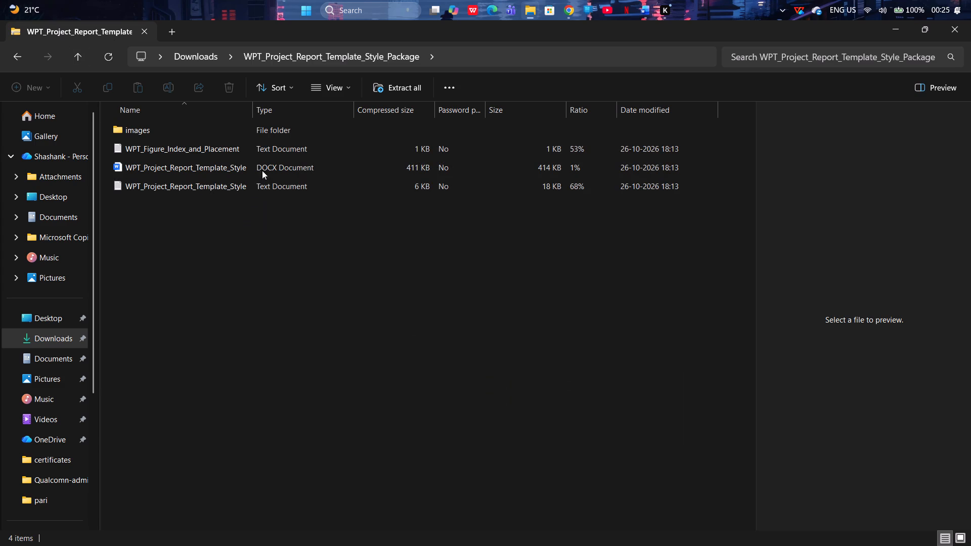
Check the figure positions in the WPT_Figure_Index_and_Placement text file, and open the extracted package's images folder.
double_click(271, 155)
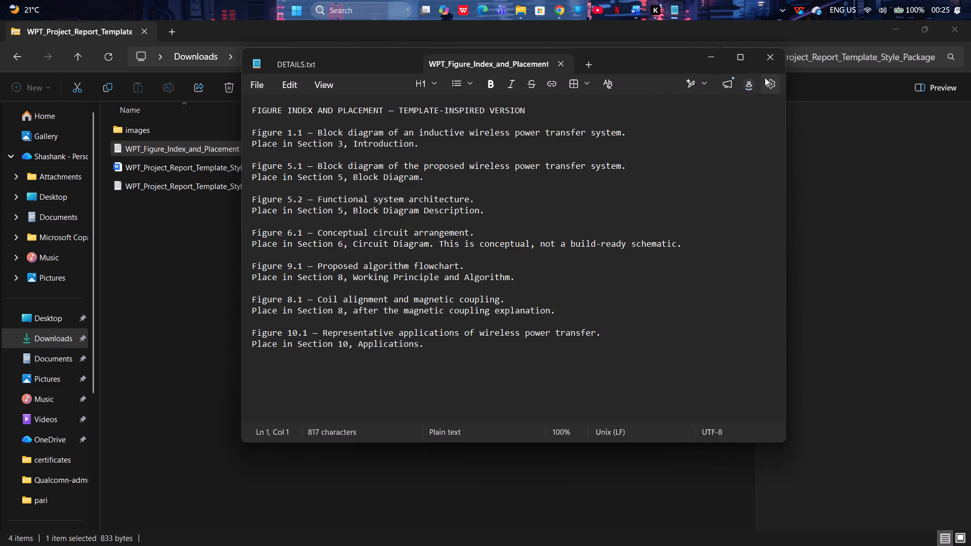
click(768, 61)
click(83, 58)
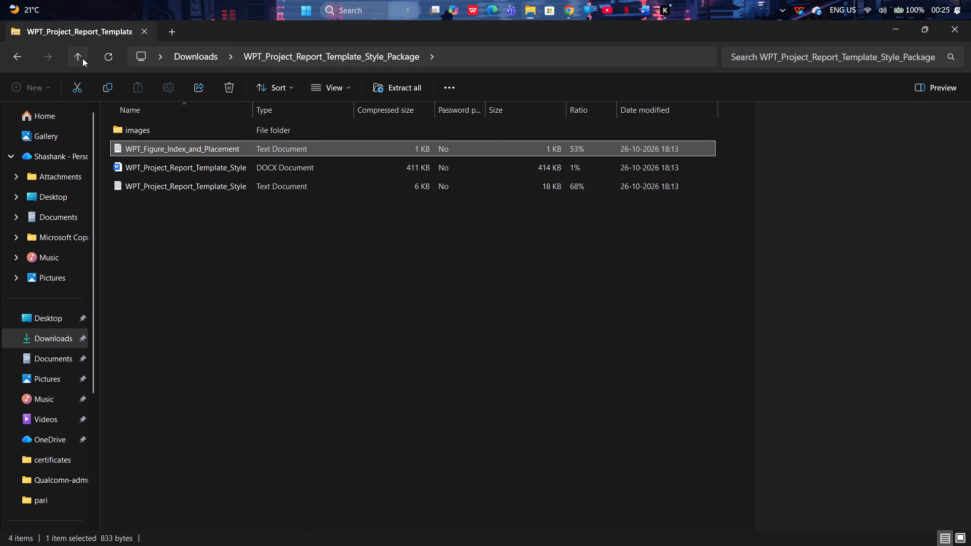
double_click(208, 161)
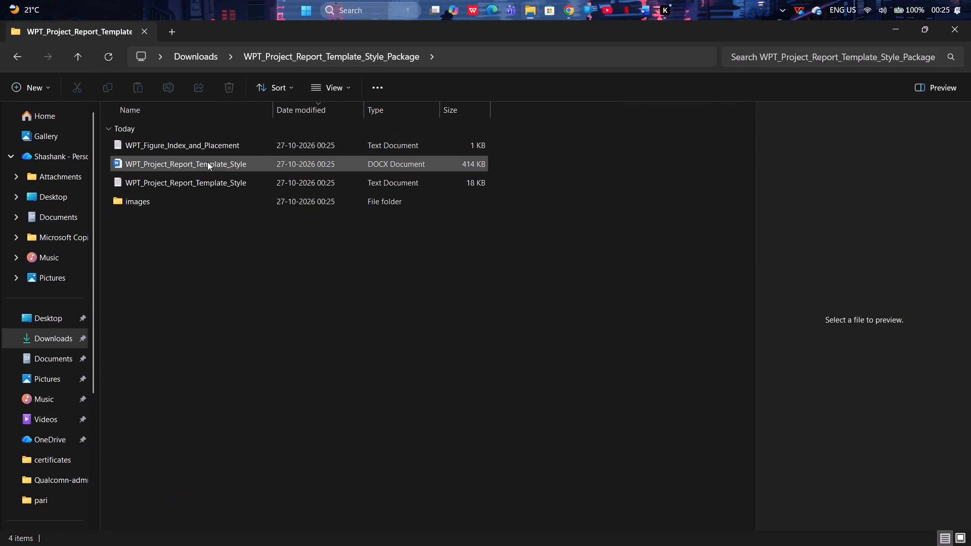
double_click(244, 198)
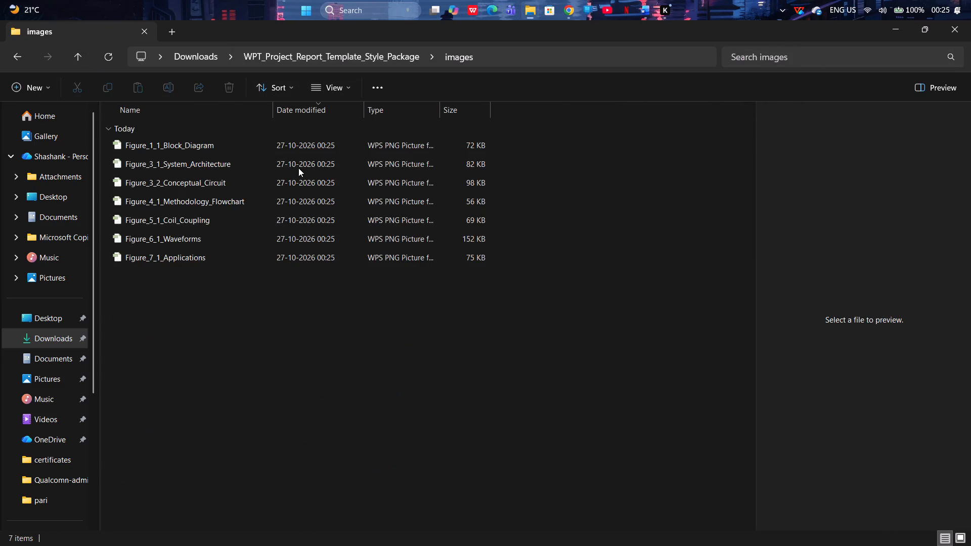
Switch to the Word report and start inserting a picture in the empty space below the "3.2 NEED FOR THE PROJECT" paragraph.
key(alt+Tab)
click(417, 379)
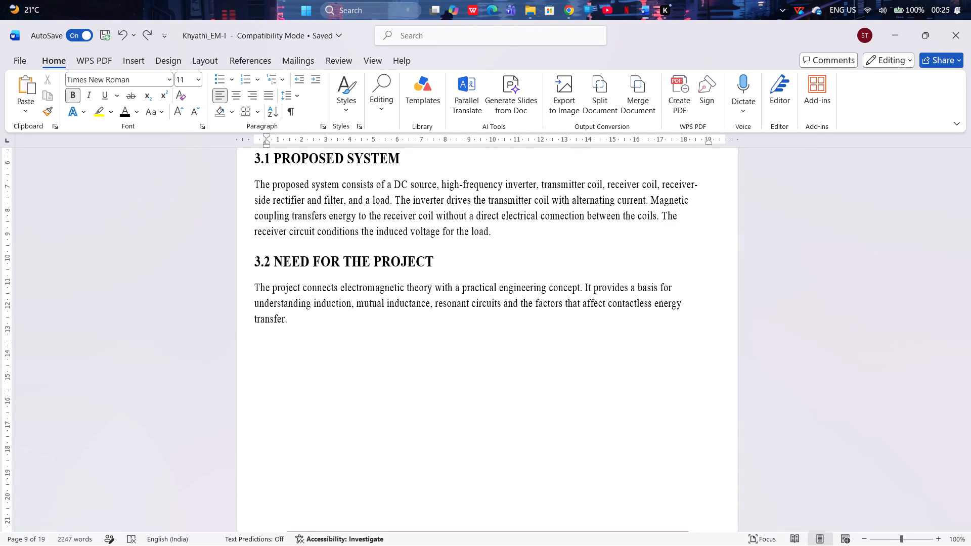
scroll(198, 116, down, 2)
scroll(195, 122, up, 1)
scroll(195, 122, down, 3)
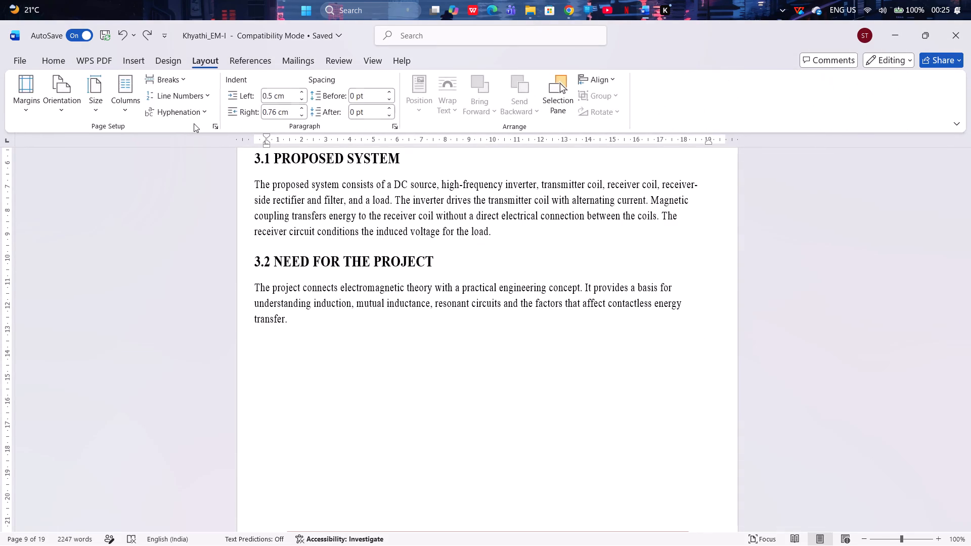
scroll(194, 123, up, 2)
click(138, 96)
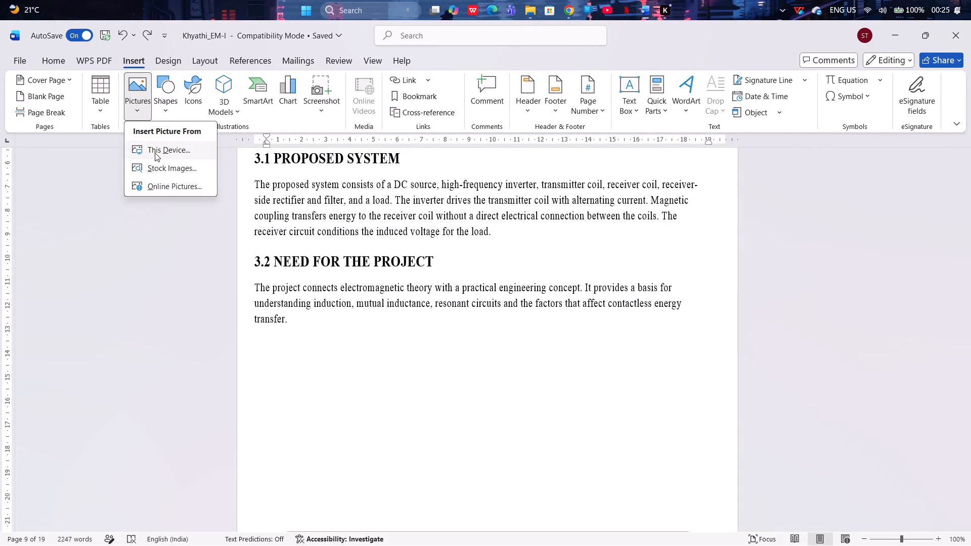
Insert Figure_1_1_Block_Diagram from the extracted package's images folder in Downloads, below the "3.2 NEED FOR THE PROJECT" paragraph.
click(155, 153)
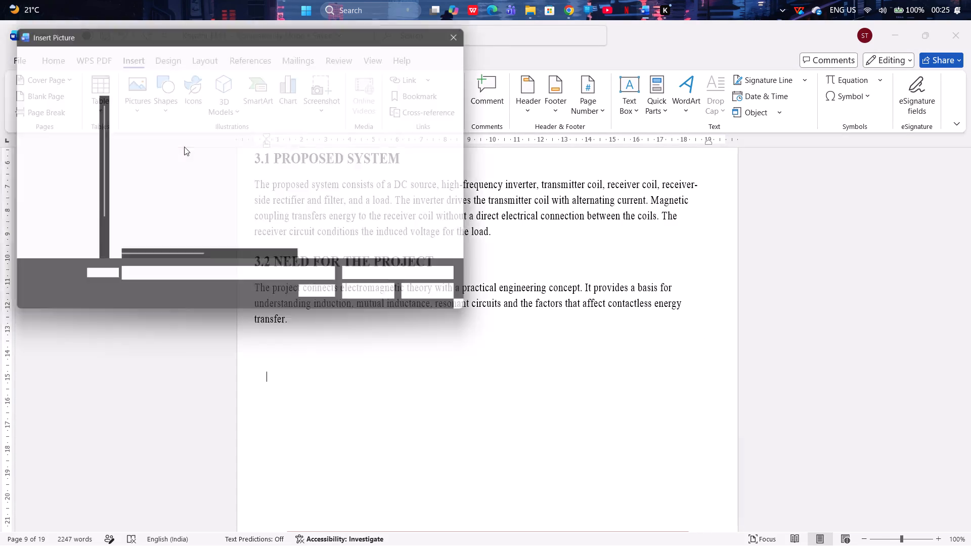
click(52, 214)
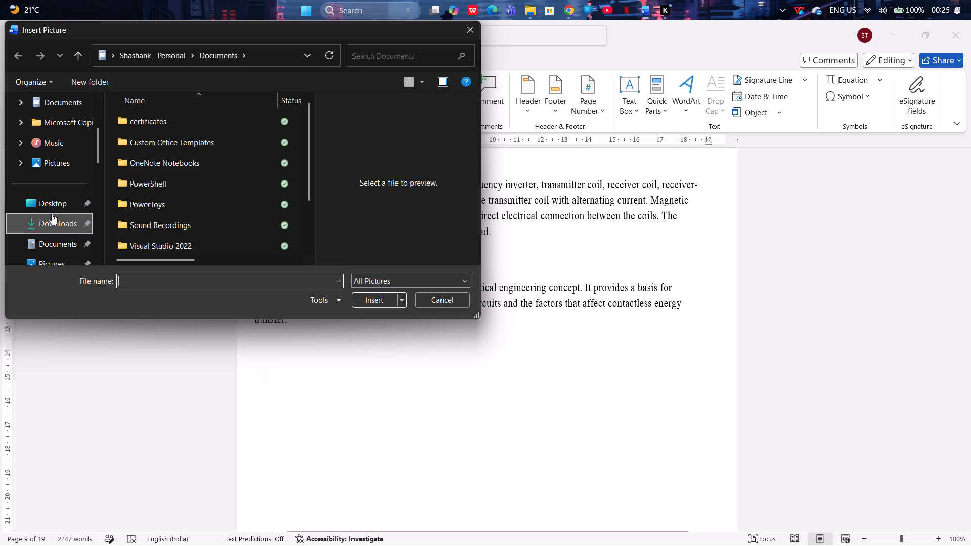
double_click(206, 143)
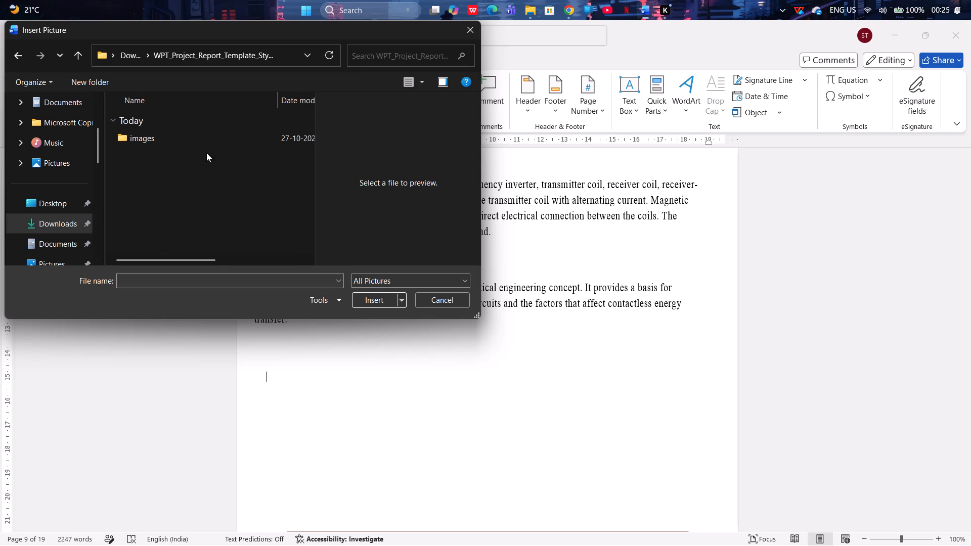
double_click(240, 141)
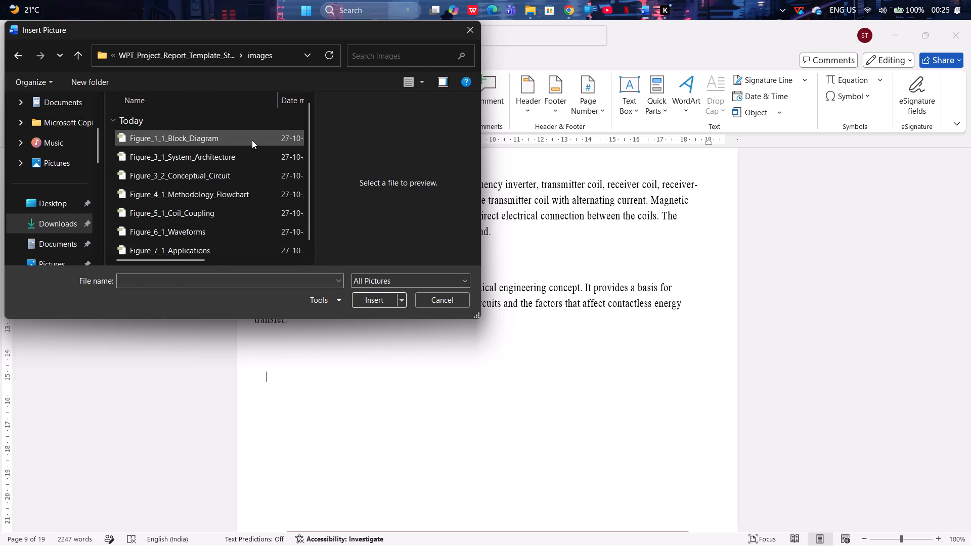
click(252, 140)
click(380, 299)
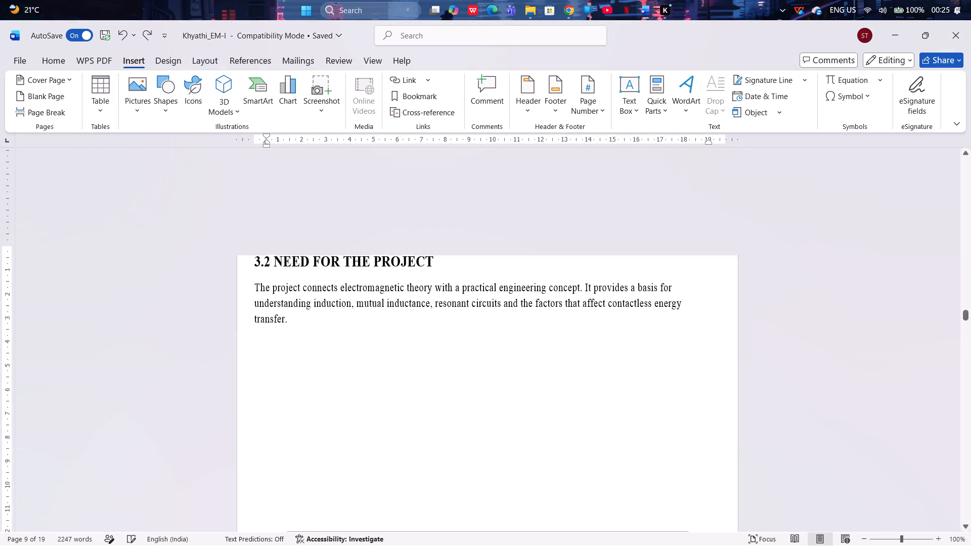
Shrink the inserted Figure 1.1 block diagram proportionally to about 11.5 cm wide and 6.5 cm high.
drag(264, 245, 323, 268)
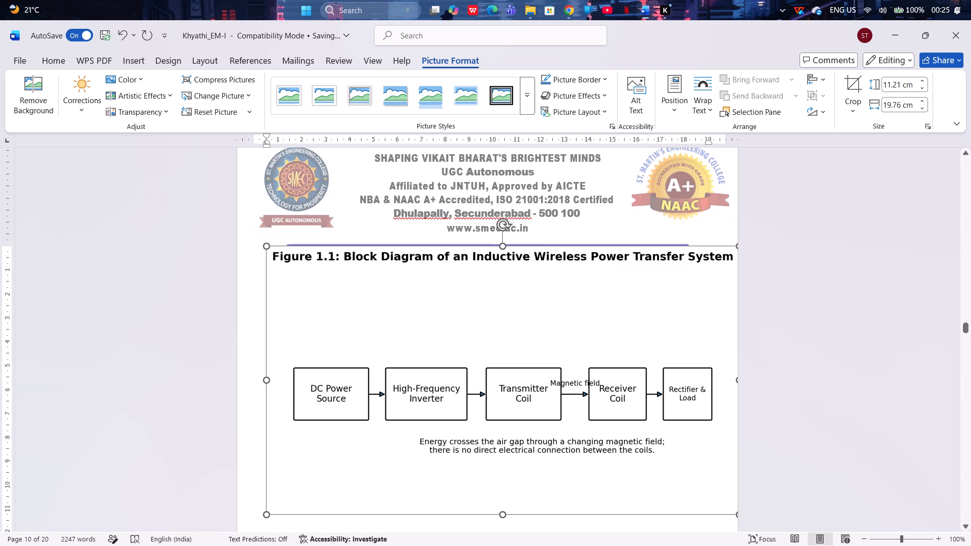
drag(323, 268, 459, 348)
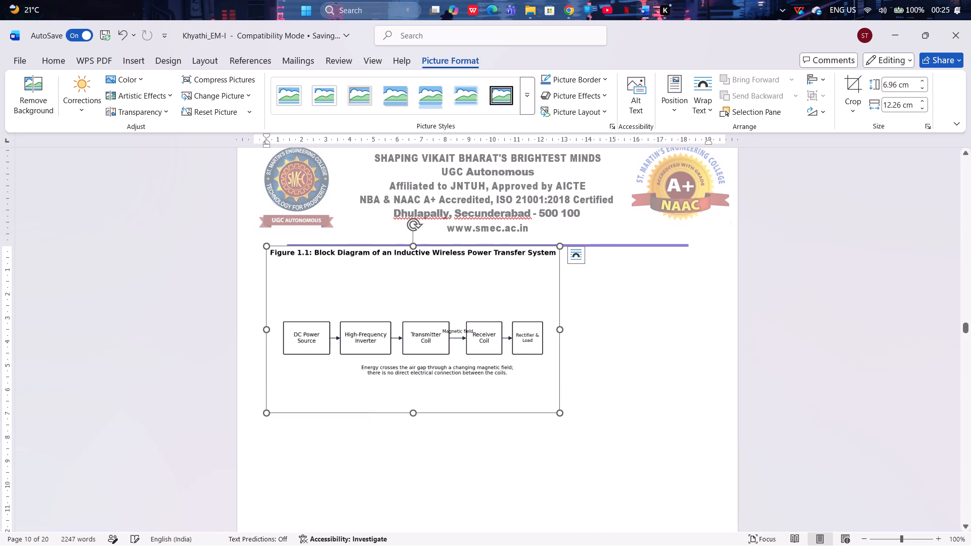
drag(458, 349, 466, 295)
drag(558, 413, 488, 378)
Reduce the empty lines between the "3.2 NEED FOR THE PROJECT" paragraph and the Figure 1.1 picture to a single blank line.
scroll(409, 274, up, 3)
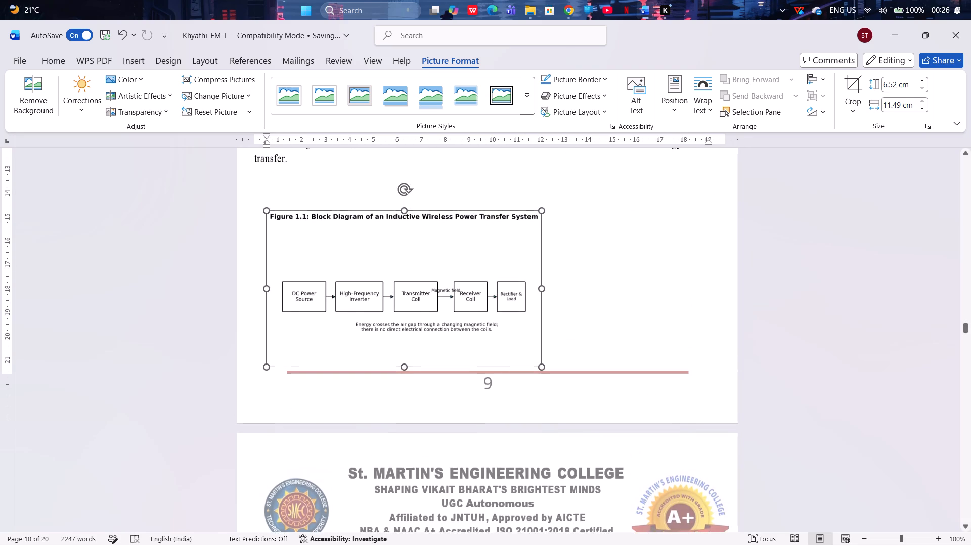
scroll(386, 301, up, 4)
click(331, 258)
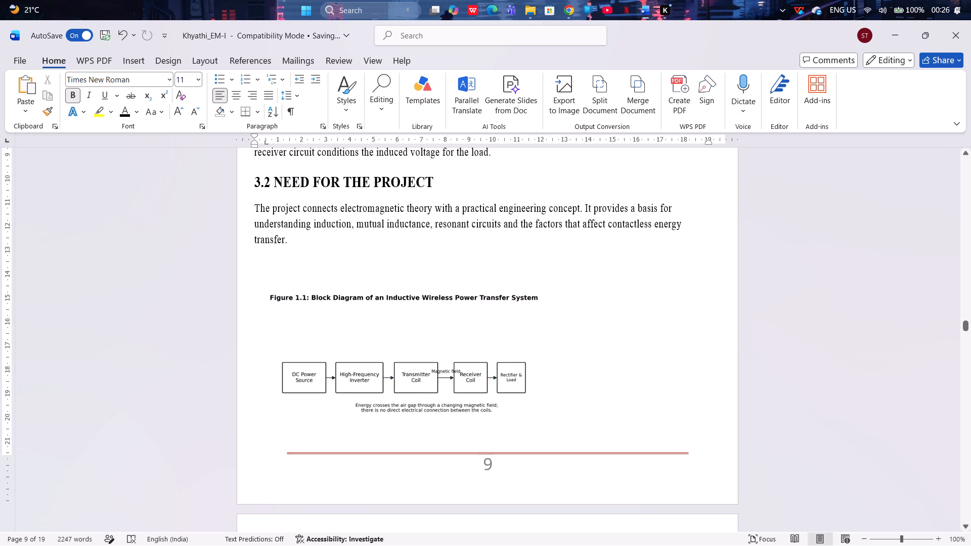
key(BackSpace)
key(Delete)
key(Delete)
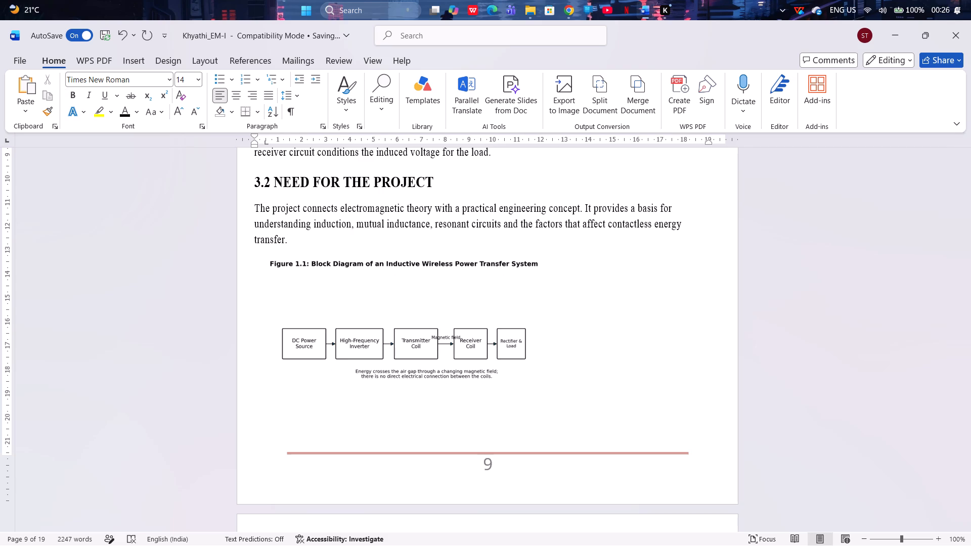
key(Return)
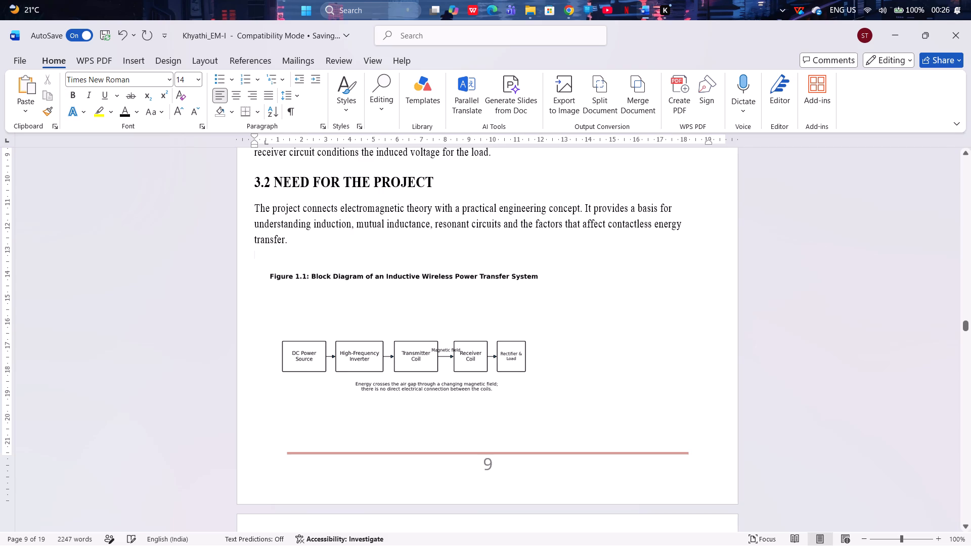
Enlarge the Figure 1.1 picture slightly, down to just above the page's footer line, and centre it horizontally.
click(398, 370)
drag(541, 429, 545, 429)
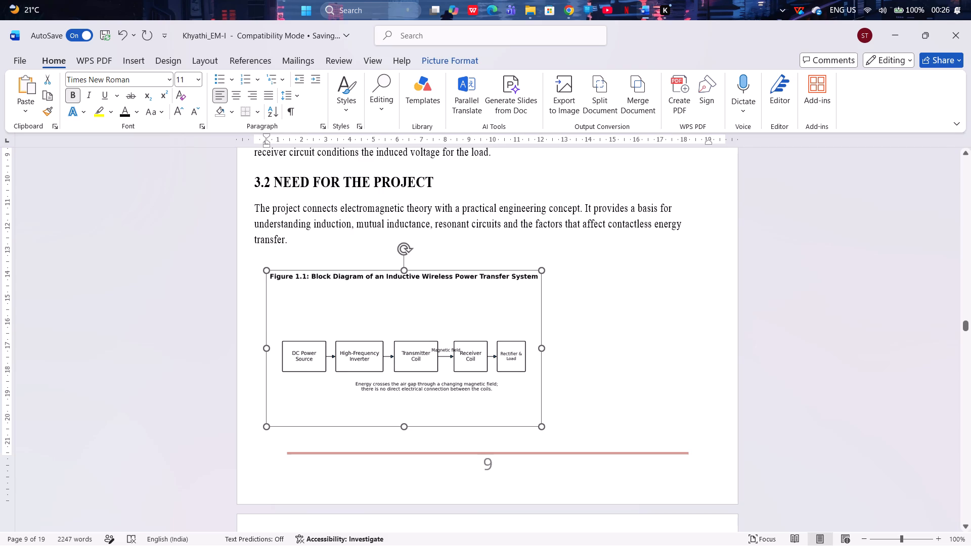
drag(545, 429, 567, 441)
click(234, 104)
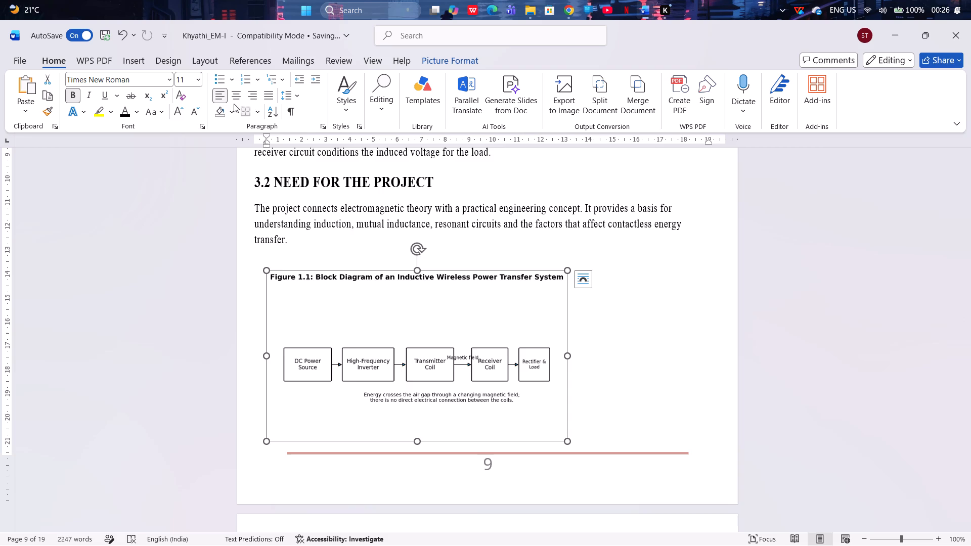
click(233, 95)
Check the template report preview in Chrome for the figures that follow section 3.2, through "4. THEORY" to "5. BLOCK DIAGRAM".
key(alt+Tab)
key(alt+Tab)
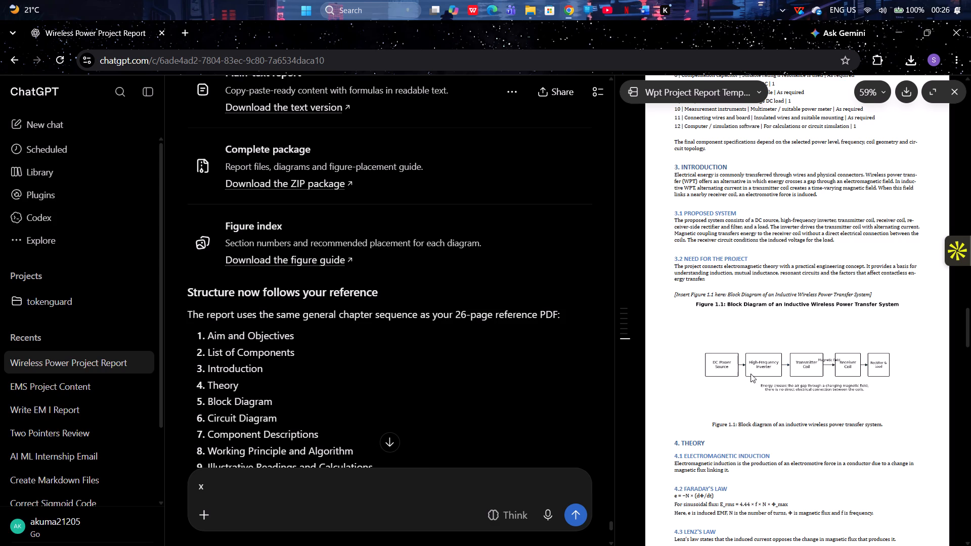
key(alt+Tab)
scroll(641, 422, down, 3)
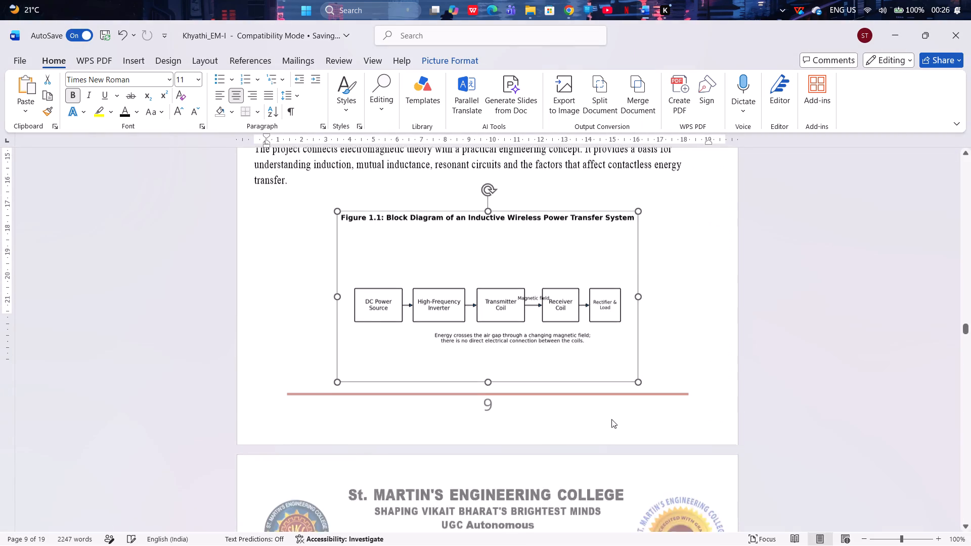
scroll(611, 419, down, 18)
click(406, 324)
drag(409, 341, 243, 265)
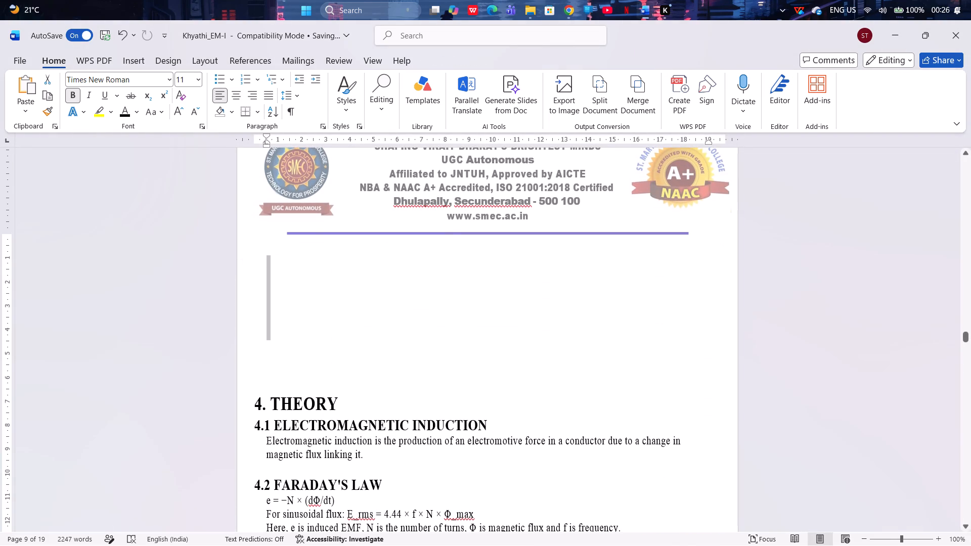
key(alt+Tab)
scroll(792, 367, down, 11)
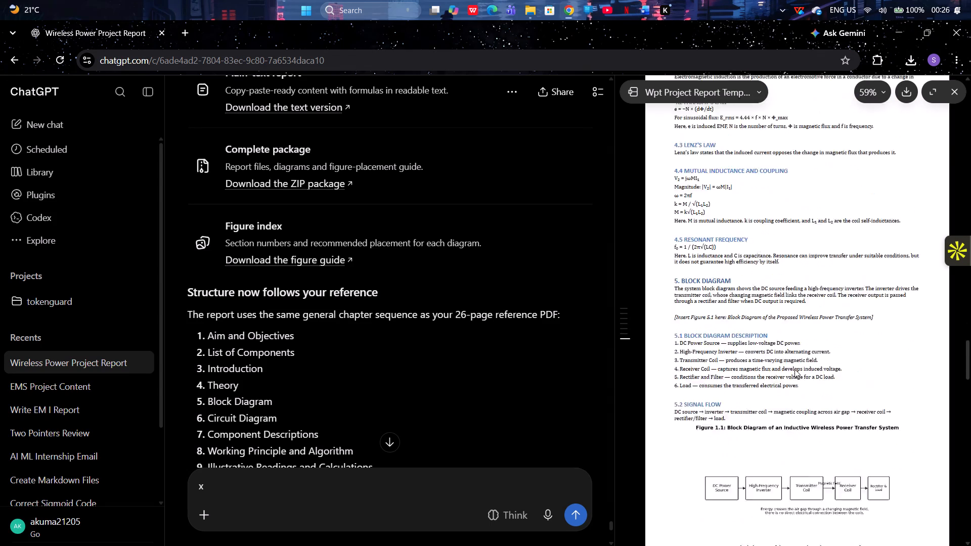
Switch to the Word report and remove the extra blank lines above the "4. THEORY" heading, leaving one empty line.
key(alt+Tab)
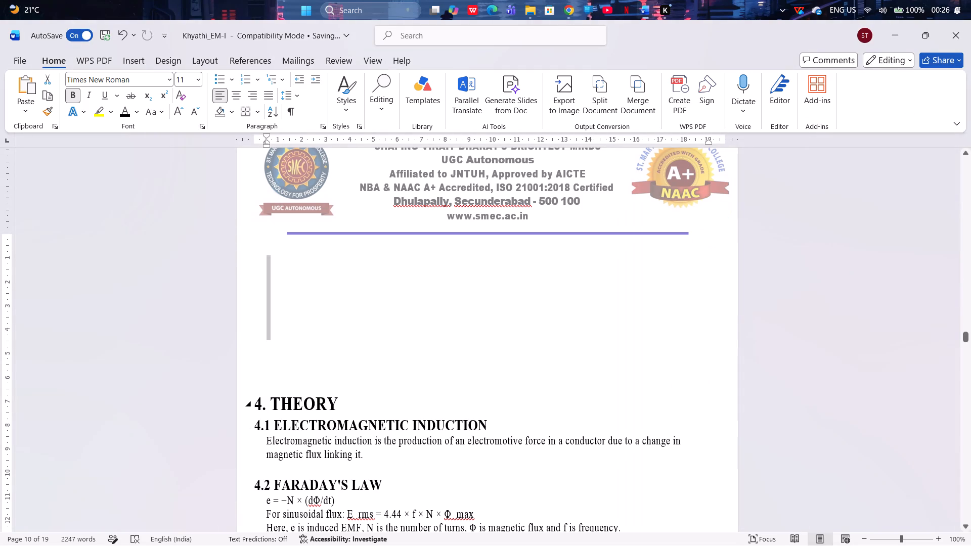
click(476, 393)
click(447, 377)
drag(446, 377, 322, 258)
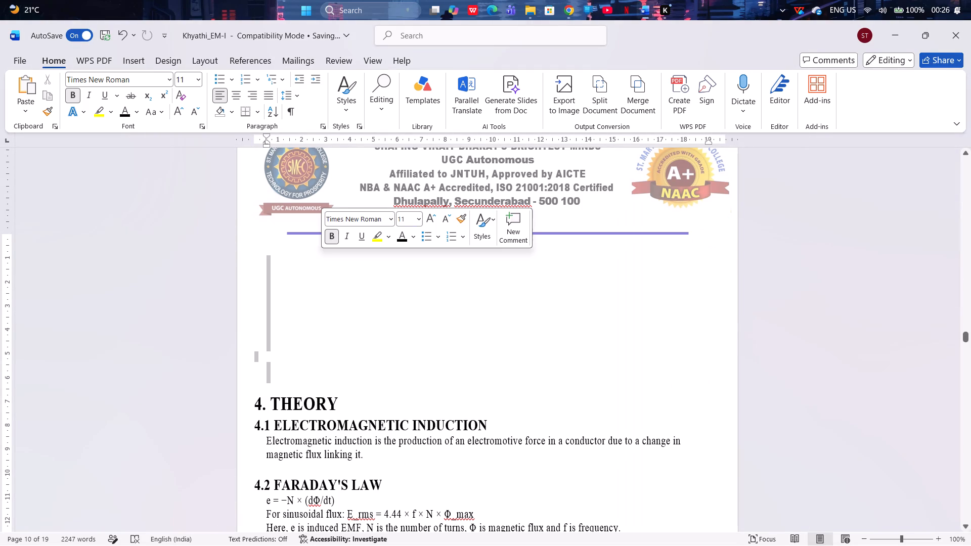
key(BackSpace)
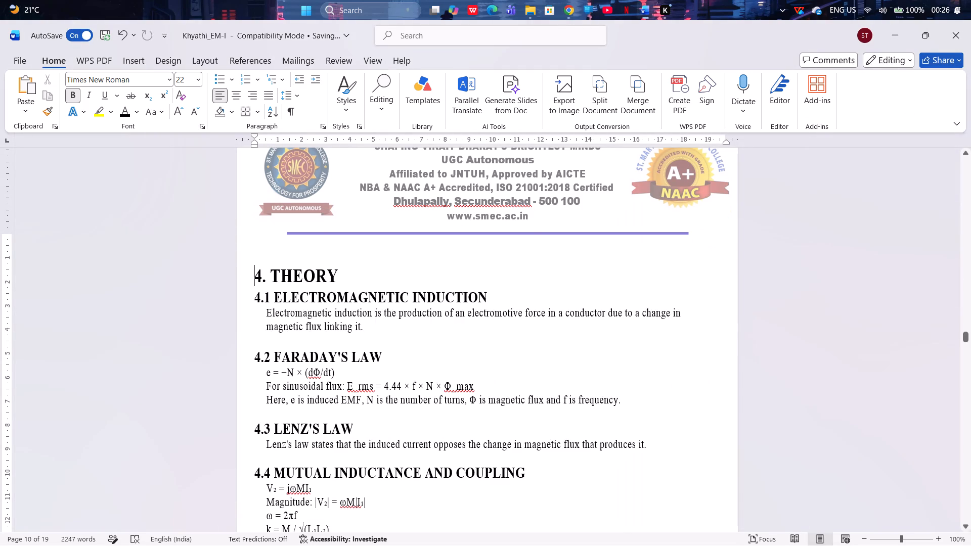
key(Up)
key(BackSpace)
key(BackSpace)
key(BackSpace)
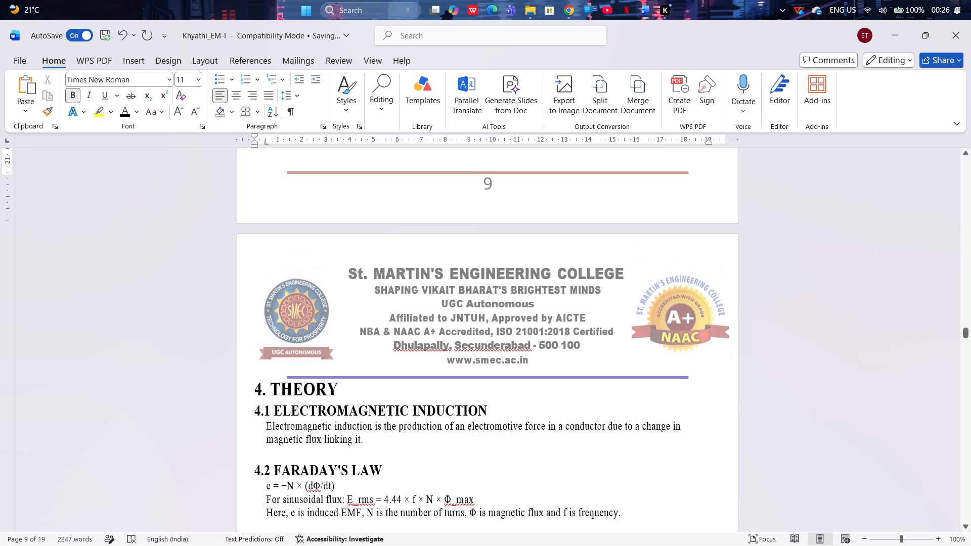
key(Return)
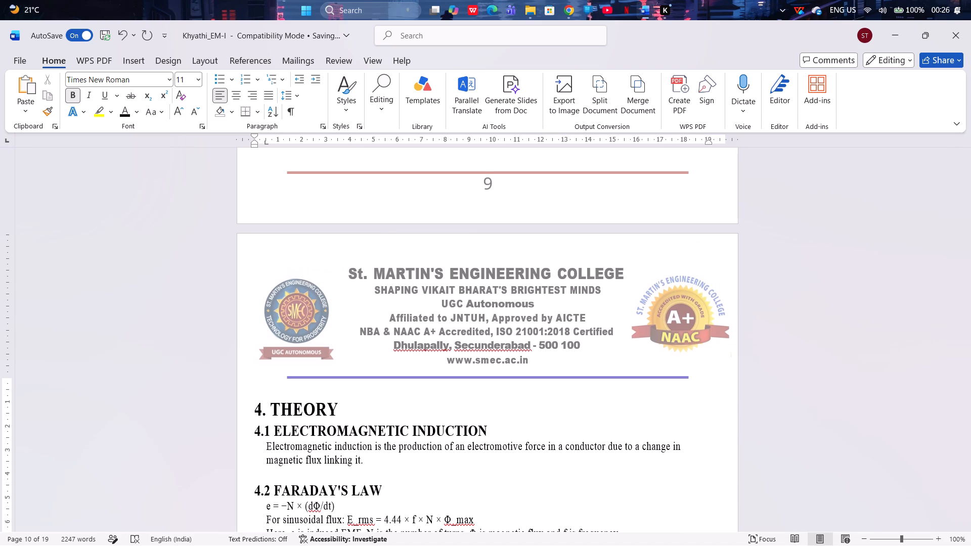
Locate "5. BLOCK DIAGRAM" in the report, and look back through the ChatGPT conversation in Chrome for the list of figures and placements.
scroll(876, 109, down, 20)
scroll(876, 109, down, 15)
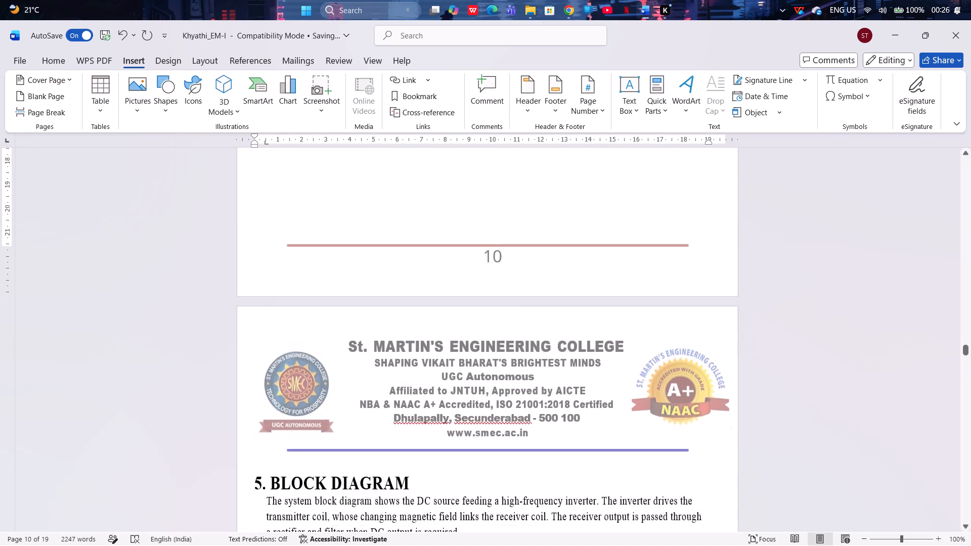
scroll(665, 217, down, 12)
key(alt+Tab)
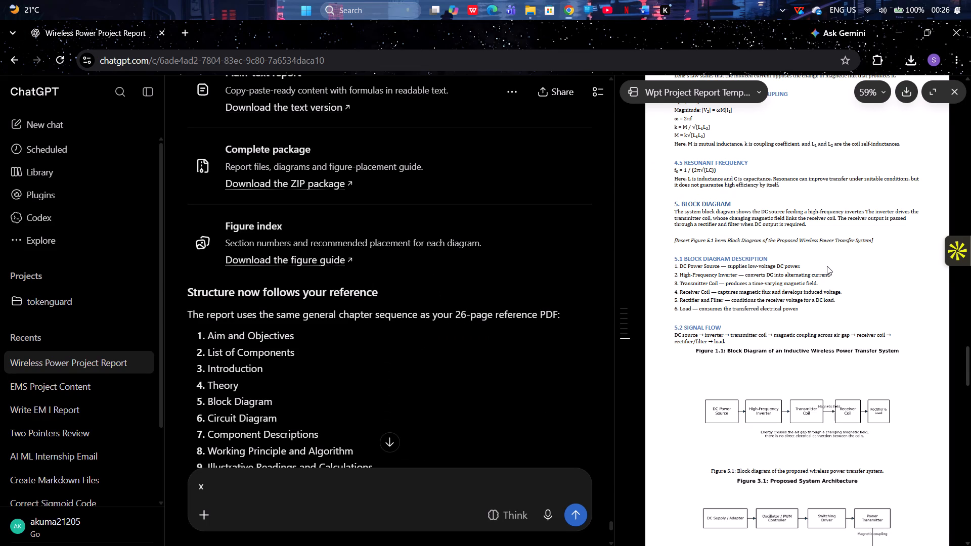
scroll(413, 332, down, 3)
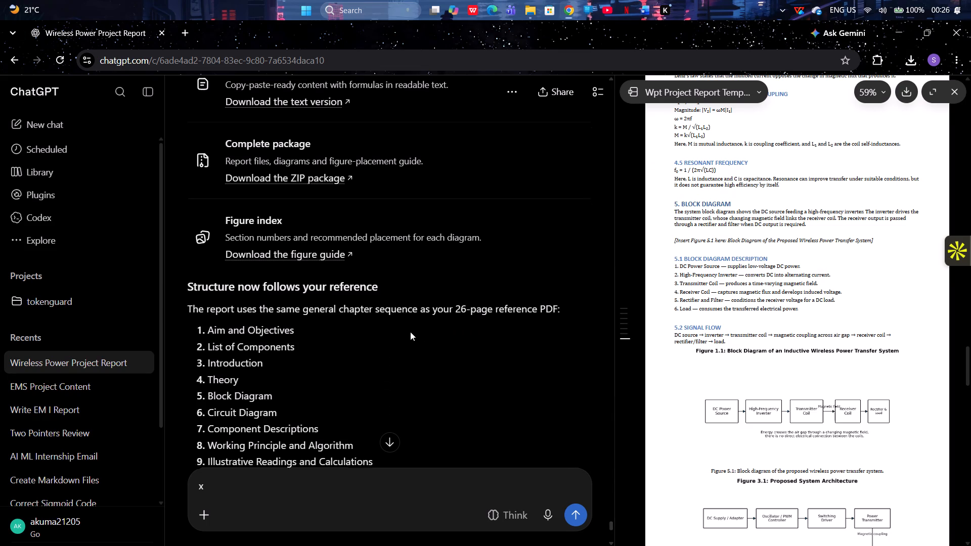
scroll(410, 332, down, 11)
scroll(452, 331, up, 19)
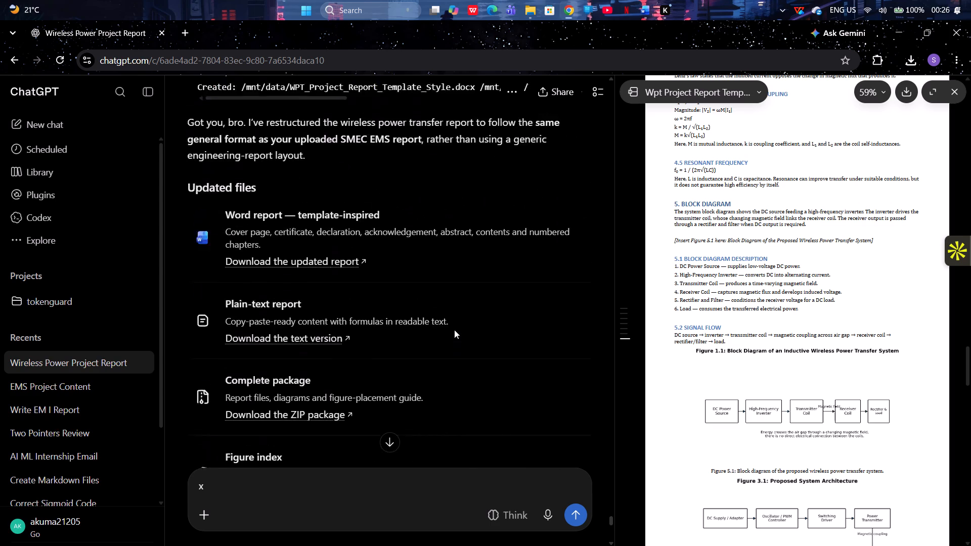
scroll(454, 330, up, 20)
scroll(454, 330, up, 19)
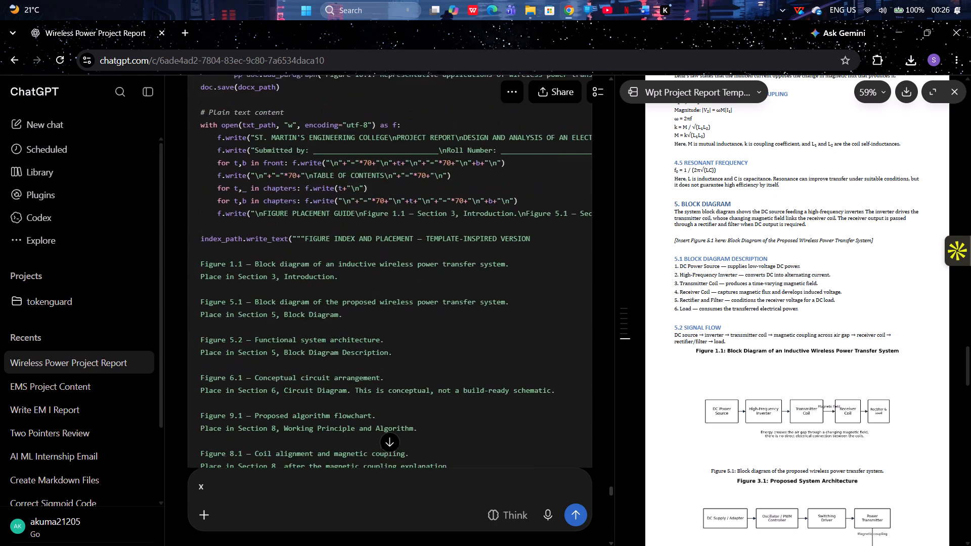
scroll(454, 330, up, 20)
scroll(454, 330, up, 18)
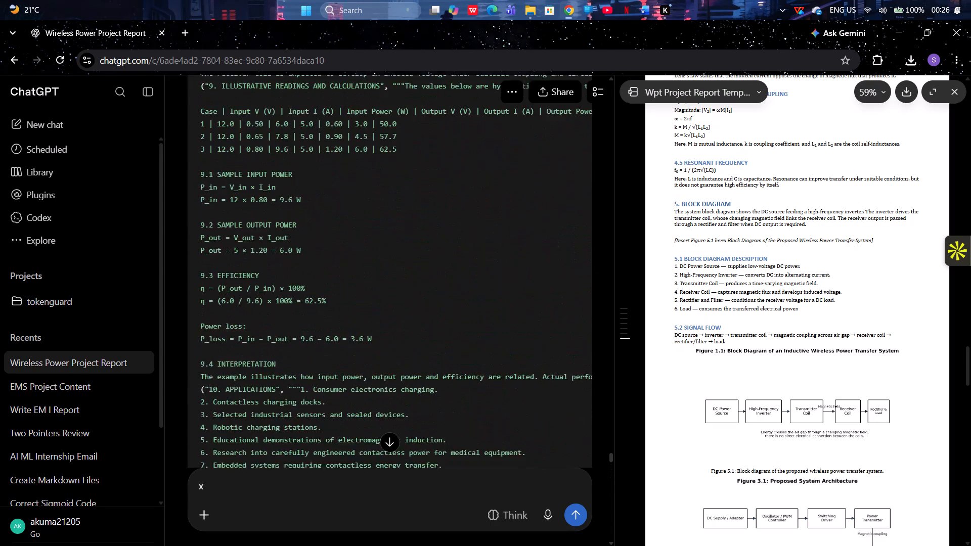
scroll(451, 322, up, 3)
scroll(481, 247, up, 20)
scroll(481, 247, up, 20)
scroll(481, 247, up, 4)
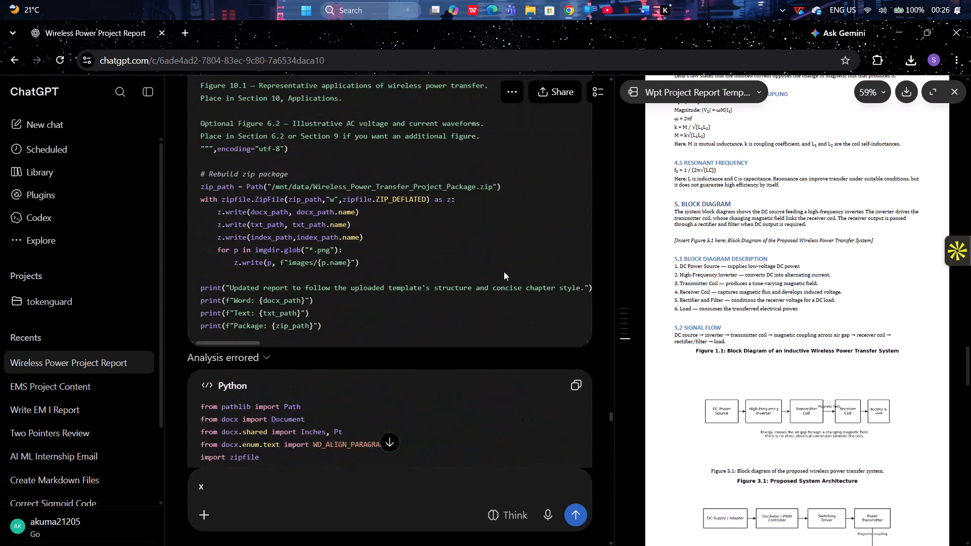
scroll(504, 271, up, 20)
scroll(504, 271, up, 20)
scroll(504, 271, up, 15)
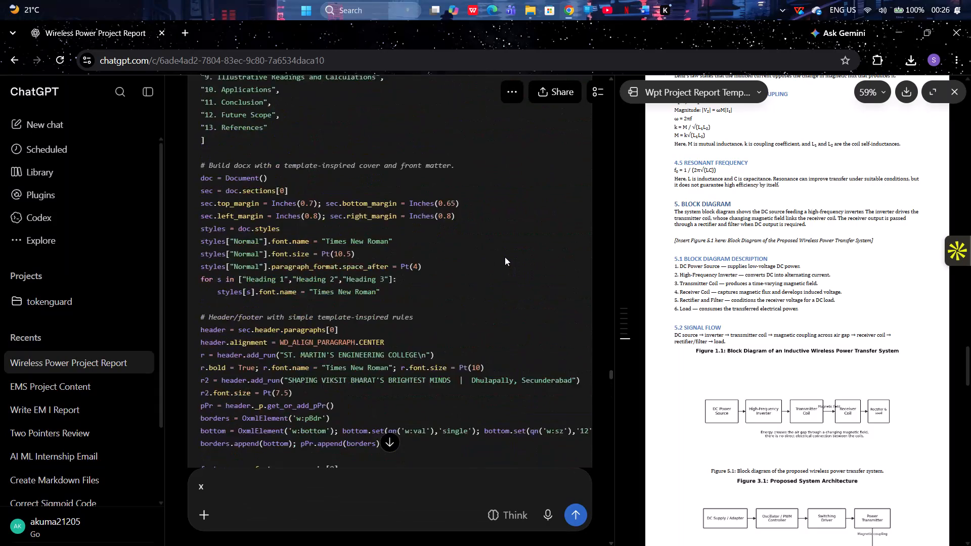
scroll(505, 257, up, 2)
scroll(503, 255, up, 20)
scroll(503, 255, up, 20)
scroll(503, 255, up, 3)
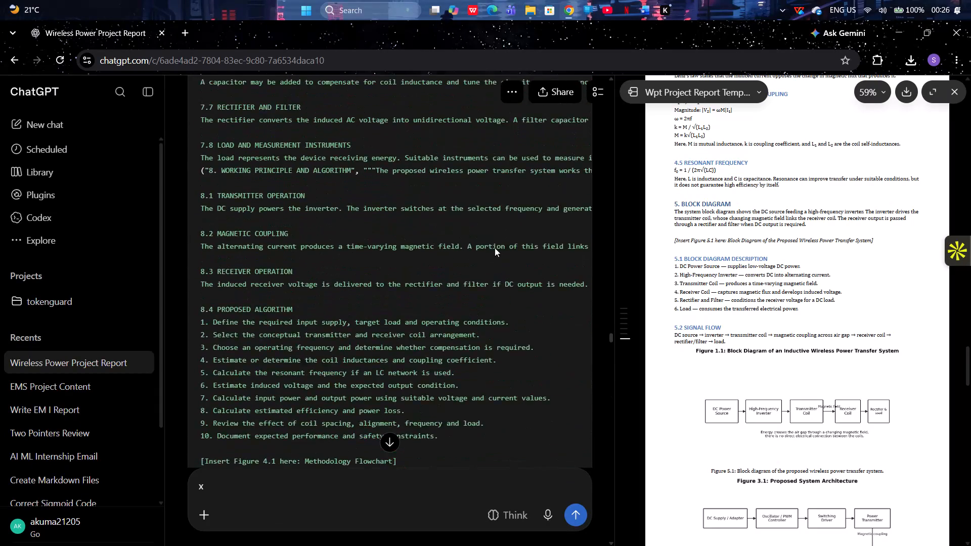
scroll(495, 248, up, 20)
scroll(495, 248, up, 20)
scroll(495, 248, up, 3)
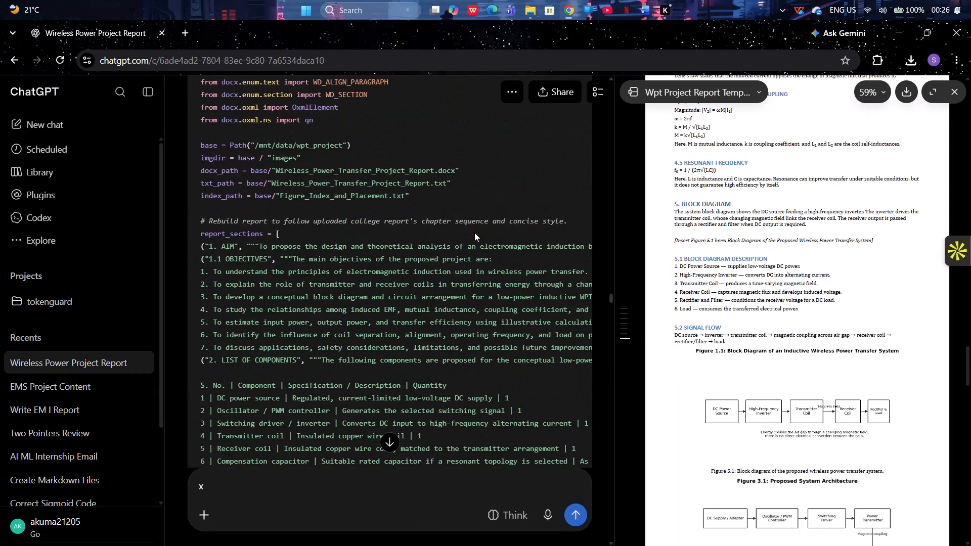
scroll(474, 233, up, 20)
scroll(474, 233, up, 7)
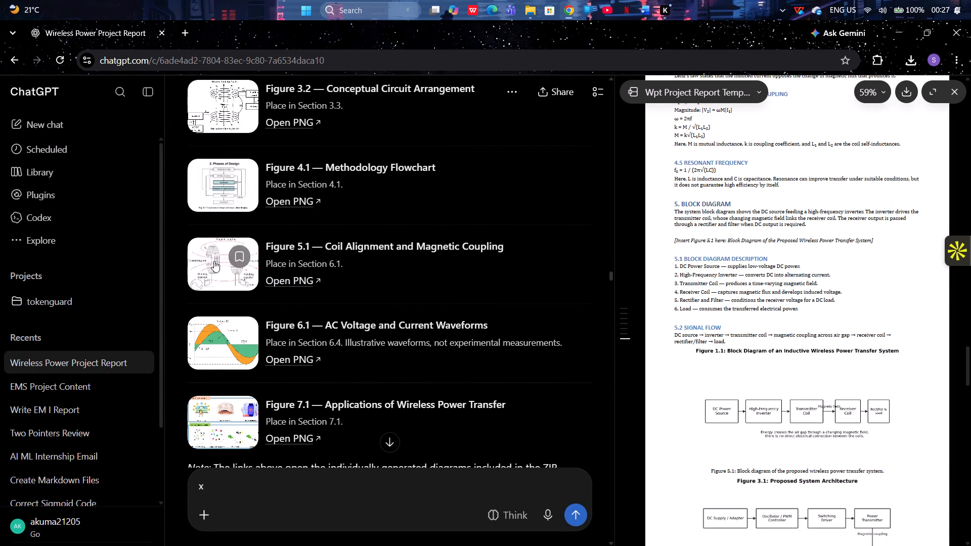
Open the PNG for "Figure 5.1 — Coil Alignment and Magnetic Coupling" from the chat, and close the image view.
click(283, 283)
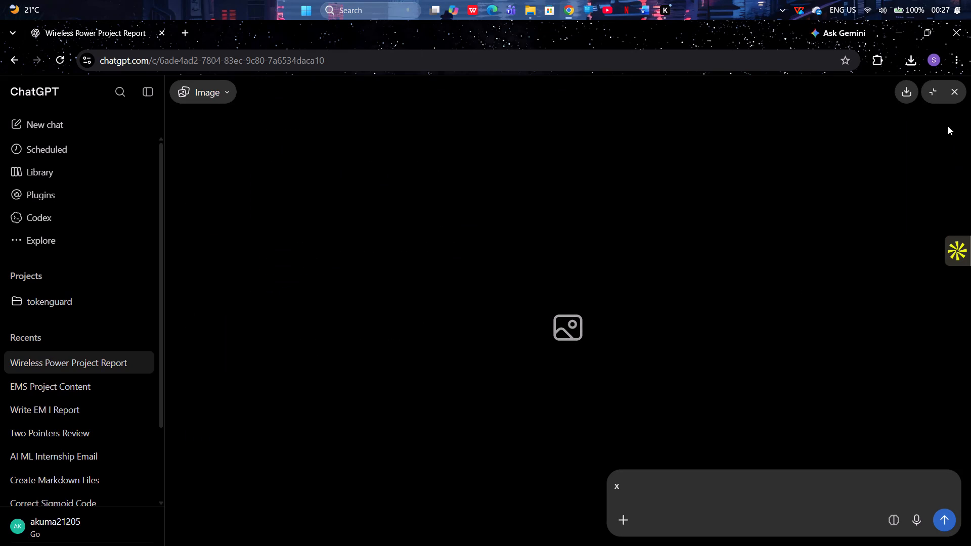
click(962, 93)
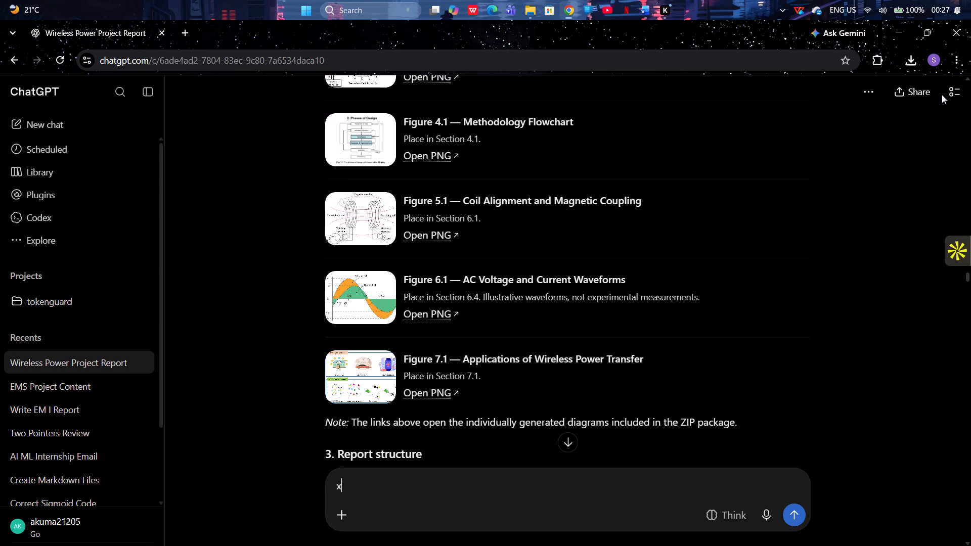
Save the "Figure 5.1 — Coil Alignment and Magnetic Coupling" image from the chat as a JPG in the Downloads folder.
click(356, 219)
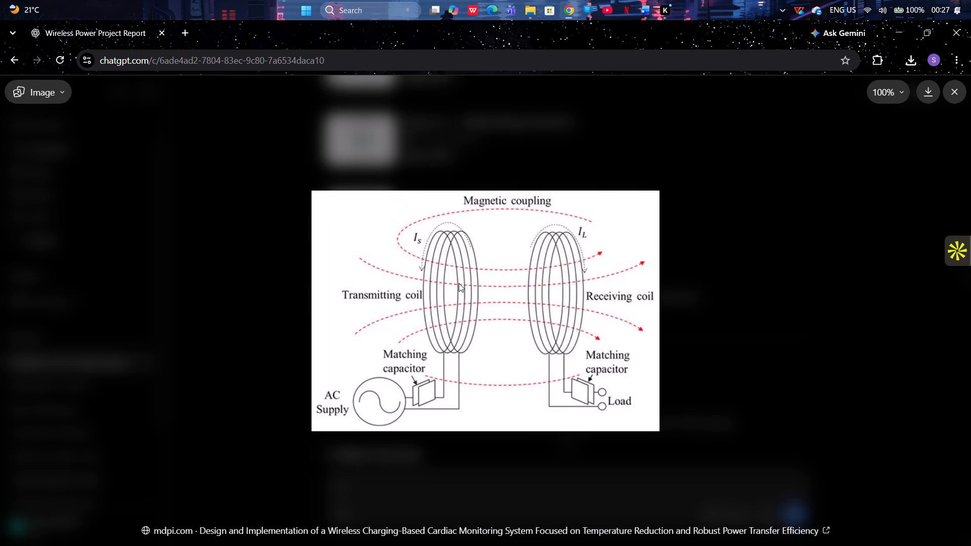
right_click(459, 283)
click(626, 282)
click(930, 94)
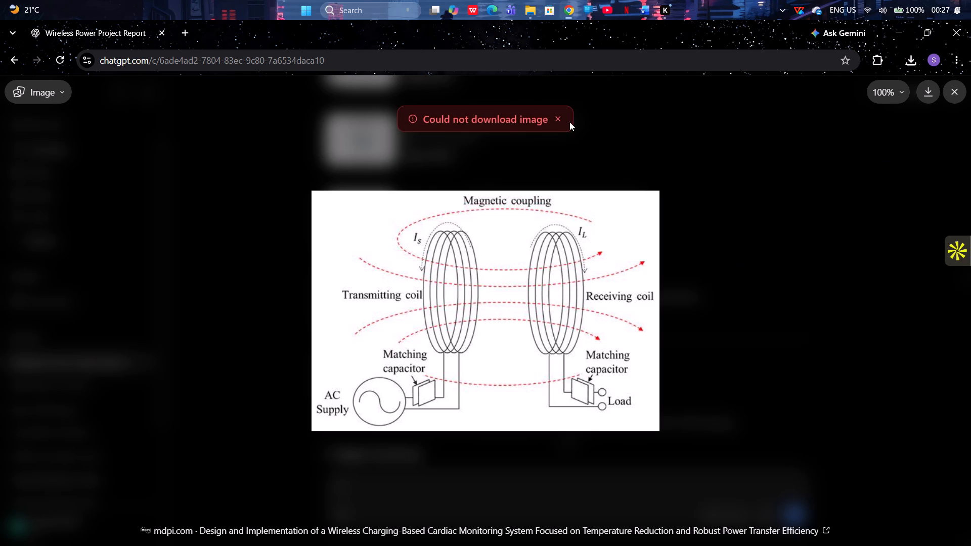
click(554, 252)
right_click(527, 236)
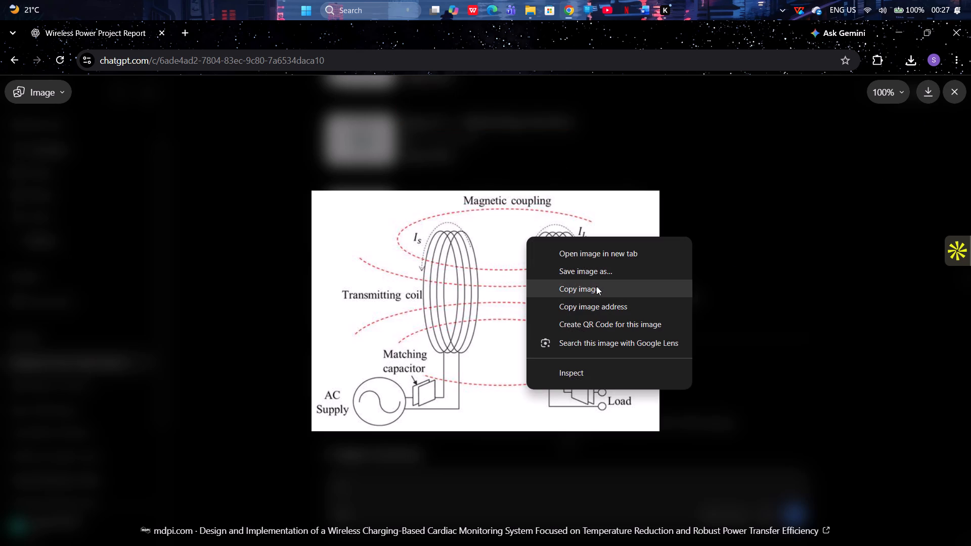
click(611, 277)
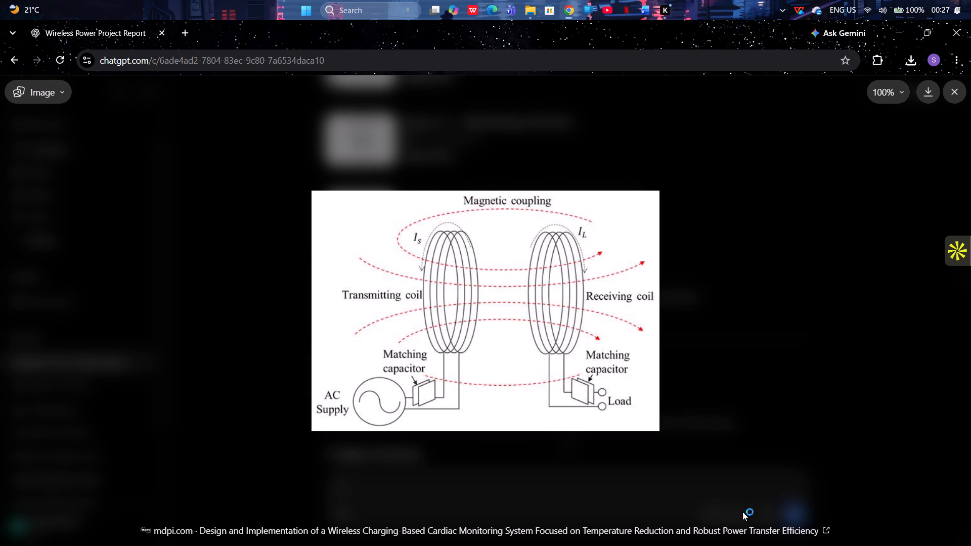
key(Escape)
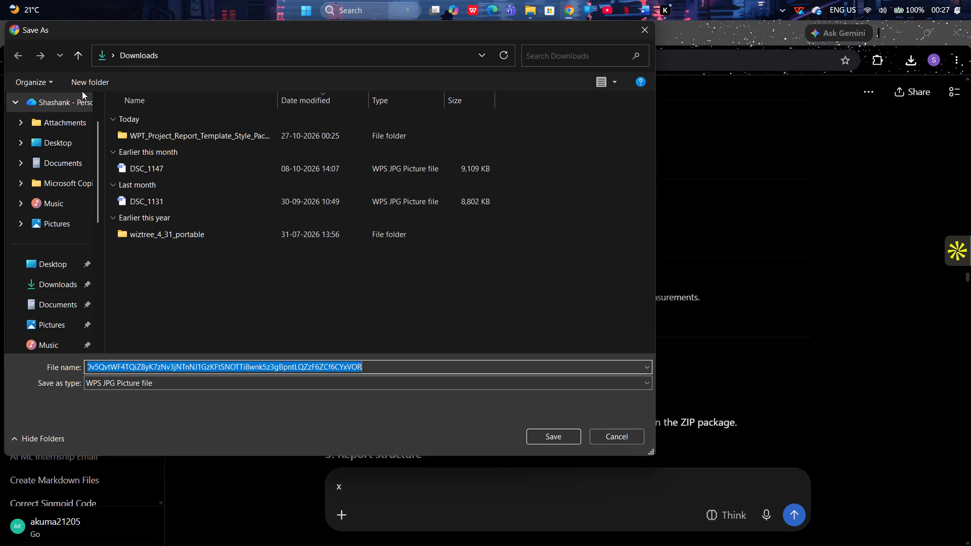
click(73, 280)
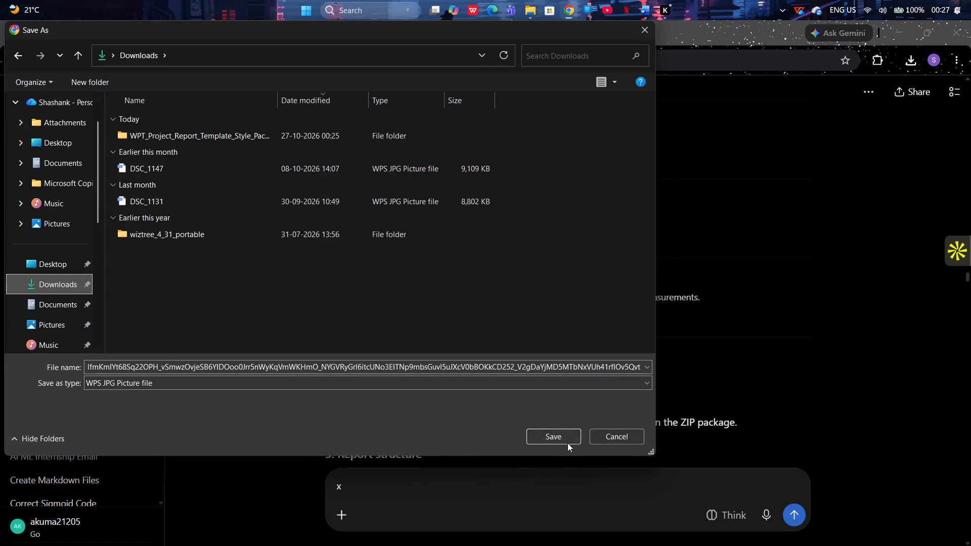
click(561, 430)
Switch from Chrome to the Word report.
key(alt+Tab)
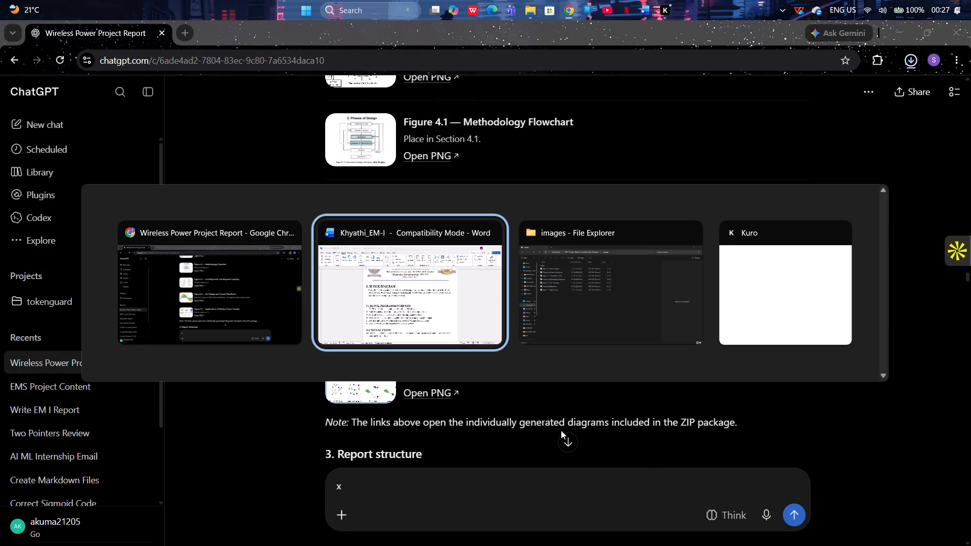
Insert the magnetic coupling coil picture from this device between the "5. BLOCK DIAGRAM" paragraph and the 5.1 heading.
click(348, 319)
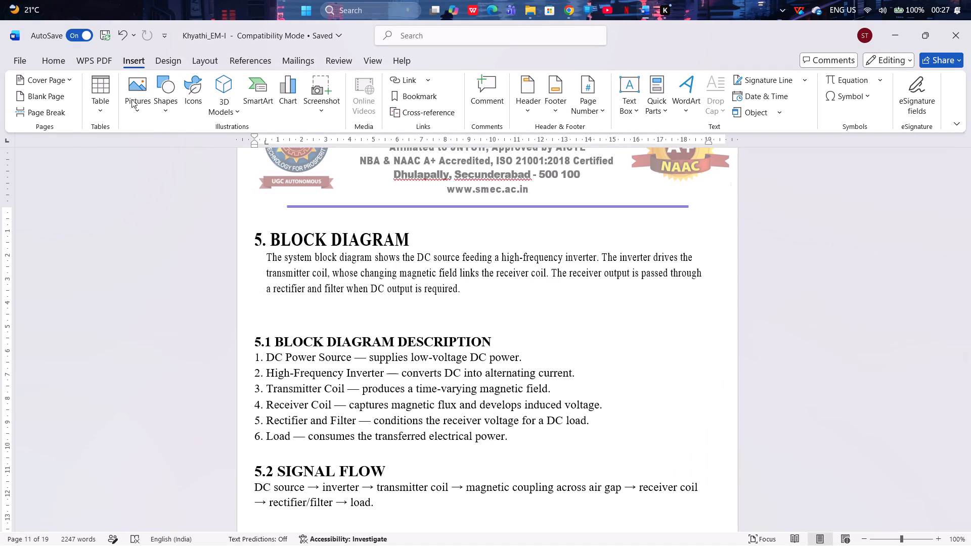
click(138, 107)
click(173, 145)
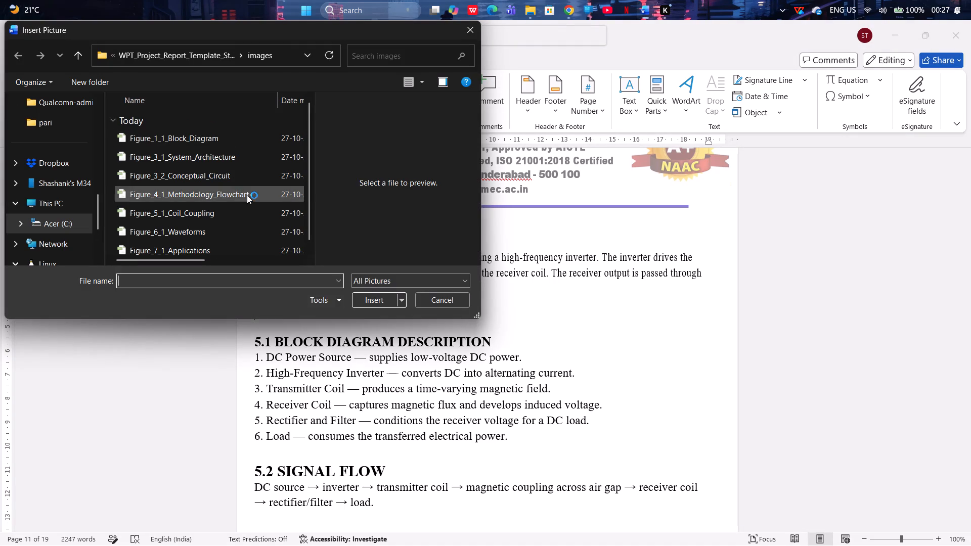
Pick the magnetic coupling coil picture from the Downloads folder and insert it below the "5. BLOCK DIAGRAM" paragraph.
click(76, 45)
click(76, 45)
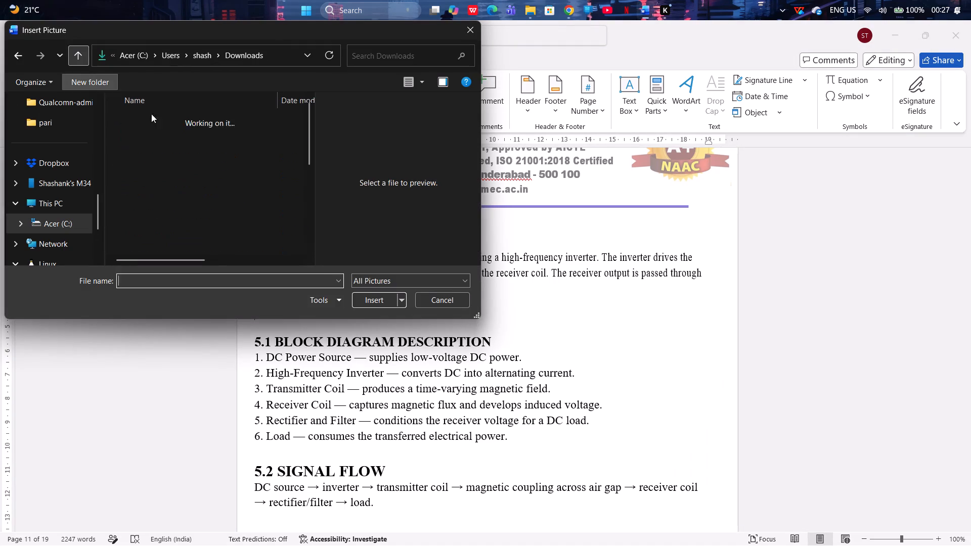
click(196, 140)
click(377, 302)
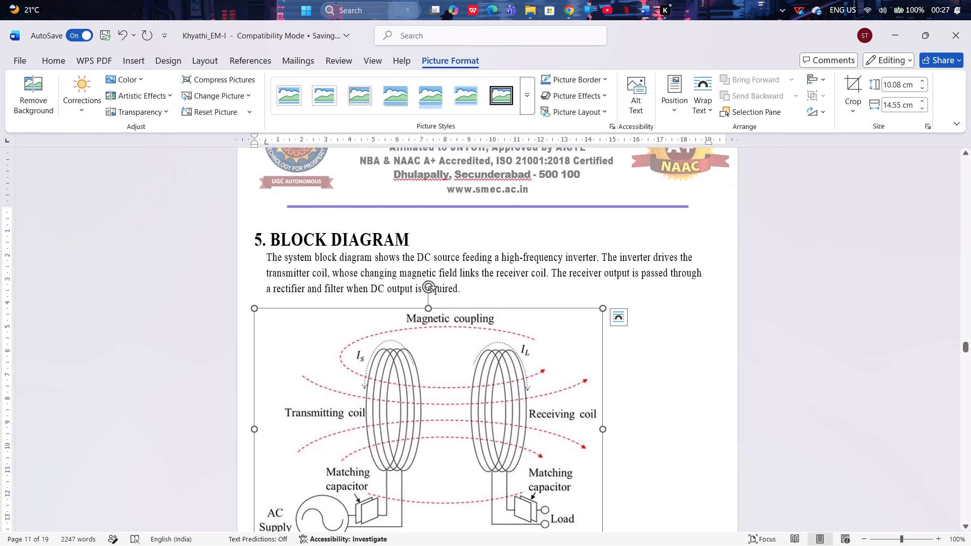
Centre the magnetic coupling picture and shrink it proportionally, first to about 7.5 by 10.9 cm and then slightly smaller.
drag(255, 306, 390, 369)
click(364, 351)
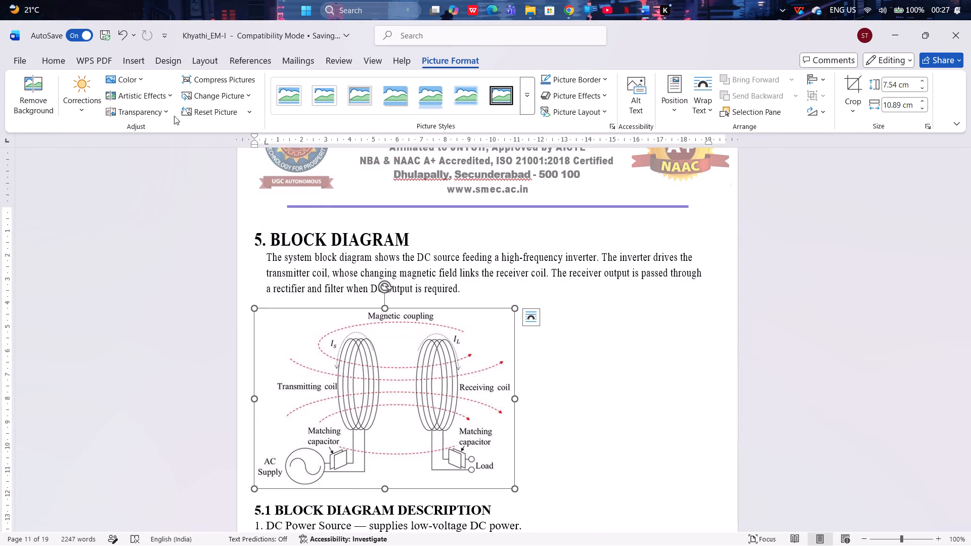
click(68, 59)
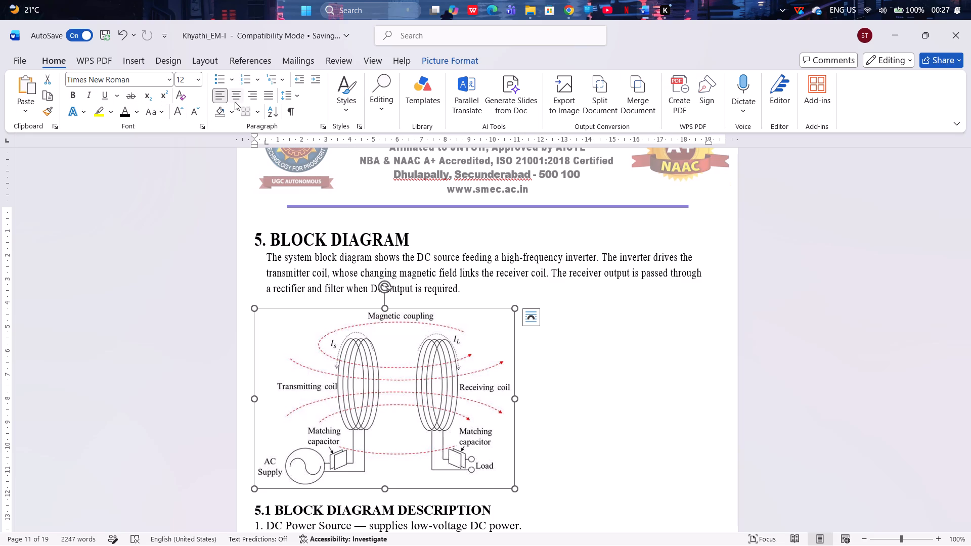
click(235, 102)
click(553, 432)
scroll(540, 427, down, 6)
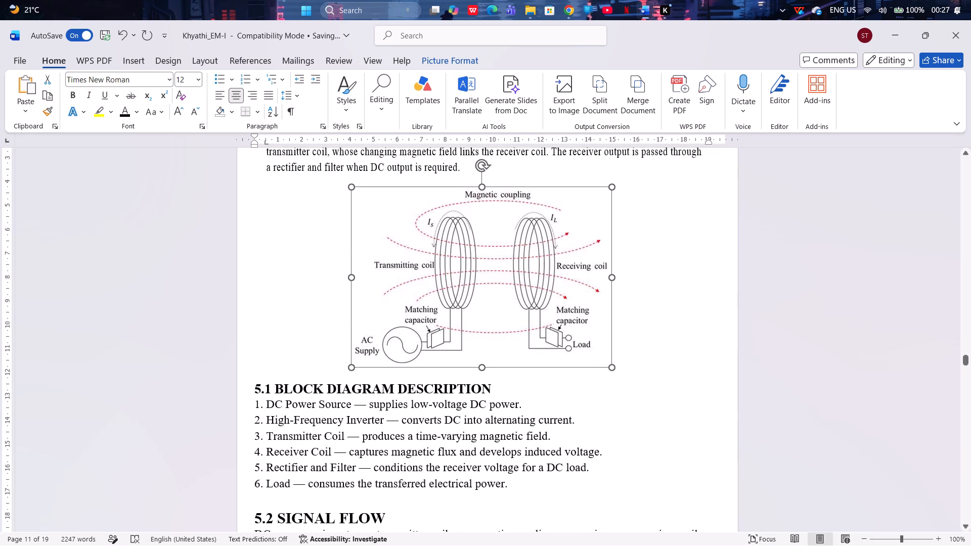
drag(351, 365, 453, 335)
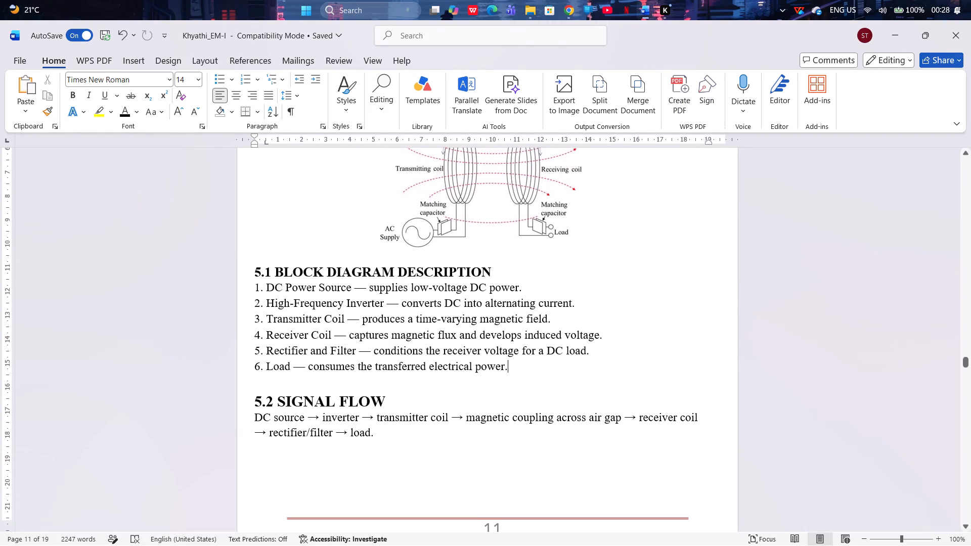
key(alt+Tab)
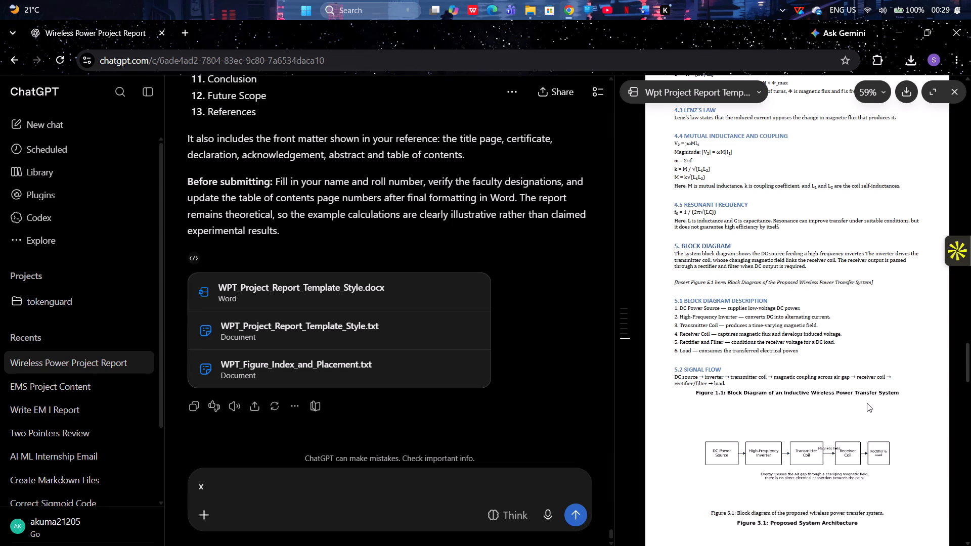
key(alt+Tab)
click(429, 389)
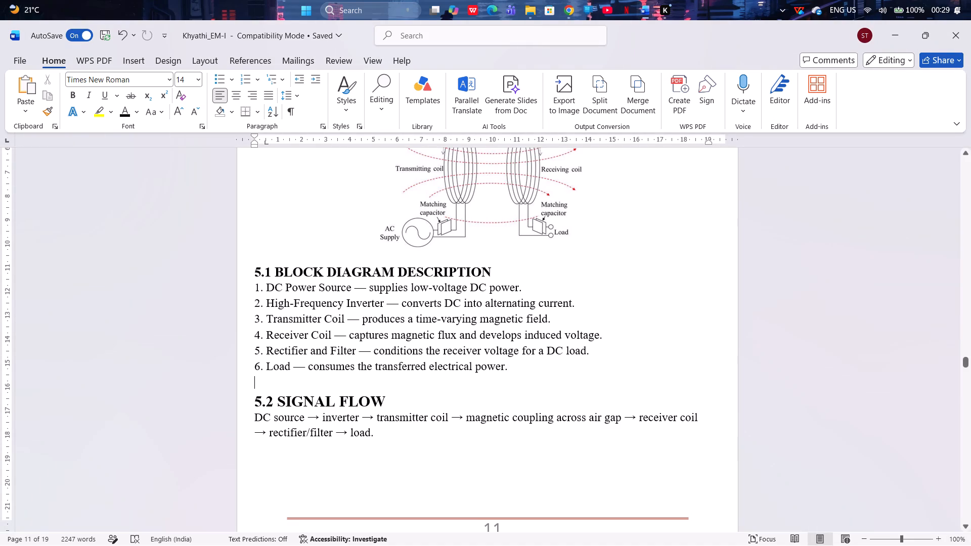
scroll(445, 377, down, 17)
scroll(473, 377, down, 9)
scroll(467, 289, up, 4)
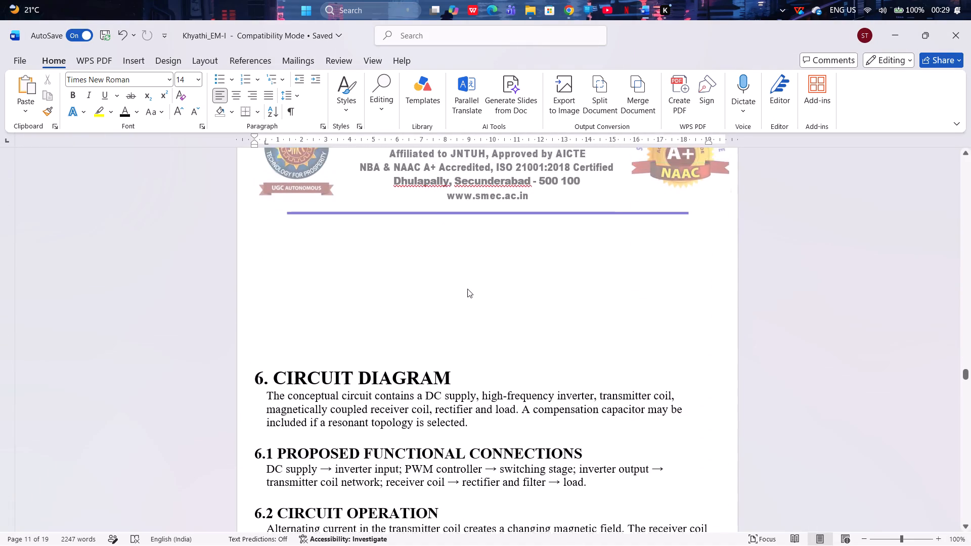
scroll(467, 289, up, 9)
key(alt+Tab)
scroll(845, 399, up, 1)
scroll(845, 399, down, 4)
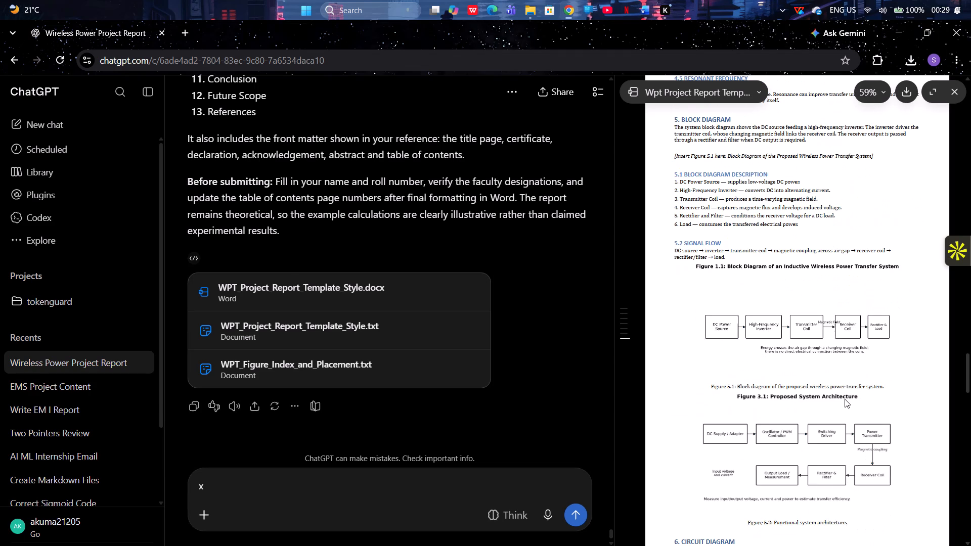
scroll(845, 399, down, 2)
scroll(845, 399, up, 5)
key(alt+Tab)
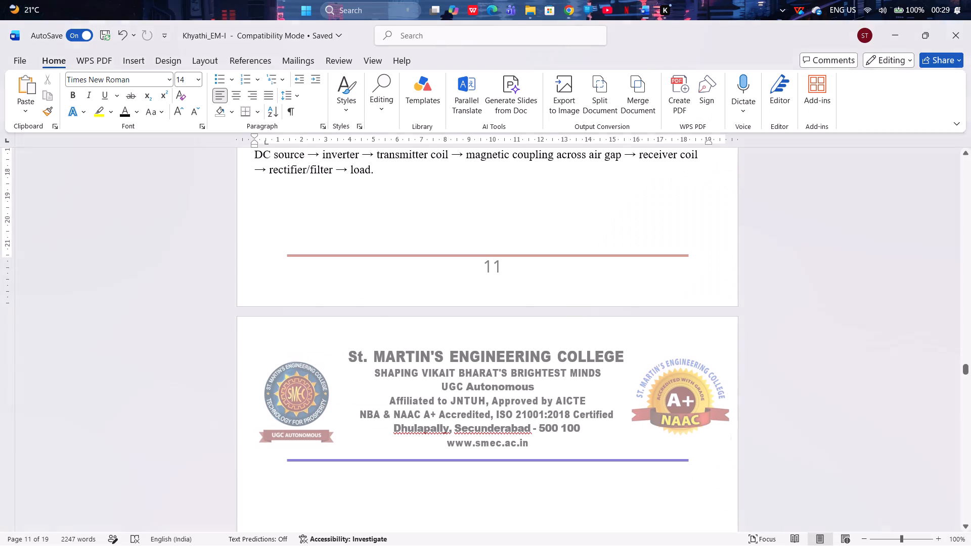
Add eight empty lines after the 5.1 numbered list in the Word report to push "5.2 SIGNAL FLOW" onto the next page.
scroll(488, 250, up, 6)
click(452, 244)
key(Return)
key(Return)
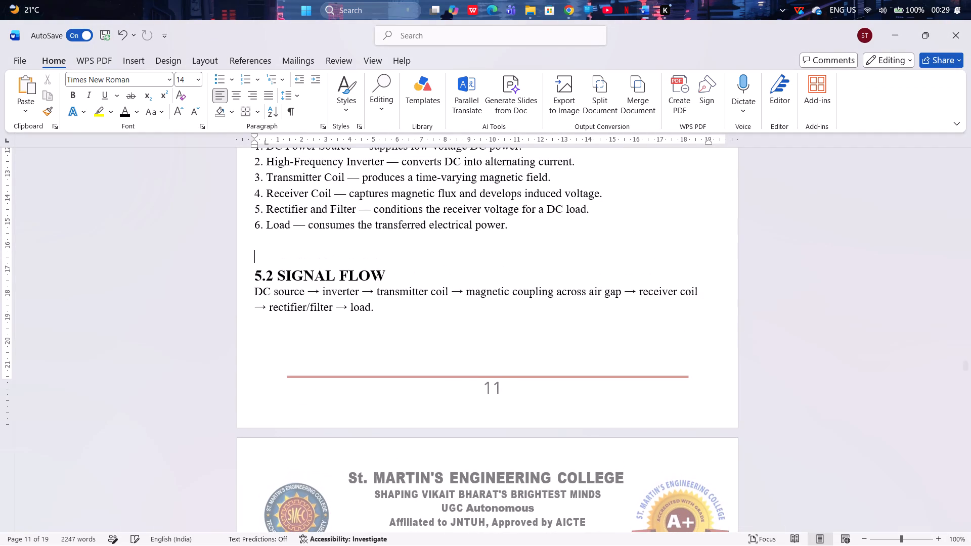
key(Return)
key(Return)
key(Return)
key(Return)
key(Return)
key(Return)
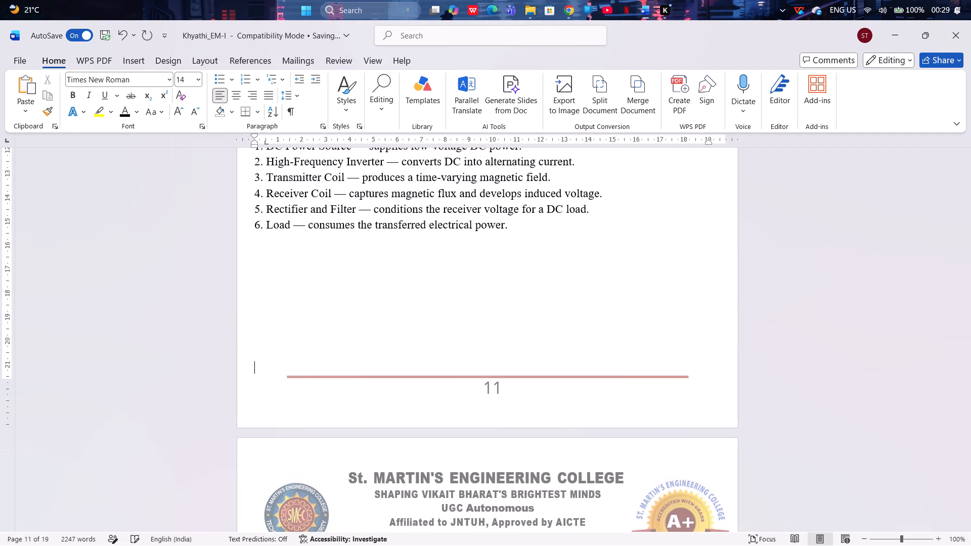
Remove the extra empty lines under the 5.2 SIGNAL FLOW paragraph and insert the Figure_1_1_Block_Diagram picture there from the template's images folder.
scroll(501, 227, down, 16)
click(385, 348)
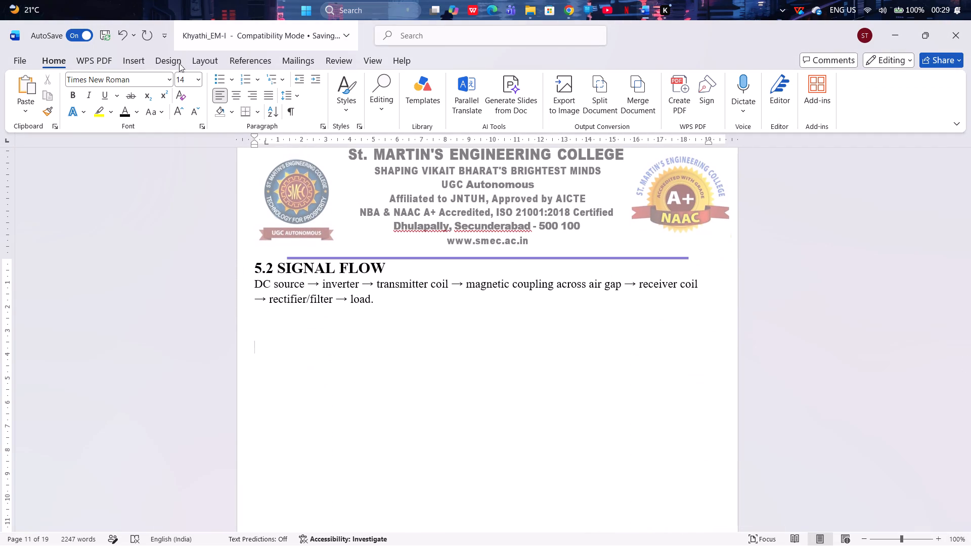
key(BackSpace)
key(BackSpace)
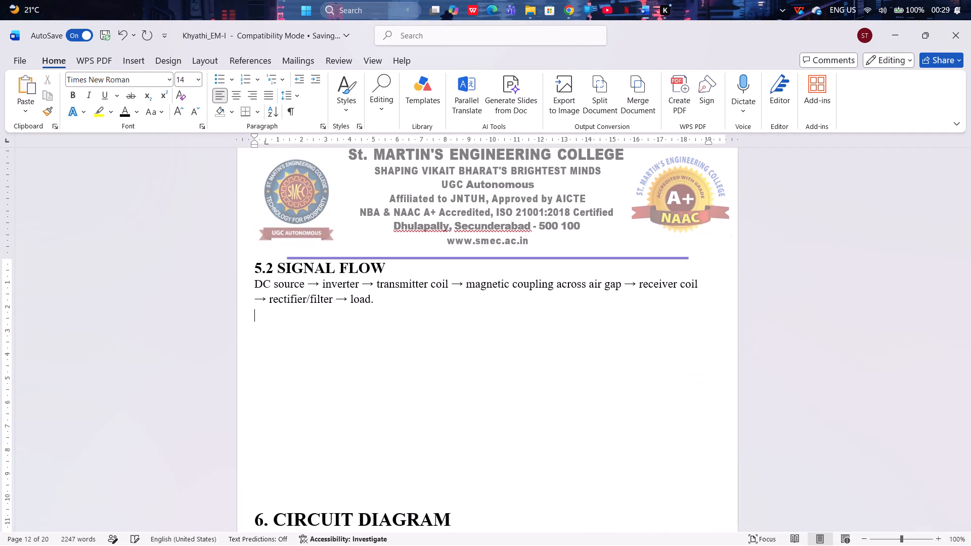
click(143, 63)
click(141, 107)
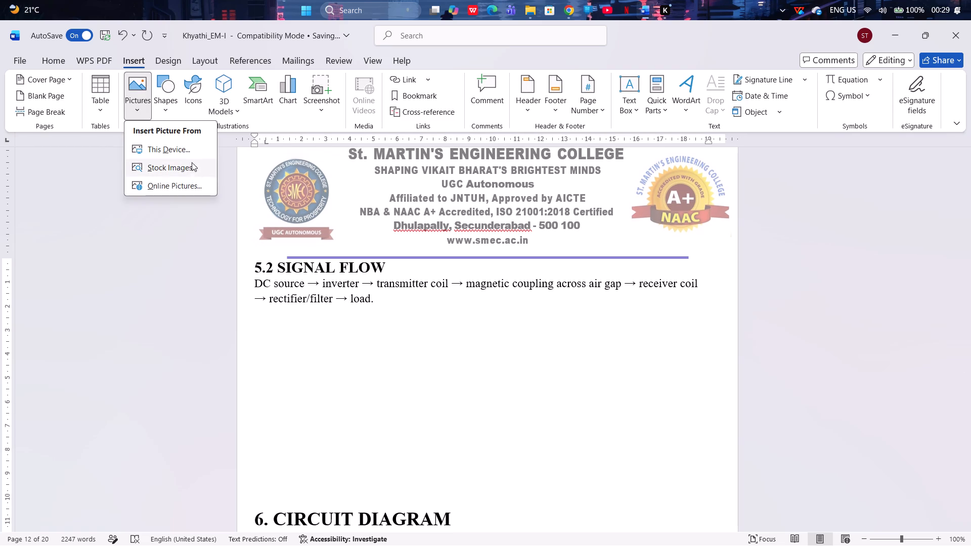
click(199, 149)
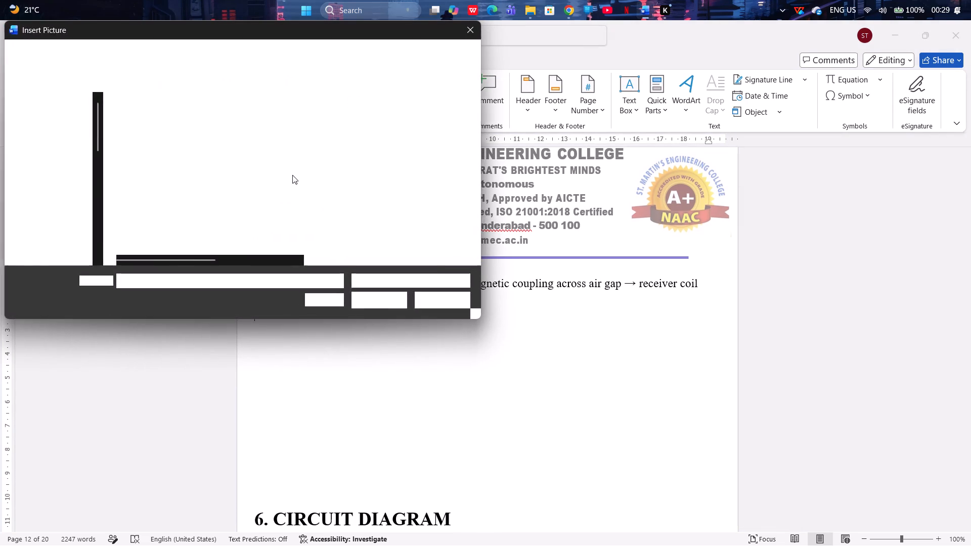
double_click(235, 151)
double_click(231, 139)
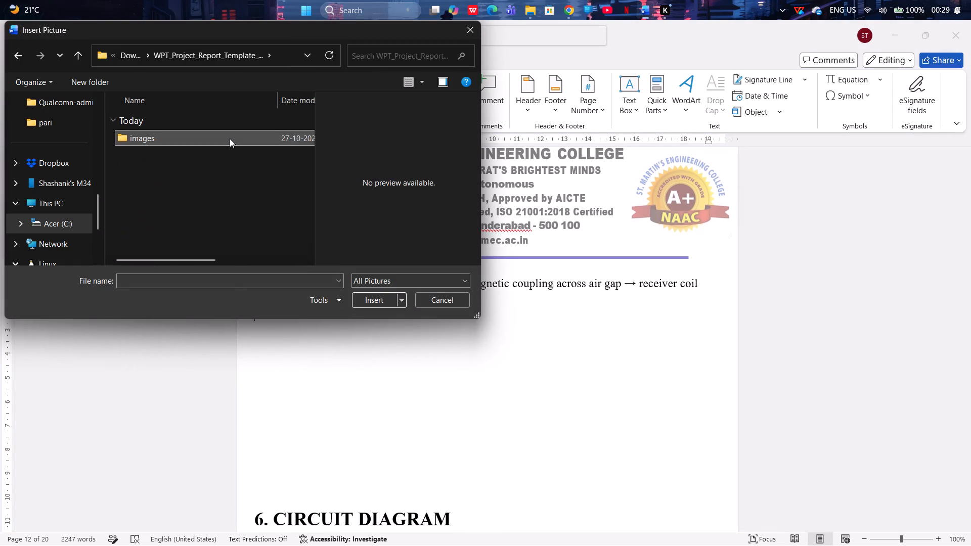
click(255, 136)
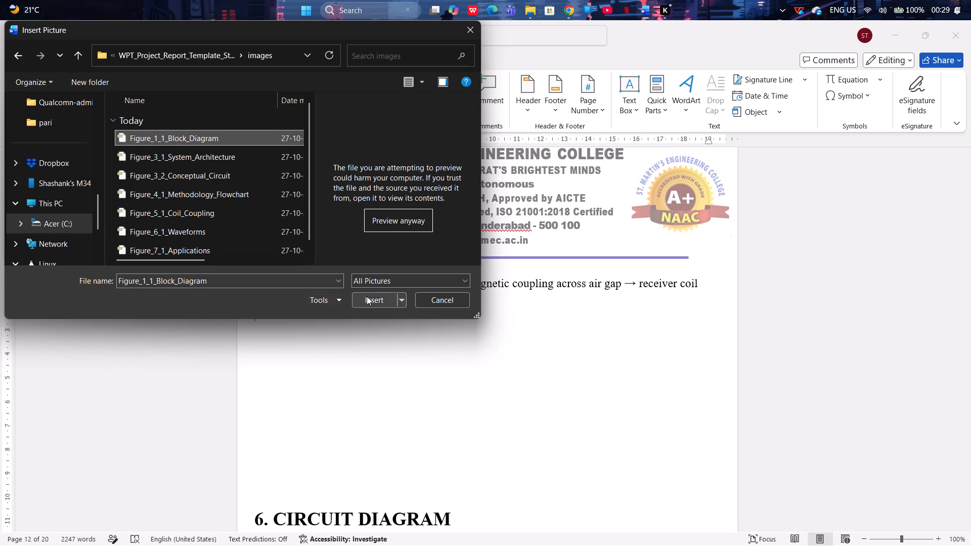
click(367, 296)
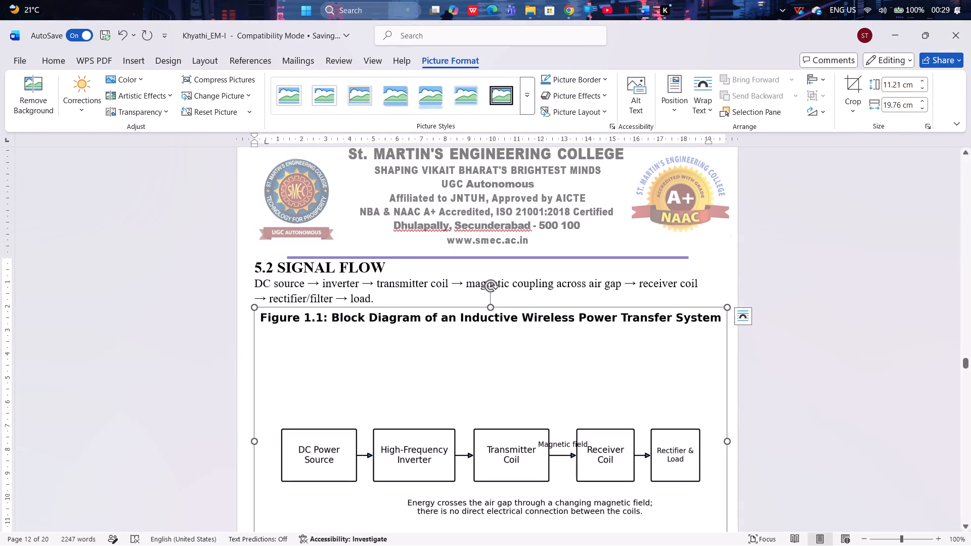
Check the figure order in the ChatGPT template preview, and shrink the block diagram picture under 5.2 proportionally to about 13 cm wide.
key(alt+Tab)
scroll(850, 417, down, 4)
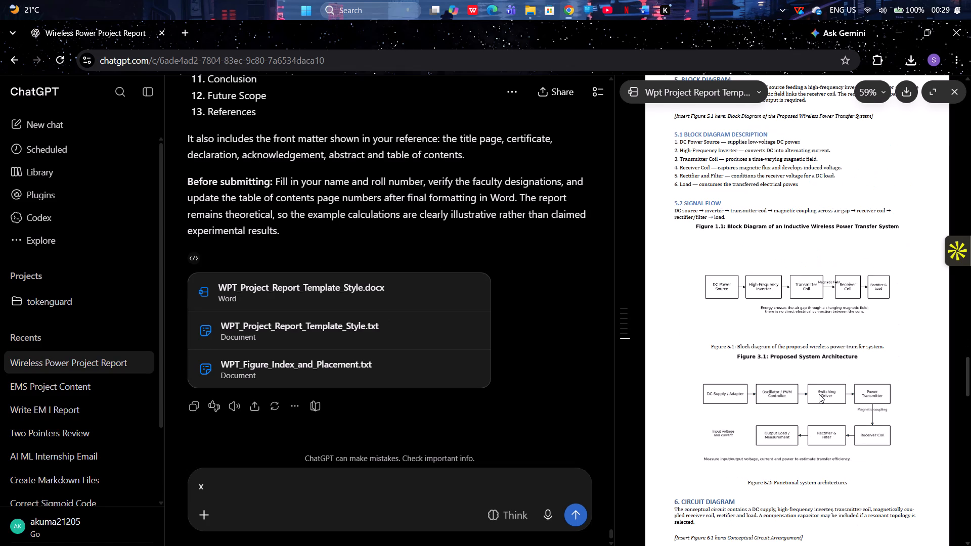
key(alt+Tab)
scroll(730, 392, down, 14)
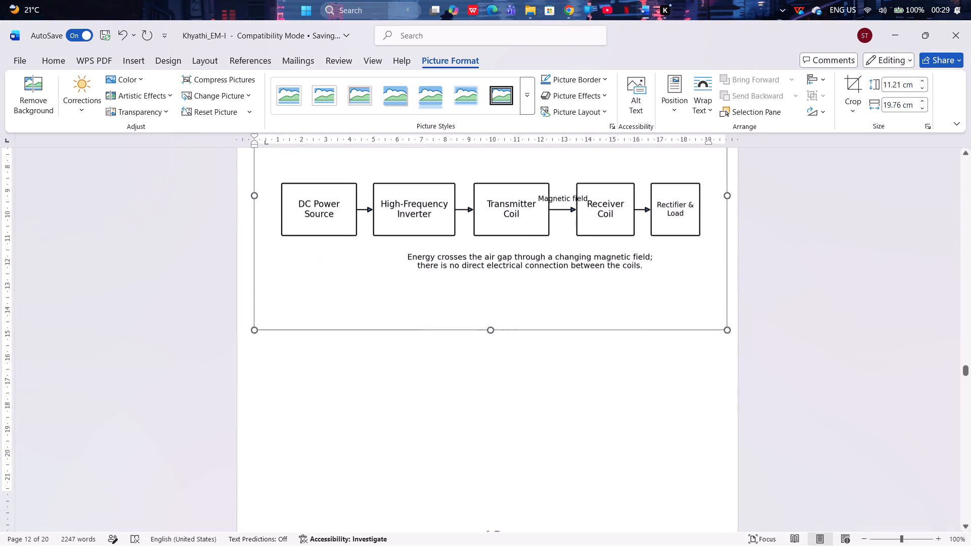
click(416, 355)
drag(491, 300, 495, 293)
click(509, 247)
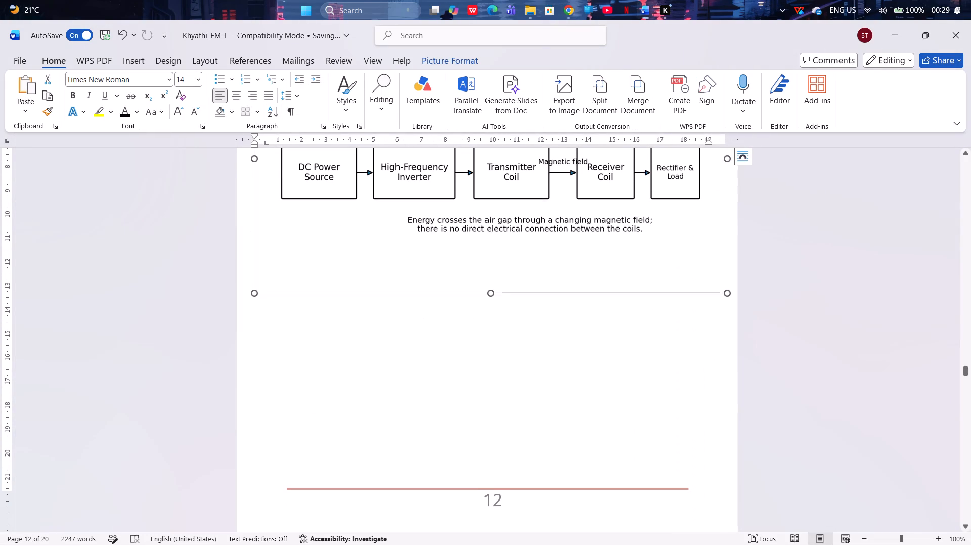
drag(727, 293, 570, 205)
scroll(615, 324, up, 4)
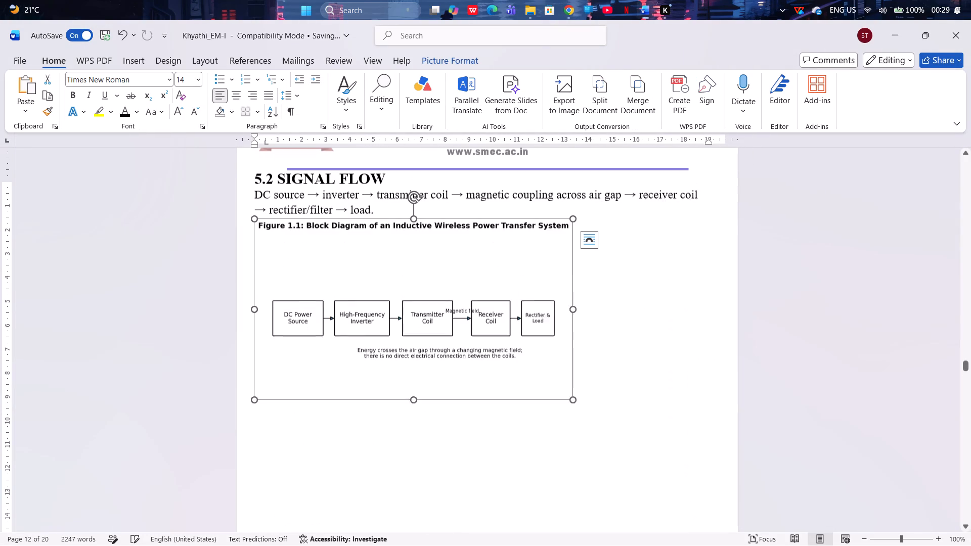
drag(570, 414, 561, 401)
Insert the Figure_3_1_System_Architecture picture from this device on an empty line below the block diagram in section 5.2.
click(469, 482)
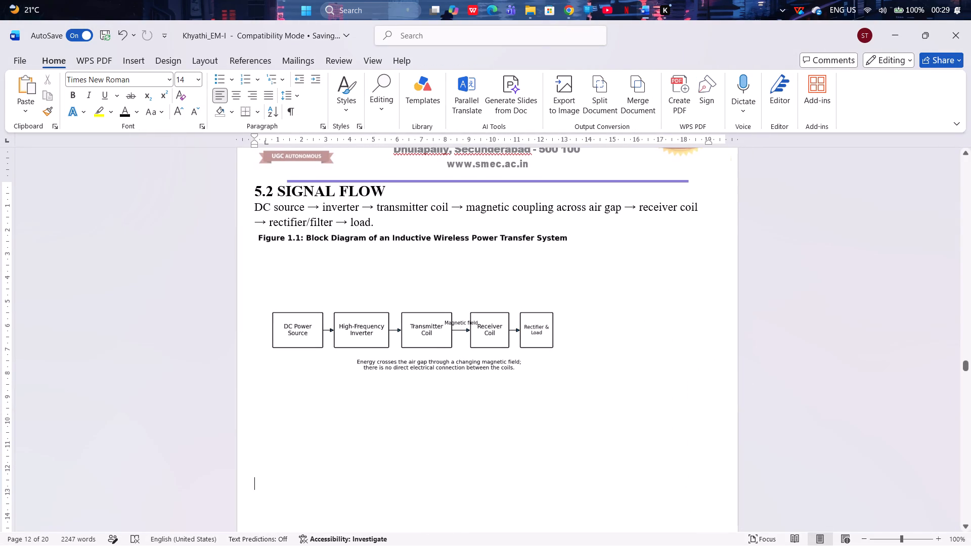
click(136, 63)
click(158, 114)
click(144, 113)
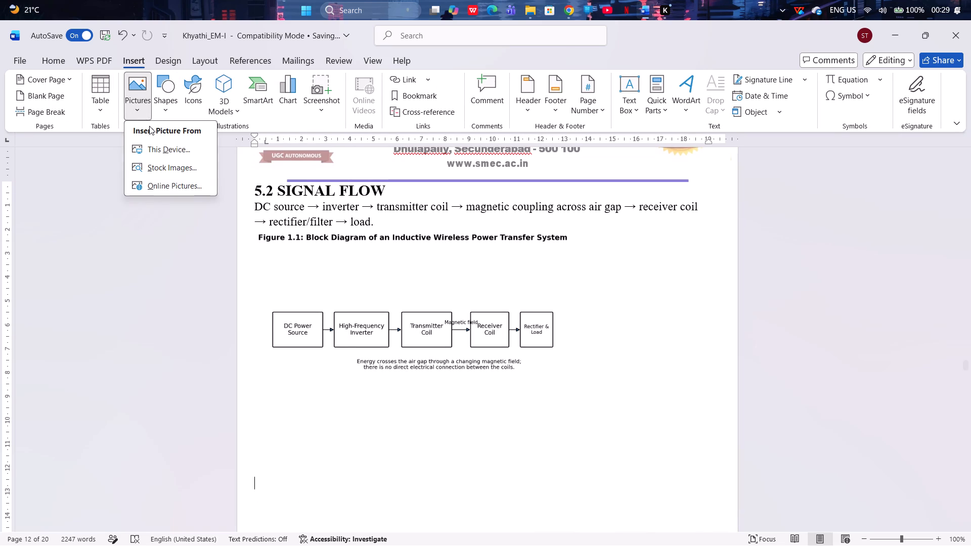
click(163, 144)
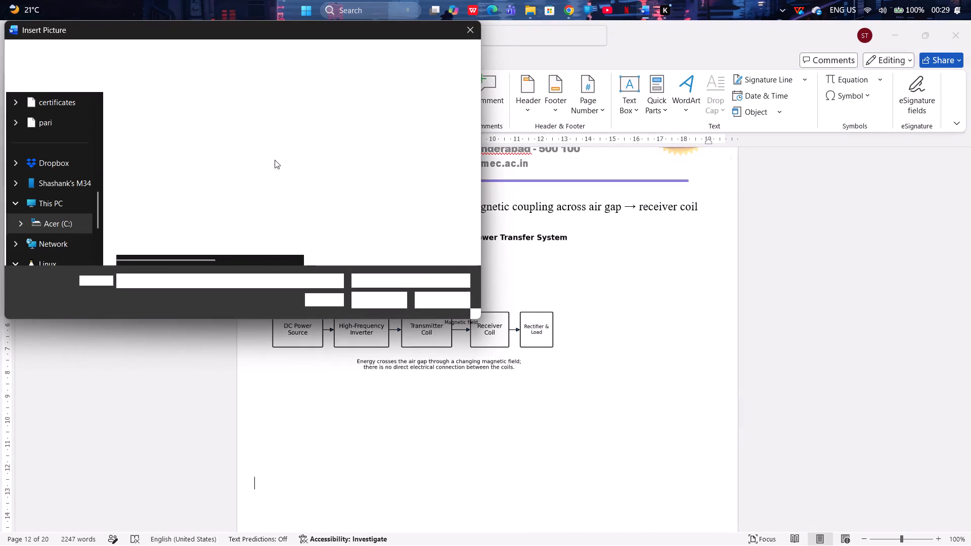
click(236, 163)
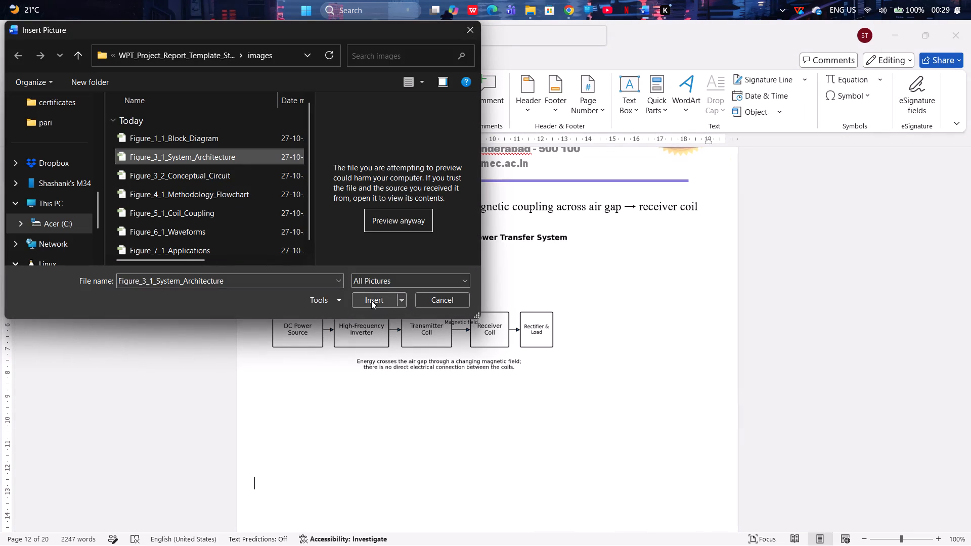
click(371, 300)
Check the system architecture figure against the ChatGPT template preview and shrink its picture to about 6.7 cm by 11.21 cm.
key(alt+Tab)
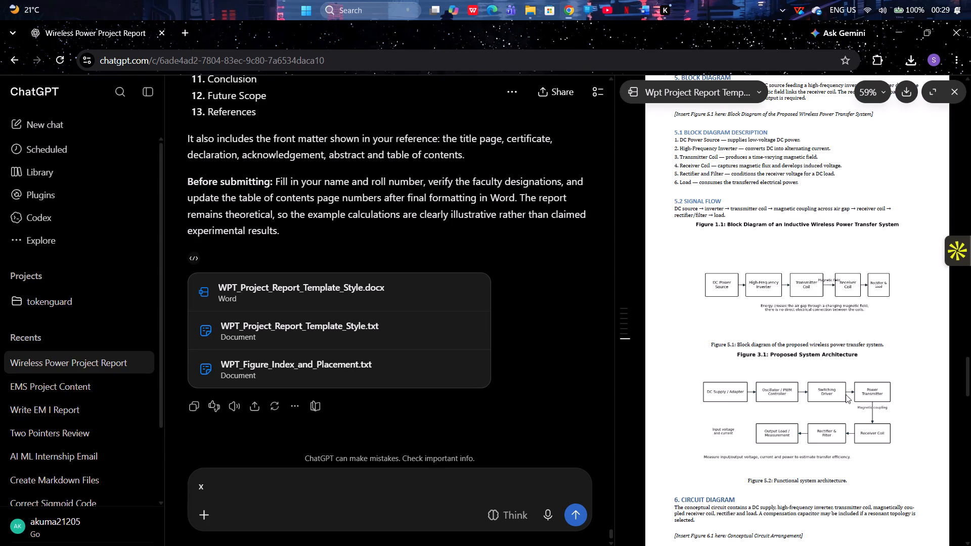
key(alt+Tab)
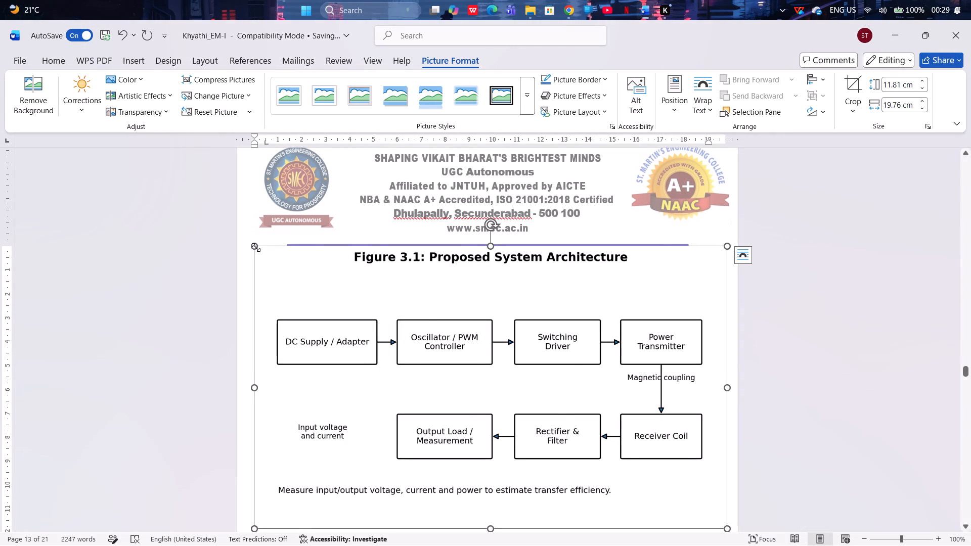
drag(256, 247, 459, 386)
scroll(470, 353, up, 5)
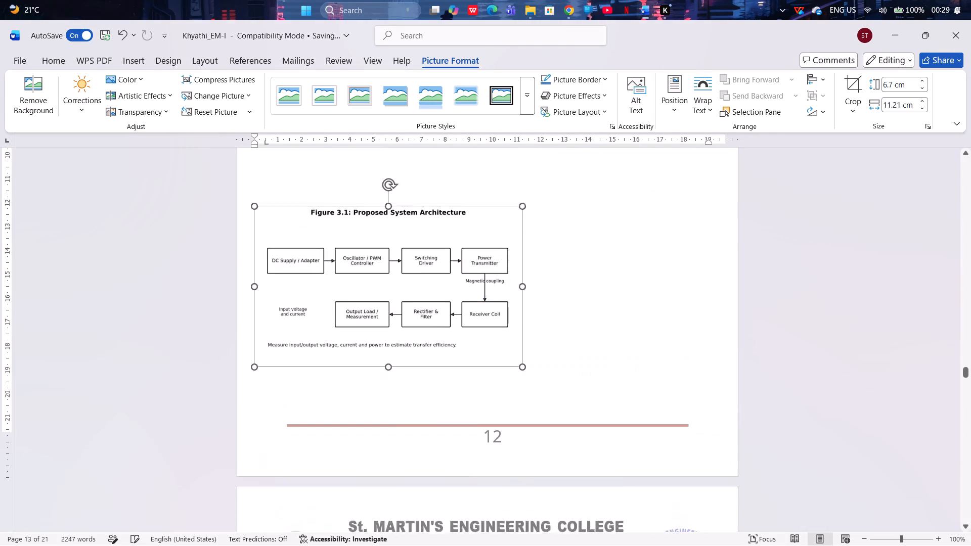
scroll(475, 351, up, 6)
Delete the empty lines between the block diagram and the system architecture picture in section 5.2.
click(454, 301)
click(438, 348)
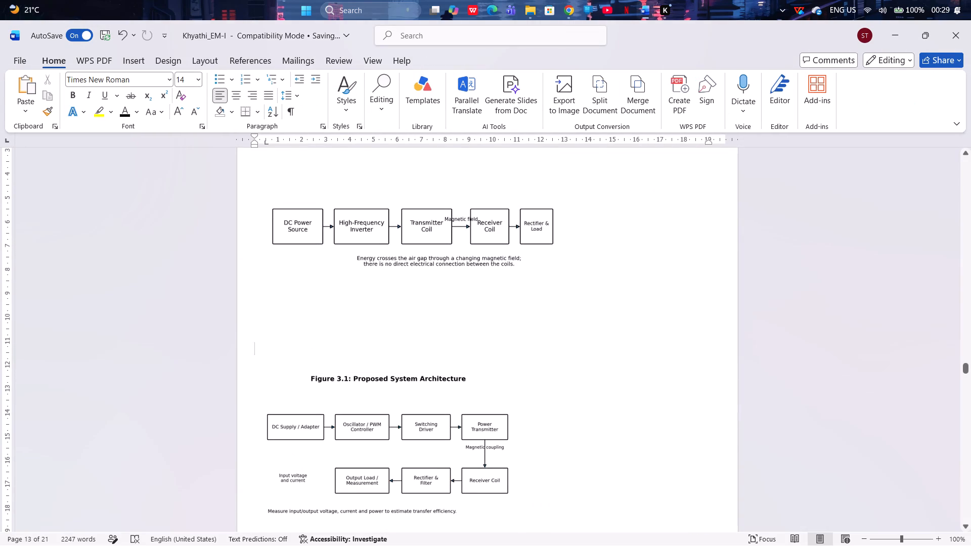
key(BackSpace)
key(BackSpace)
key(BackSpace)
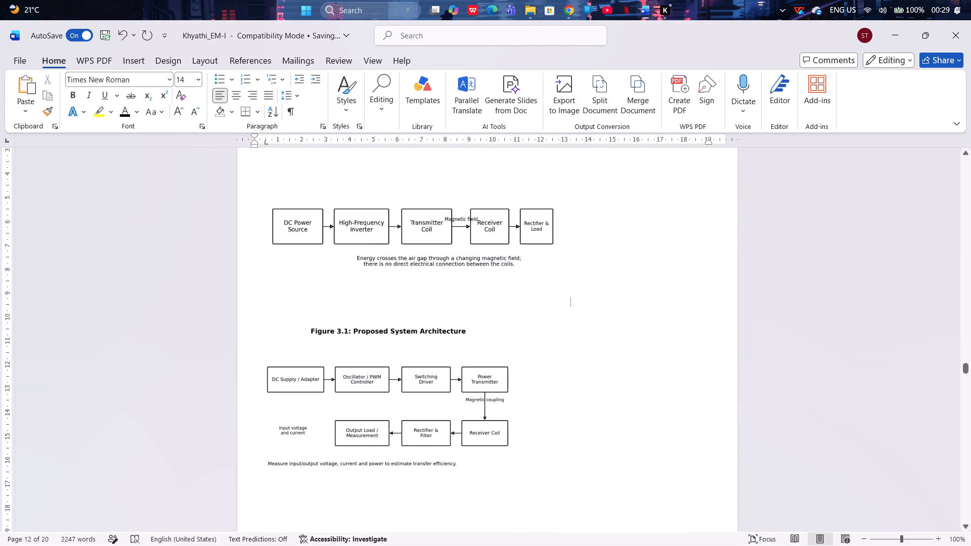
scroll(466, 323, up, 4)
click(433, 439)
click(488, 344)
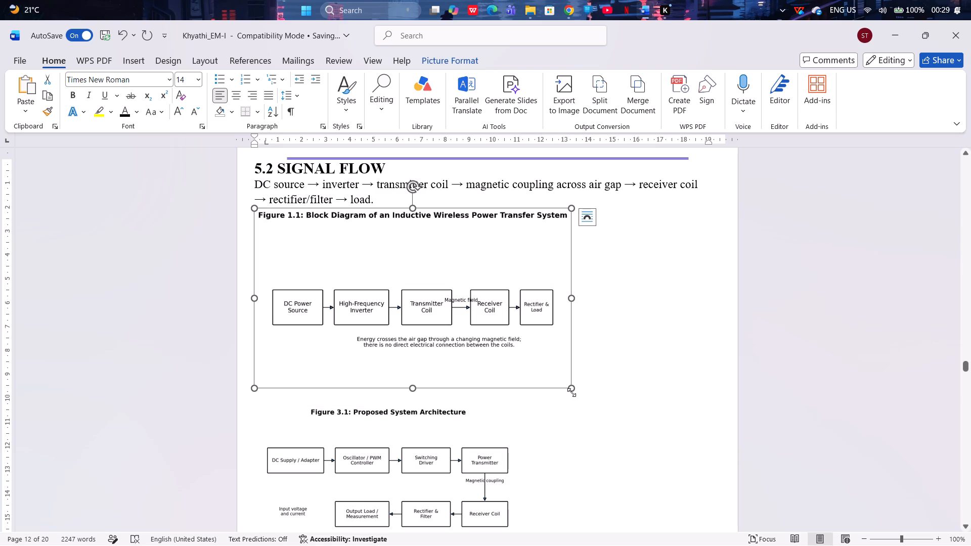
Enlarge the block diagram picture under 5.2 proportionally to about 15 cm wide and centre it.
drag(572, 391, 615, 415)
click(522, 336)
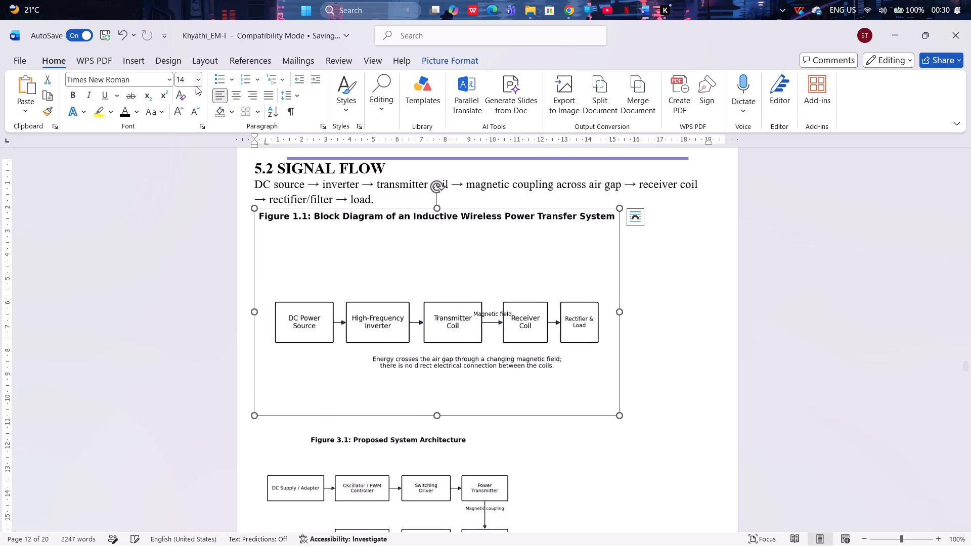
click(239, 97)
Enlarge the system architecture picture below the block diagram to about 16.5 cm wide and centre it.
scroll(428, 315, down, 7)
click(428, 365)
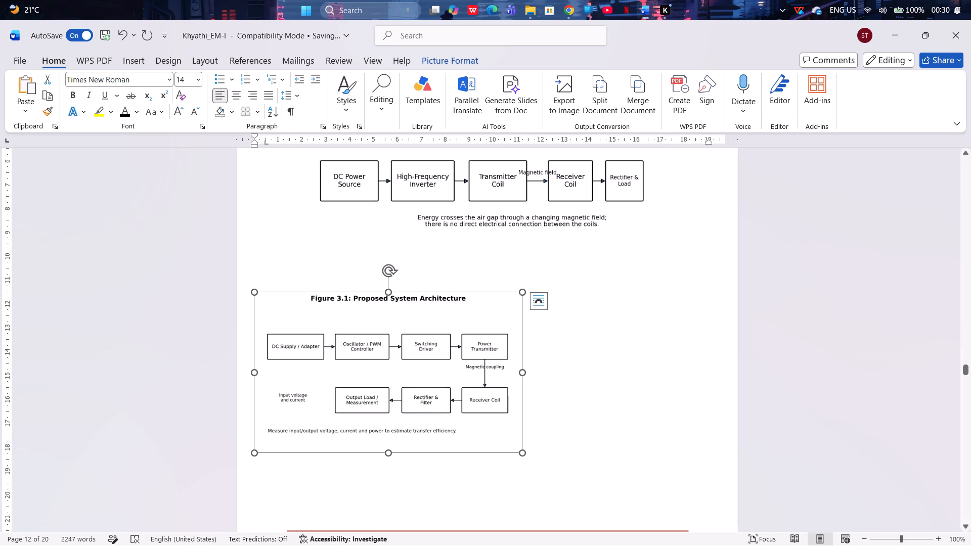
drag(522, 454, 652, 493)
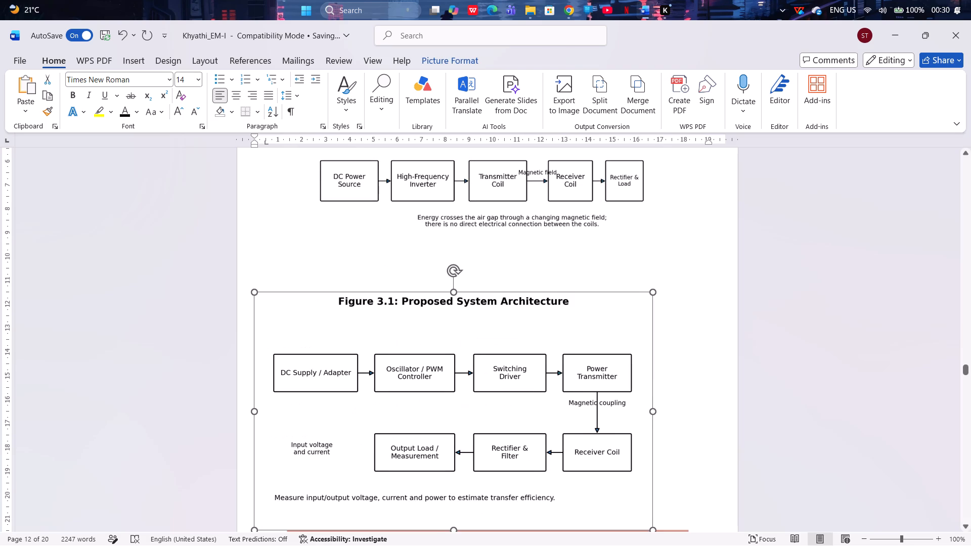
drag(652, 493, 647, 487)
click(231, 99)
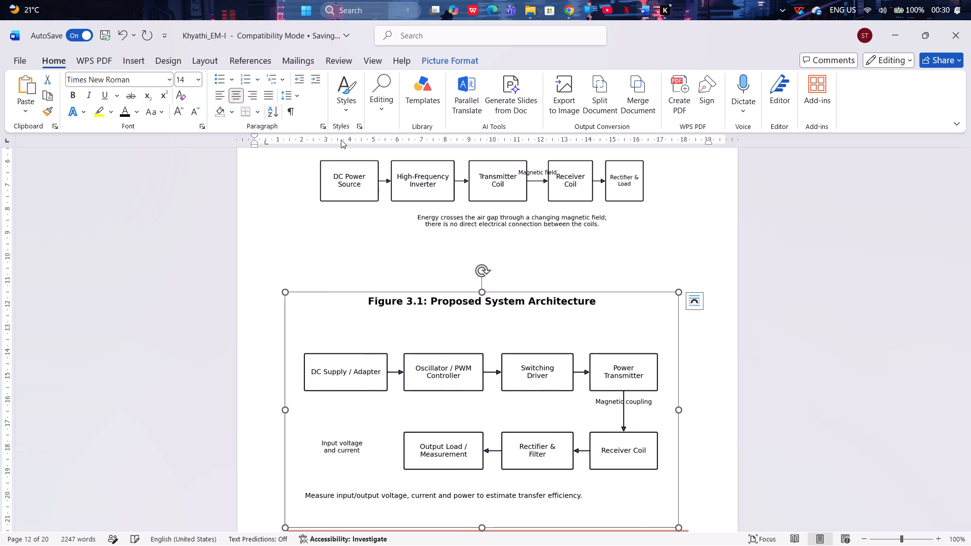
click(764, 328)
Shrink the block diagram picture in section 5.2 proportionally to about 14 cm wide.
scroll(780, 343, up, 9)
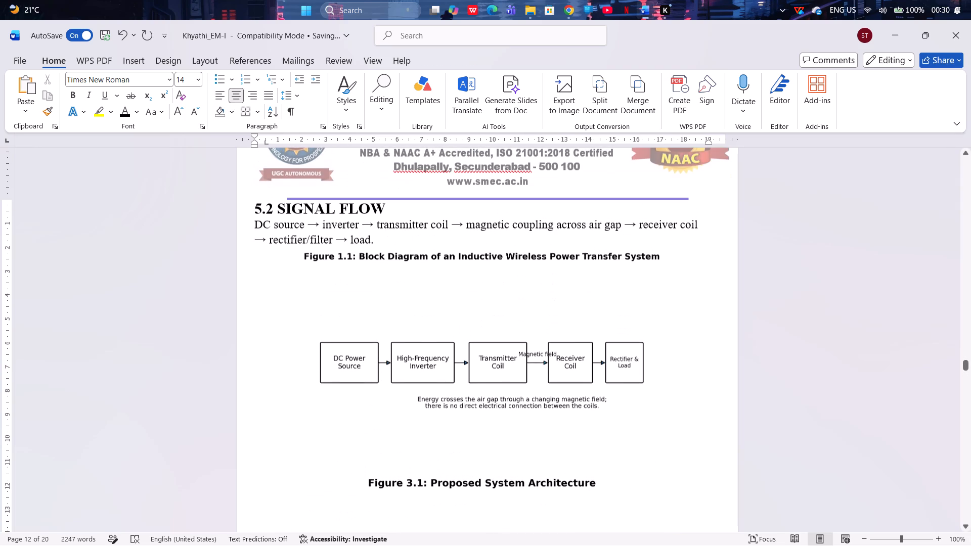
click(539, 351)
drag(663, 456, 640, 435)
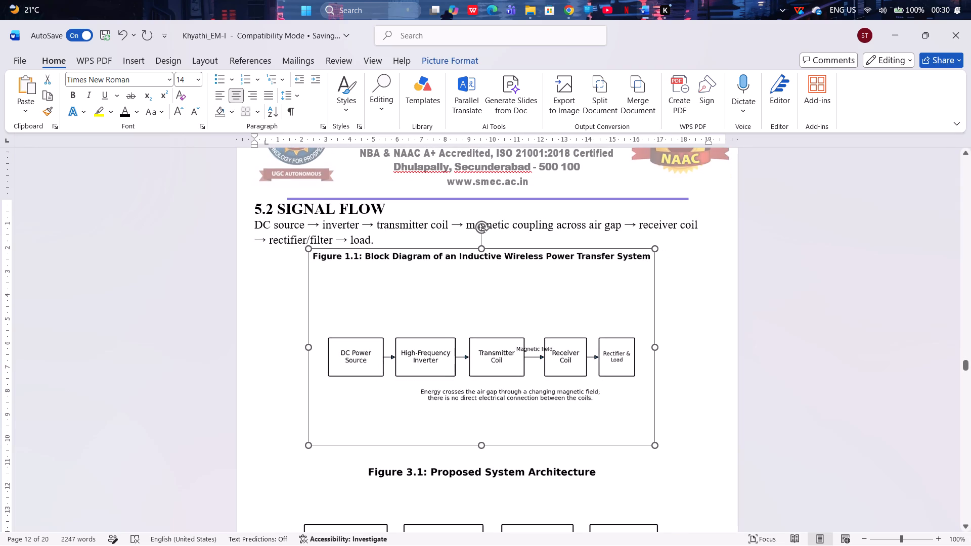
Add an empty line between the signal flow text and the block diagram in section 5.2.
click(400, 243)
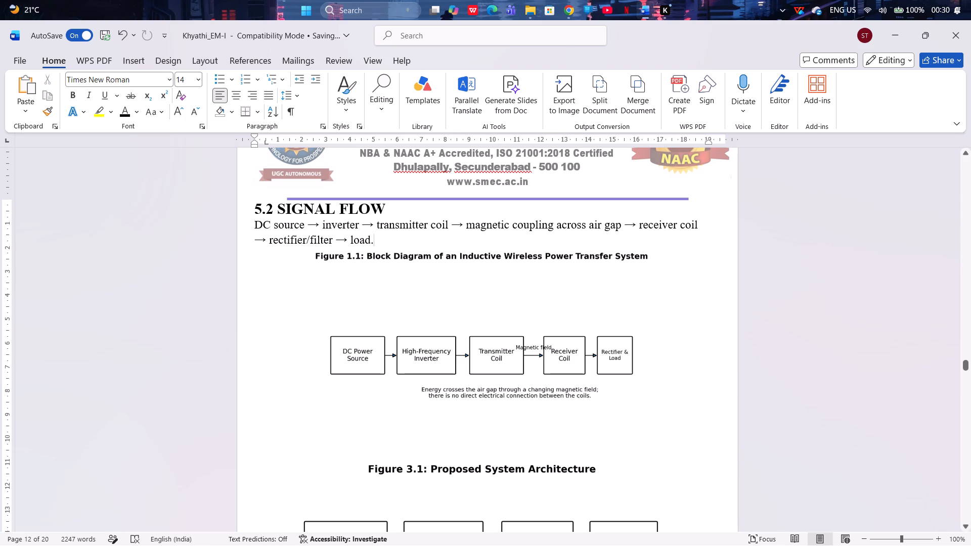
key(Return)
key(backslash)
key(BackSpace)
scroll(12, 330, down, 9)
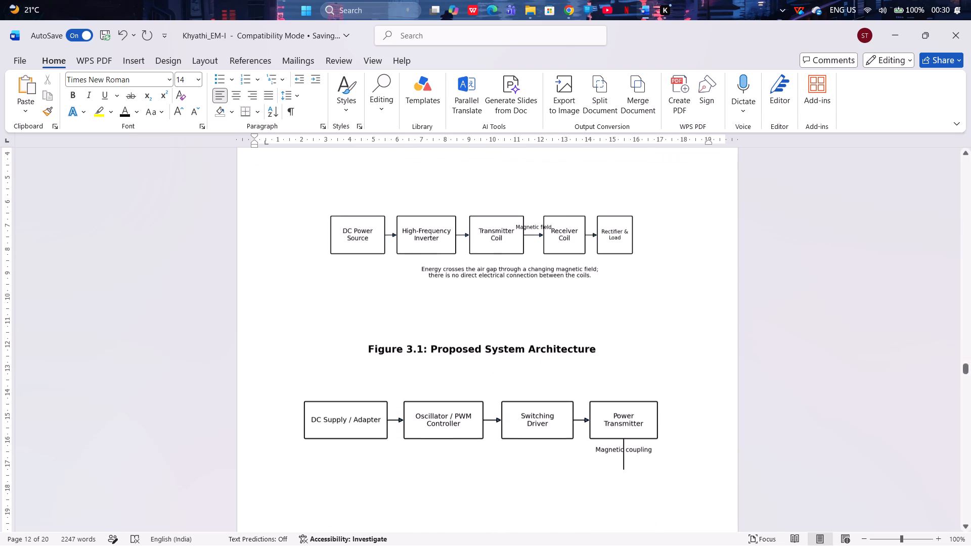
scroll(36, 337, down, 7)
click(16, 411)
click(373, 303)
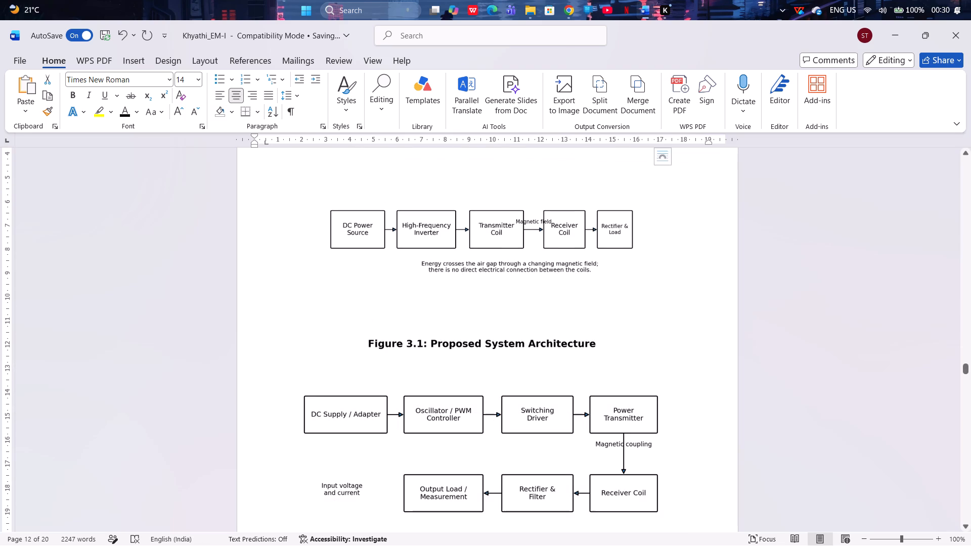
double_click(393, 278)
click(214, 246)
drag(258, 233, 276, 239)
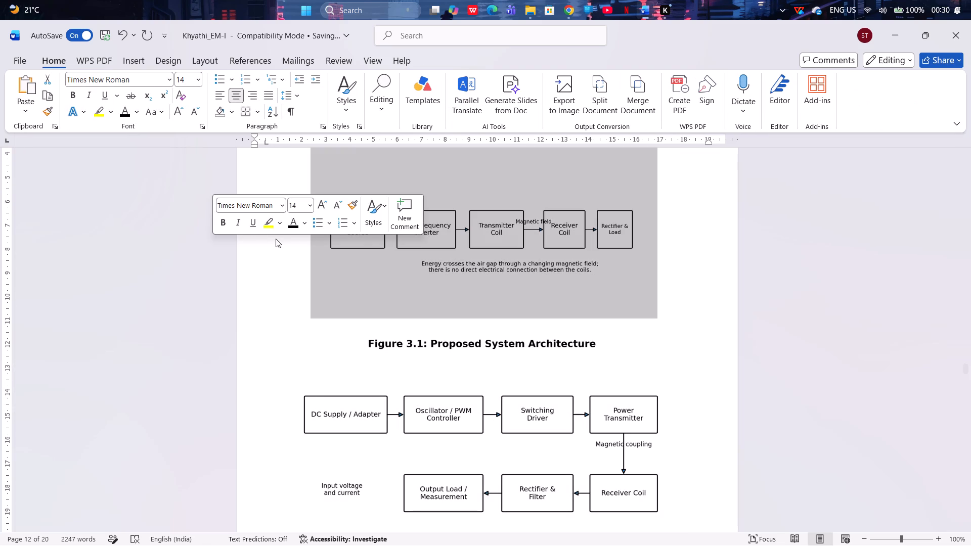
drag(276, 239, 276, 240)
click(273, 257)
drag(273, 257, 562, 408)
Shrink the system architecture picture in section 5.2 proportionally to about 14.5 cm wide.
click(389, 380)
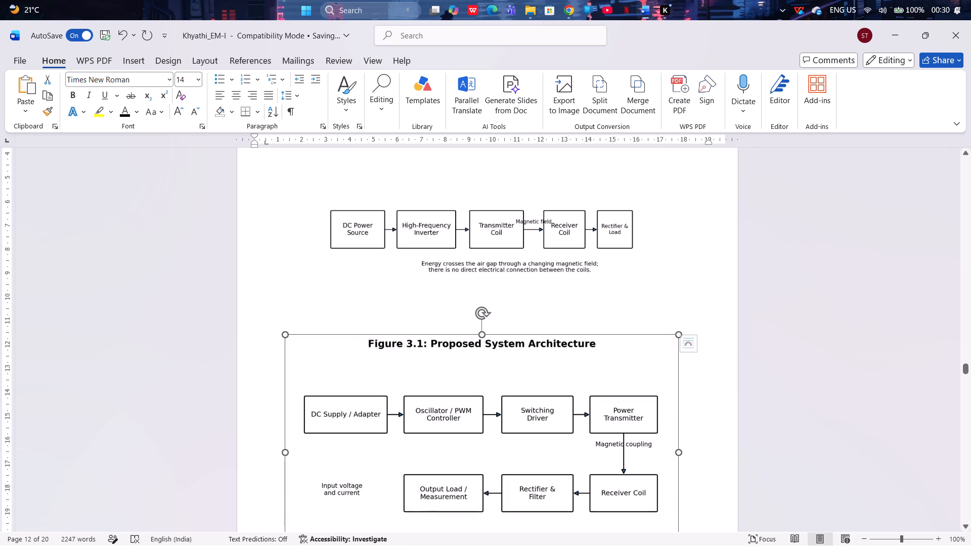
drag(284, 331, 356, 356)
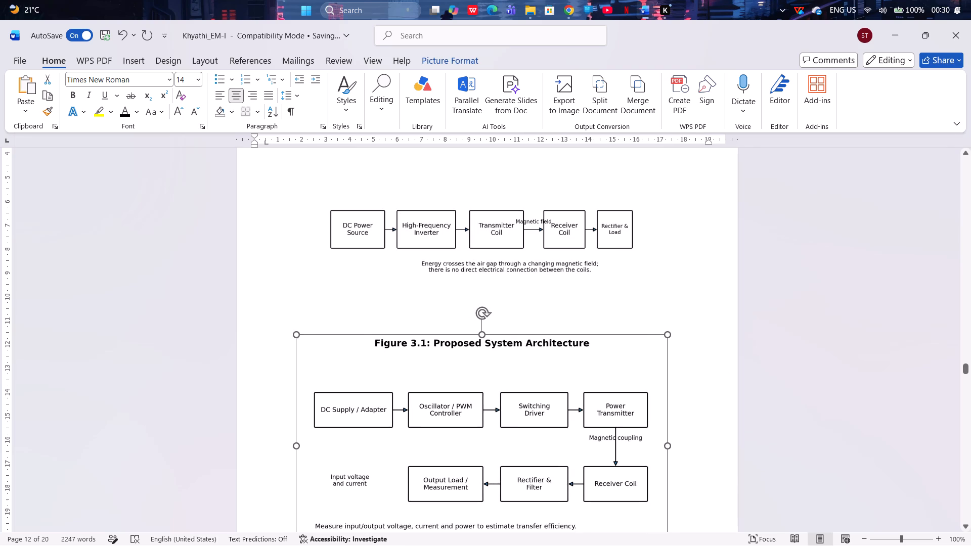
drag(356, 356, 371, 362)
Delete the empty line between the block diagram and the system architecture picture in section 5.2.
click(283, 273)
click(281, 272)
drag(281, 272, 441, 383)
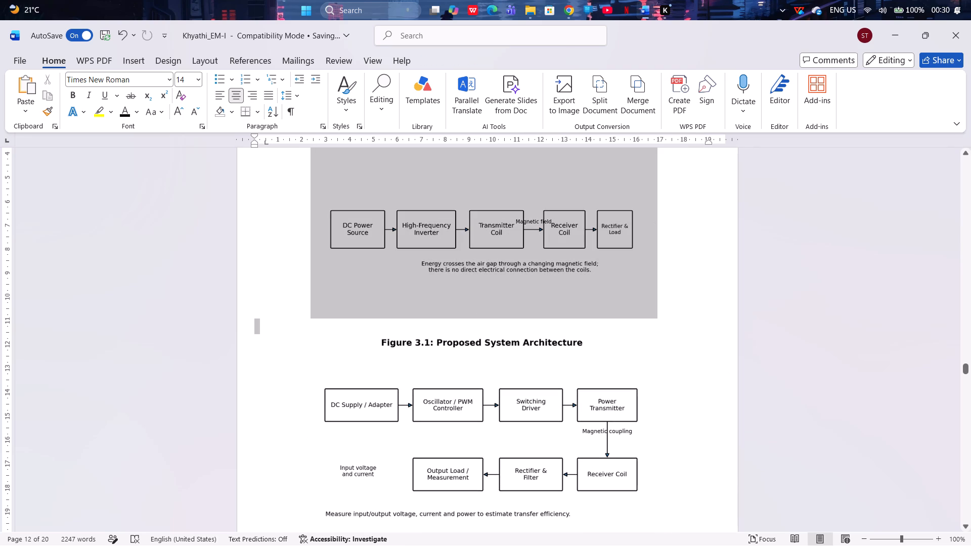
drag(441, 383, 298, 445)
drag(274, 325, 274, 320)
drag(276, 270, 448, 430)
drag(448, 430, 450, 453)
drag(551, 458, 556, 458)
drag(689, 465, 533, 247)
drag(638, 319, 643, 323)
click(611, 306)
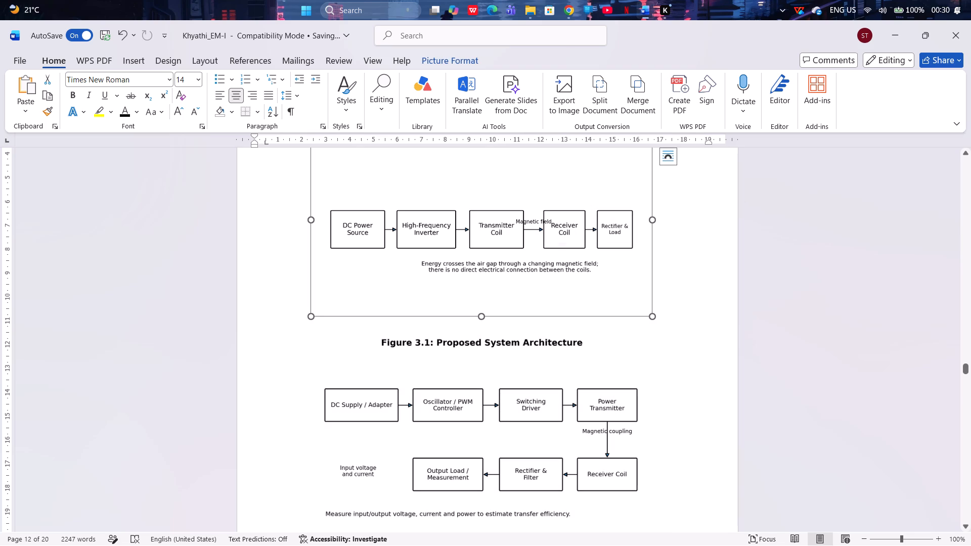
click(605, 327)
key(BackSpace)
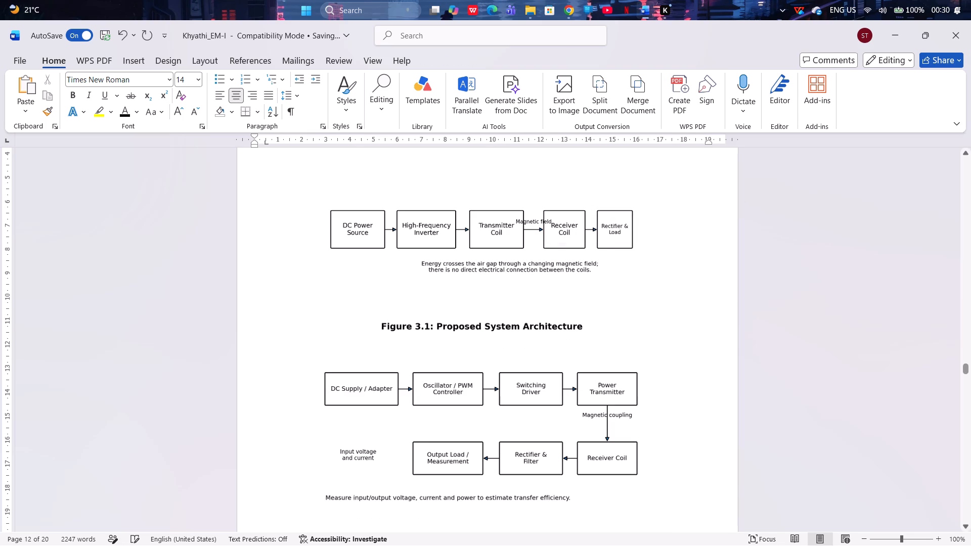
Delete the extra empty lines above the 6. CIRCUIT DIAGRAM heading.
scroll(655, 317, down, 17)
scroll(647, 349, down, 8)
drag(332, 312, 278, 271)
key(BackSpace)
key(BackSpace)
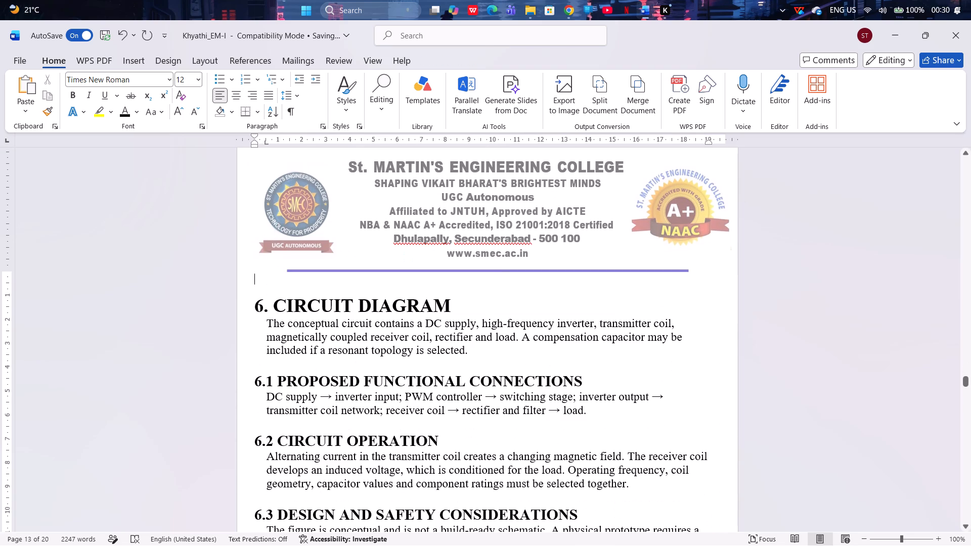
Switch to the ChatGPT template preview to check which figure belongs in section 6 and where, and return to the Word report.
key(alt+Tab)
scroll(811, 435, down, 7)
scroll(746, 278, up, 2)
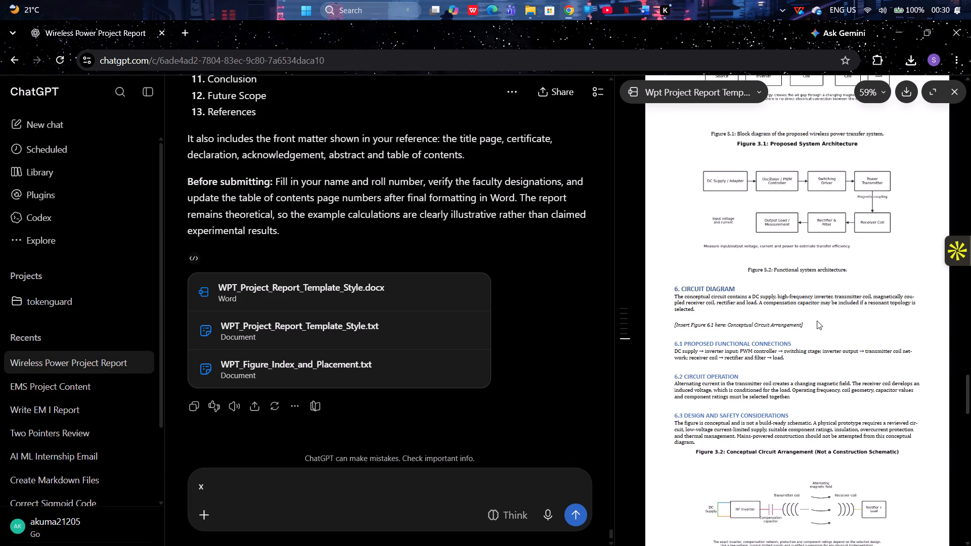
scroll(828, 386, down, 3)
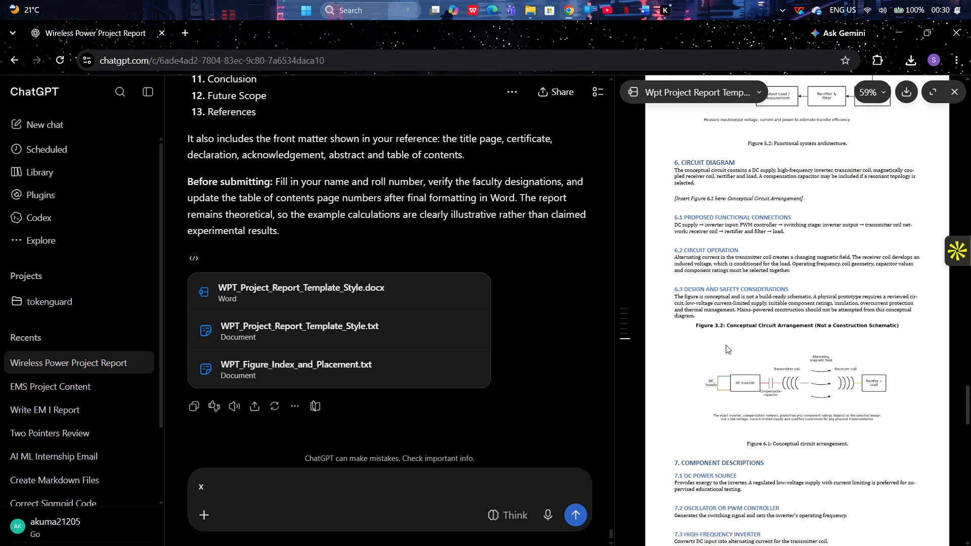
key(alt+Tab)
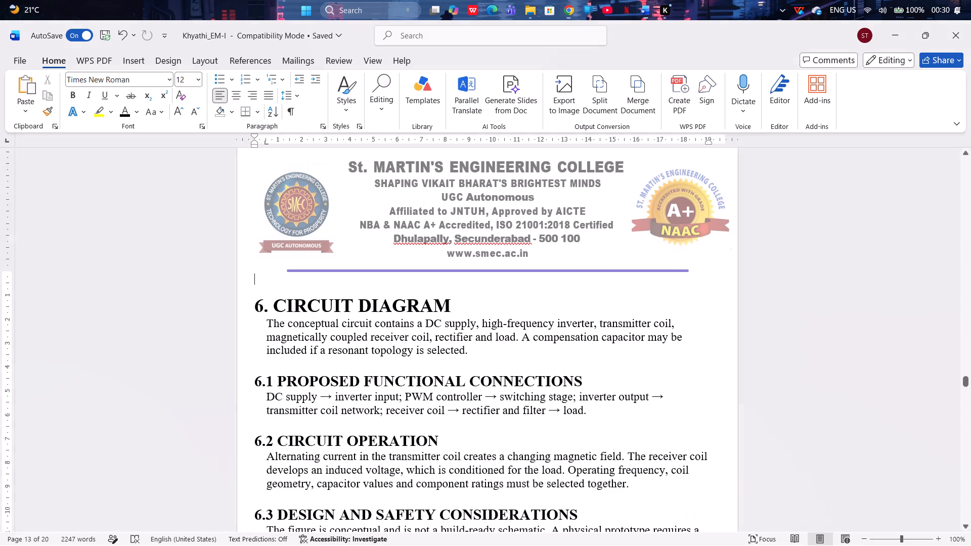
Check section 6 of the ChatGPT template preview and insert the Figure_3_2_Conceptual_Circuit picture below the 6.3 DESIGN AND SAFETY CONSIDERATIONS paragraph.
scroll(445, 350, down, 10)
click(504, 411)
key(alt+Tab)
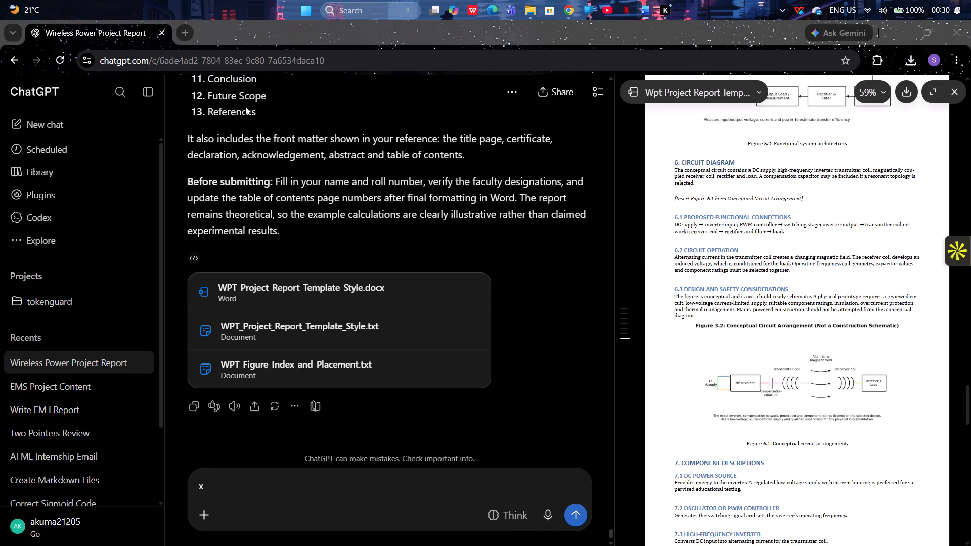
key(alt+Tab)
click(382, 367)
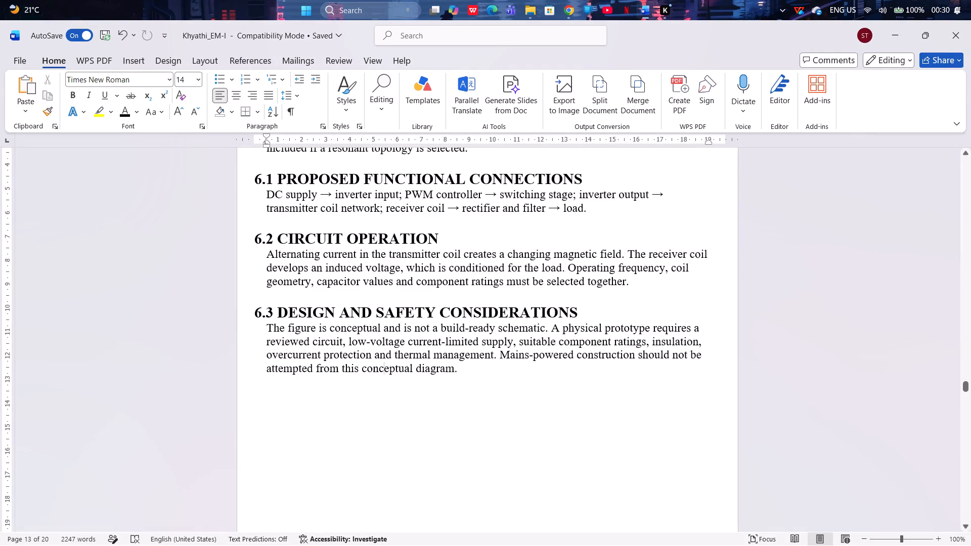
click(349, 376)
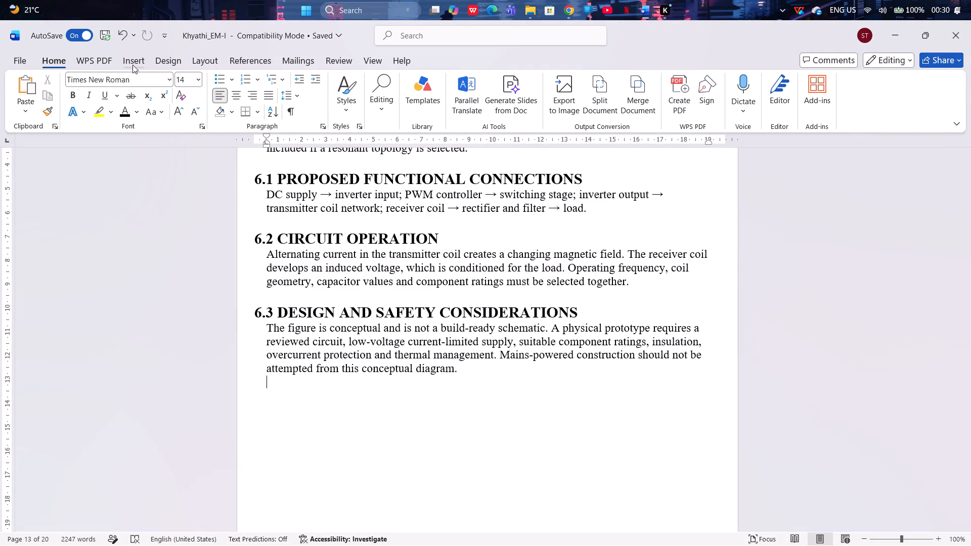
click(129, 61)
click(141, 112)
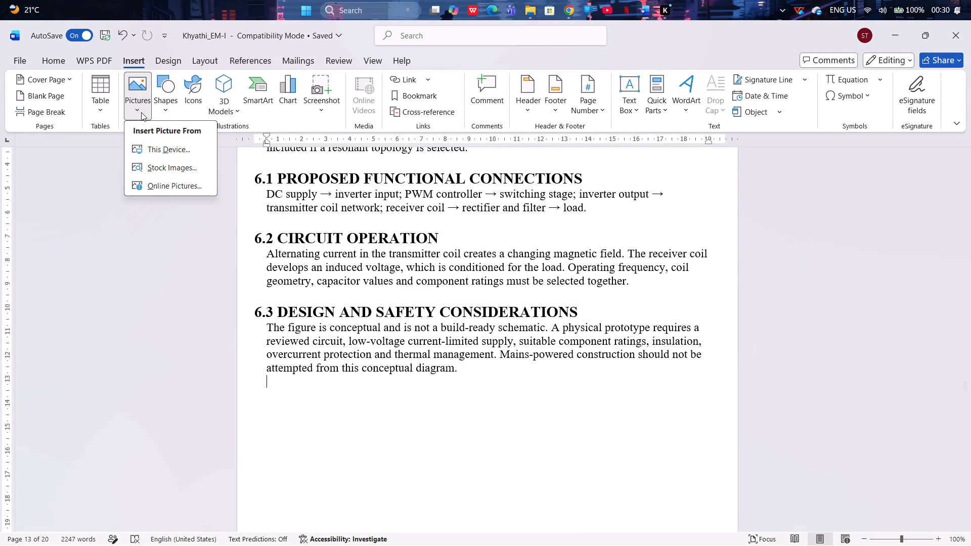
click(174, 145)
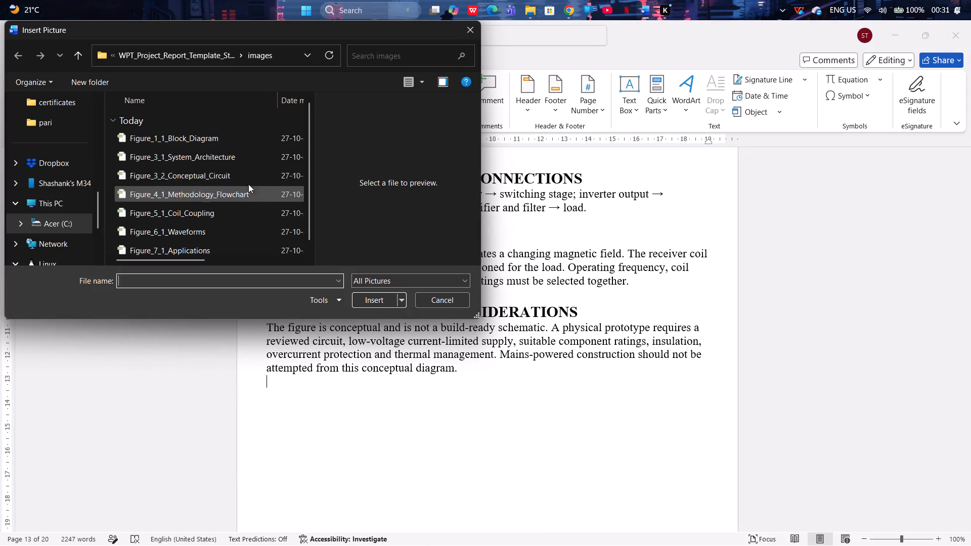
click(210, 171)
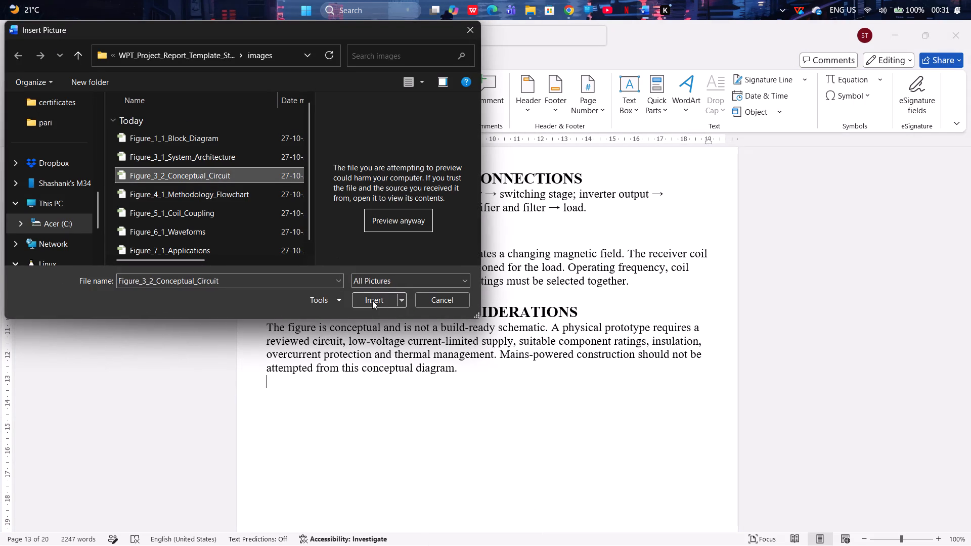
click(343, 282)
click(370, 294)
click(375, 300)
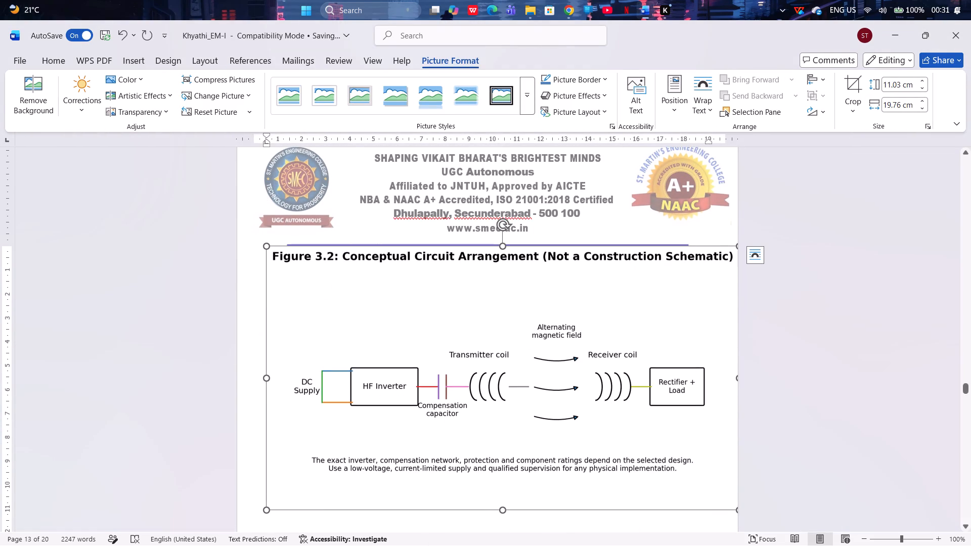
Shrink the Figure 3.2 conceptual circuit picture so it fits on page 13 below the 6.3 paragraph, and centre it.
drag(267, 247, 404, 342)
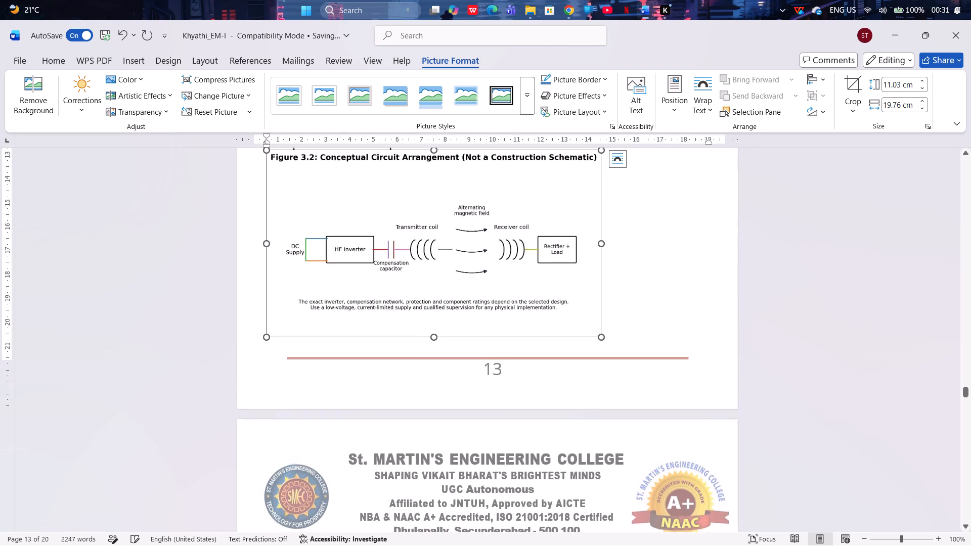
scroll(377, 295, up, 3)
click(332, 261)
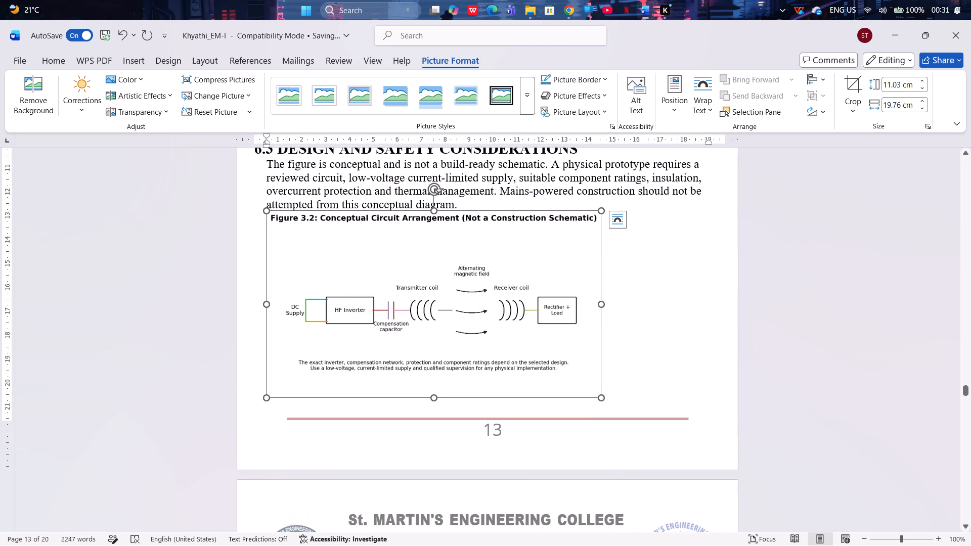
click(60, 63)
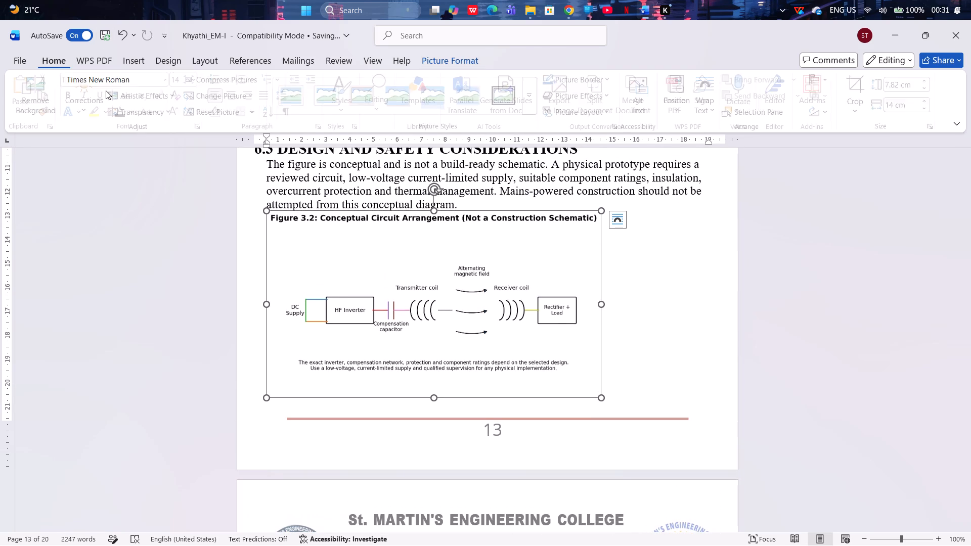
click(238, 100)
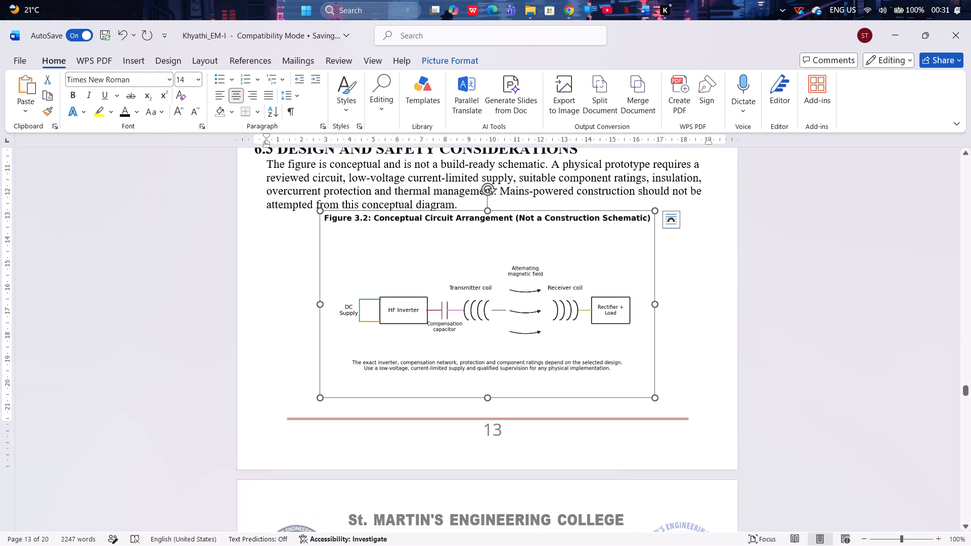
drag(318, 395, 349, 387)
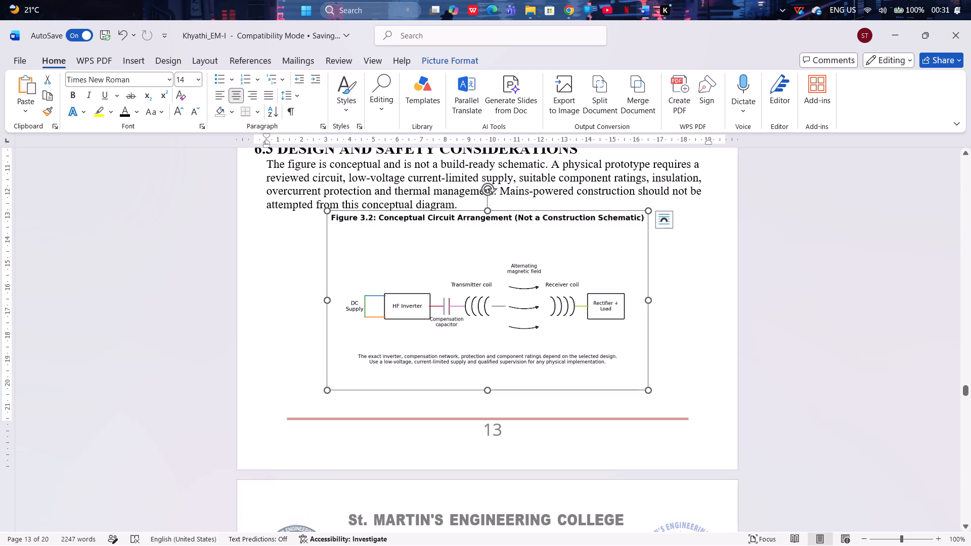
Add an empty line between the 6.3 DESIGN AND SAFETY CONSIDERATIONS paragraph and the conceptual circuit picture.
click(465, 201)
key(Return)
Check sections 7 and 8 of the ChatGPT template preview and delete the empty lines above the report's 7. COMPONENT DESCRIPTIONS heading.
key(alt+Tab)
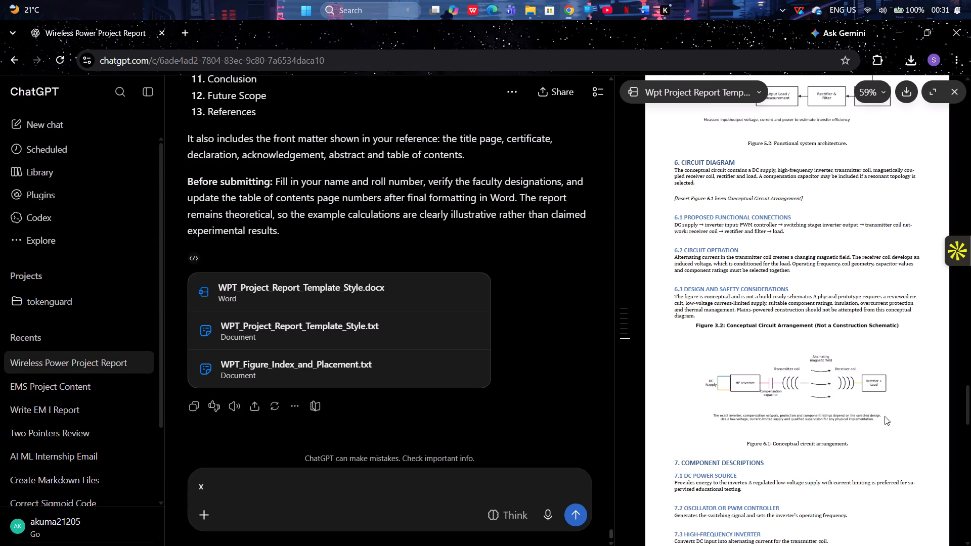
scroll(782, 388, down, 12)
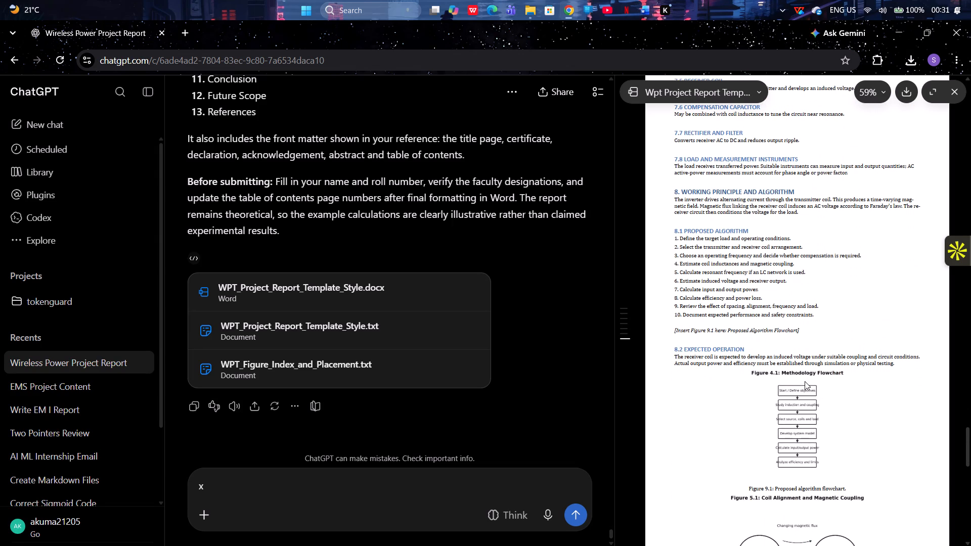
key(alt+Tab)
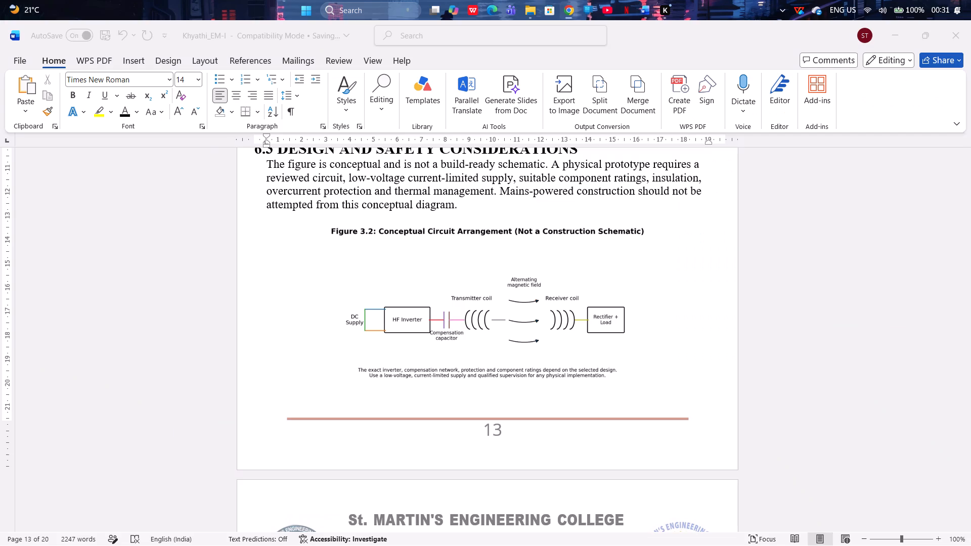
scroll(680, 354, down, 20)
scroll(680, 354, down, 5)
drag(385, 285, 223, 191)
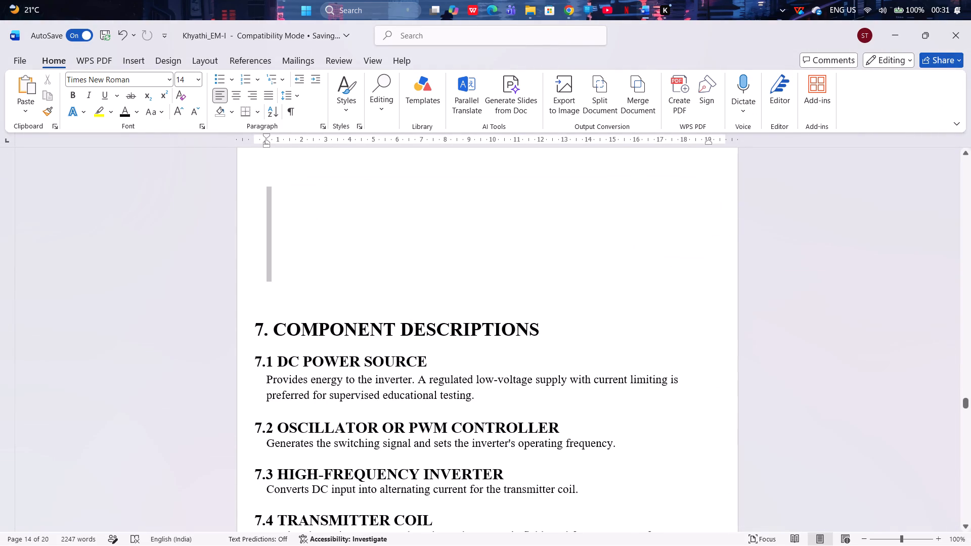
drag(223, 191, 226, 145)
key(BackSpace)
key(BackSpace)
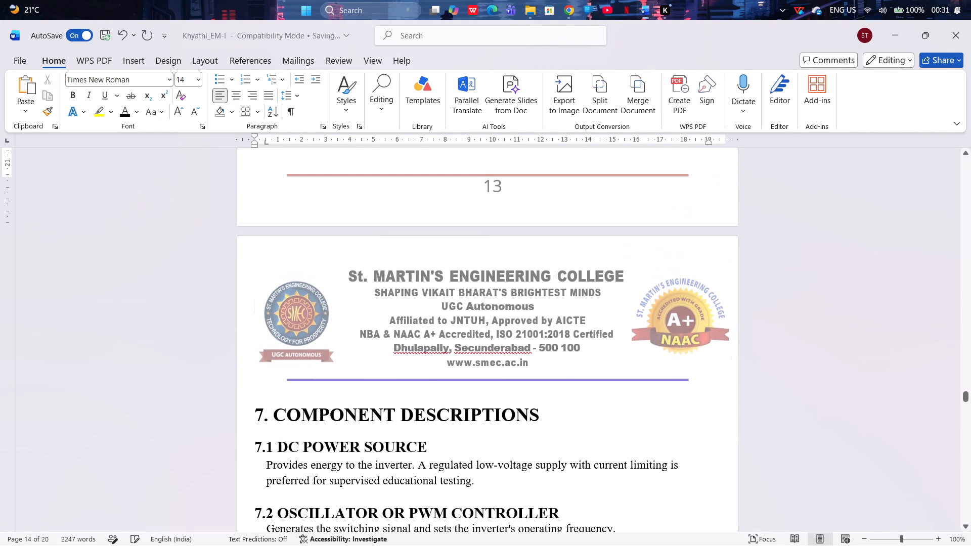
Check section 8 of the ChatGPT template preview for the placement of the next figure.
key(alt+Tab)
scroll(970, 495, down, 4)
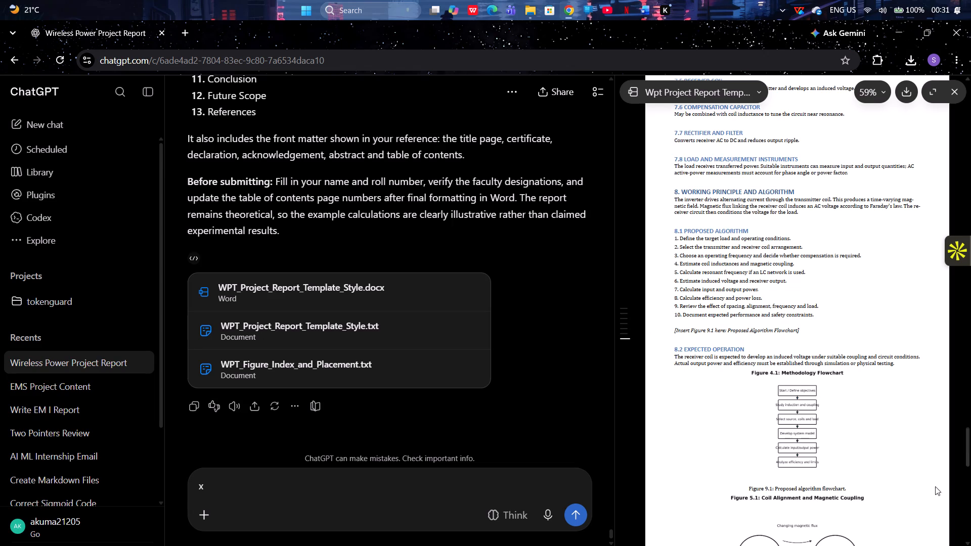
Compare sections 7.8 to 8.2 of the Word report with the figure placement in the ChatGPT template report preview.
scroll(935, 486, down, 4)
key(alt+Tab)
scroll(495, 354, down, 20)
scroll(495, 354, down, 11)
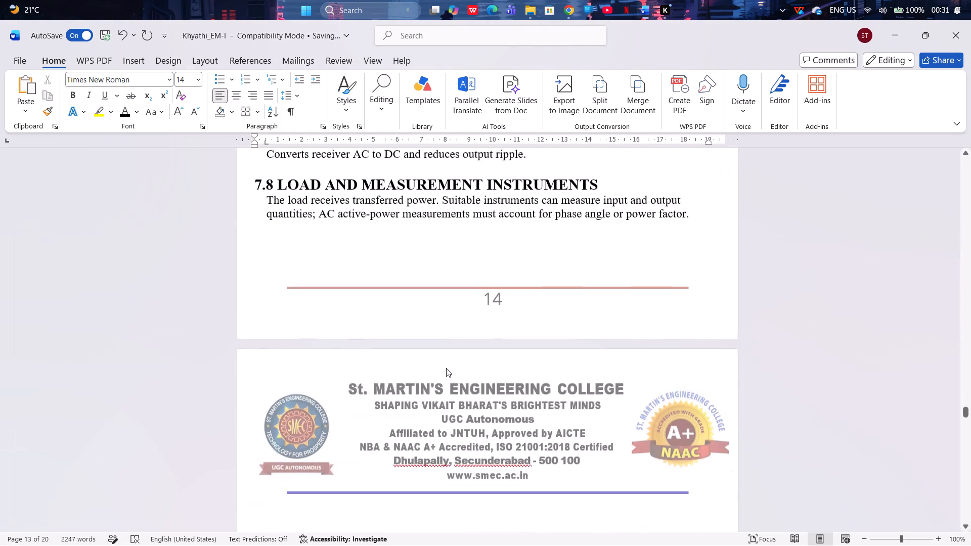
scroll(446, 368, down, 8)
scroll(551, 352, down, 8)
key(alt+Tab)
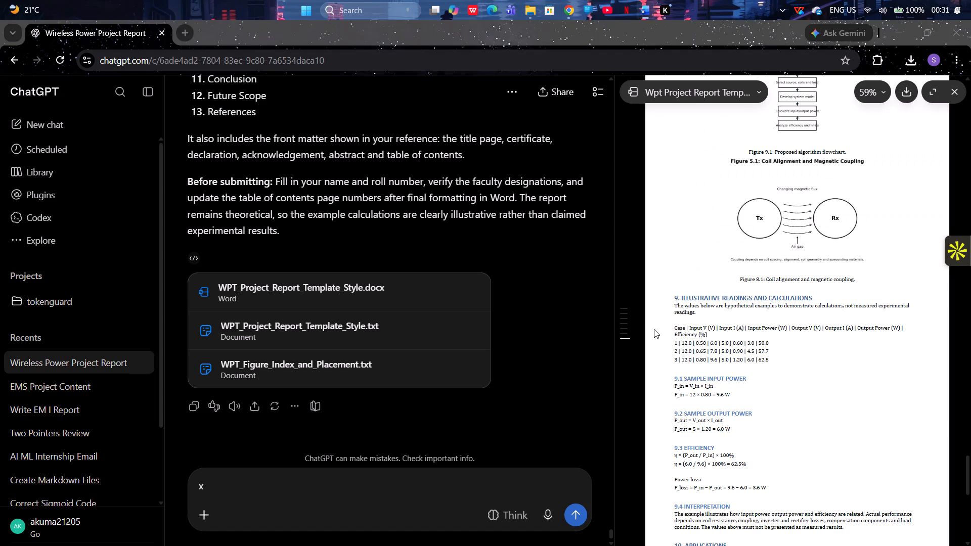
scroll(758, 335, up, 9)
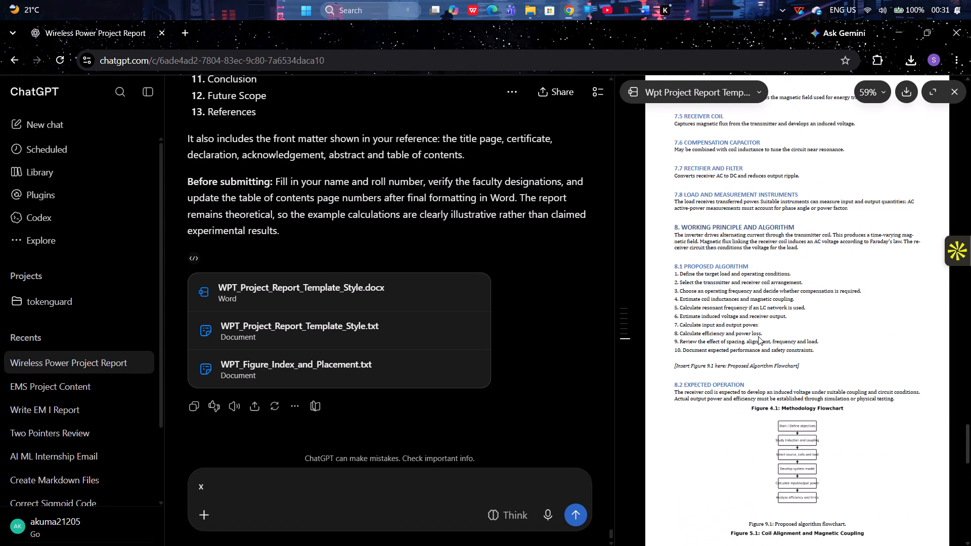
key(alt+Tab)
scroll(480, 334, down, 5)
scroll(437, 328, up, 2)
scroll(442, 436, down, 3)
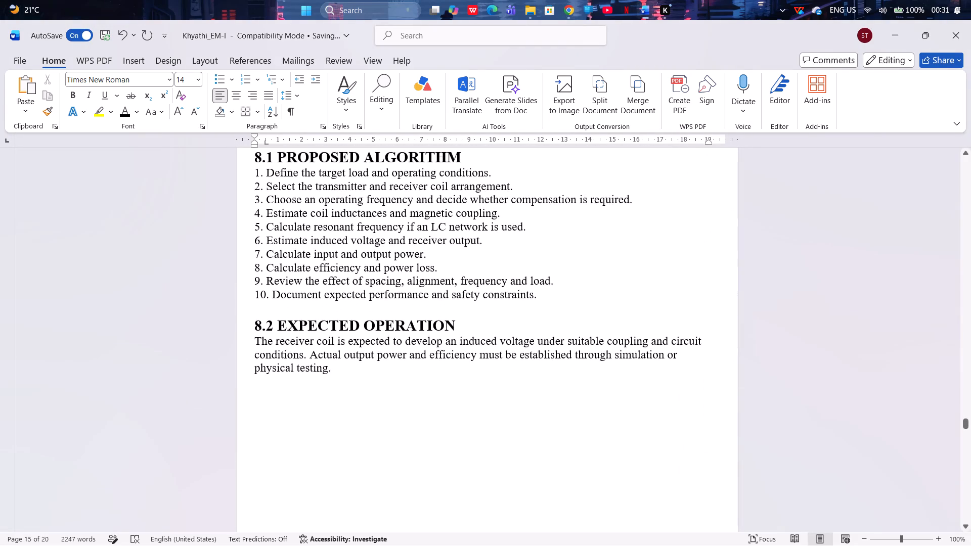
Insert the Figure_4_1_Methodology_Flowchart picture below the 8.2 EXPECTED OPERATION paragraph.
click(403, 399)
click(375, 381)
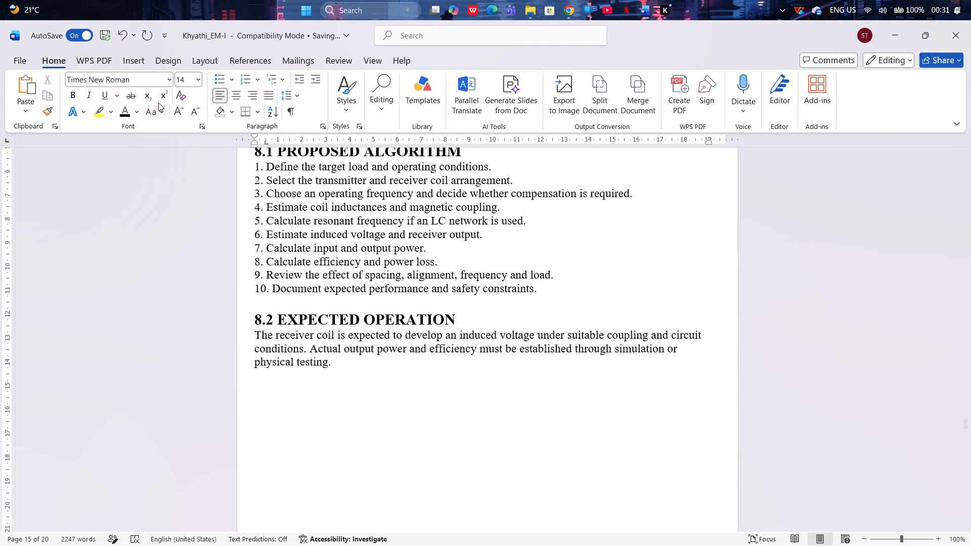
click(148, 69)
click(138, 109)
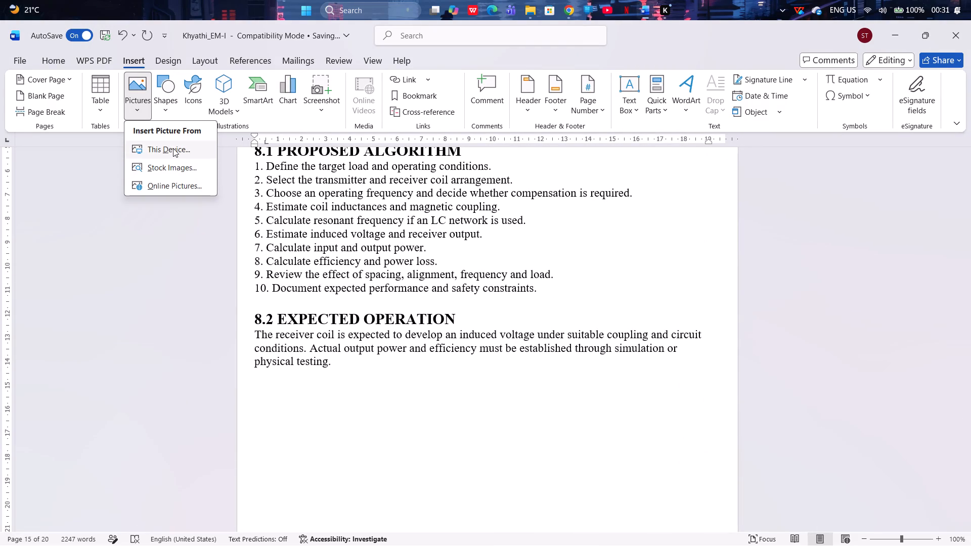
click(173, 148)
key(alt+Tab)
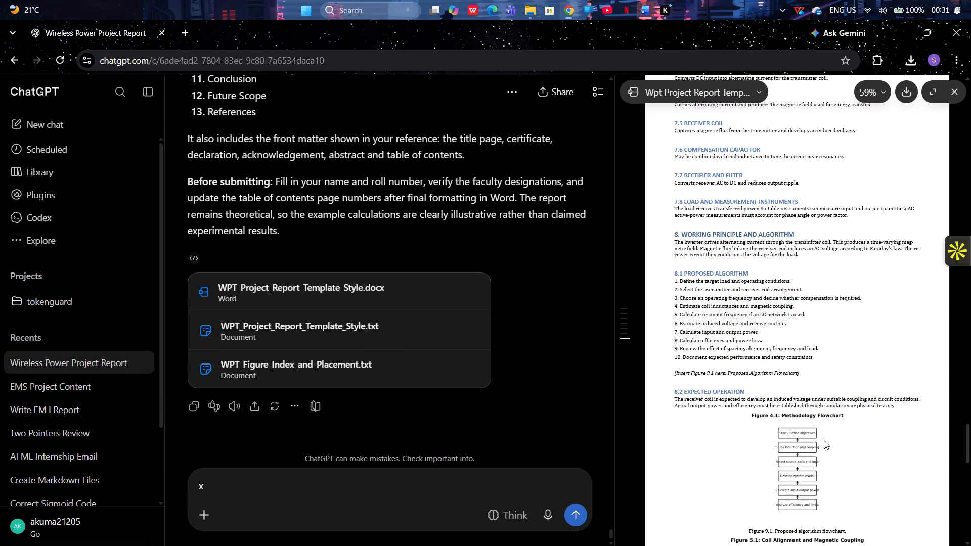
key(alt+Tab)
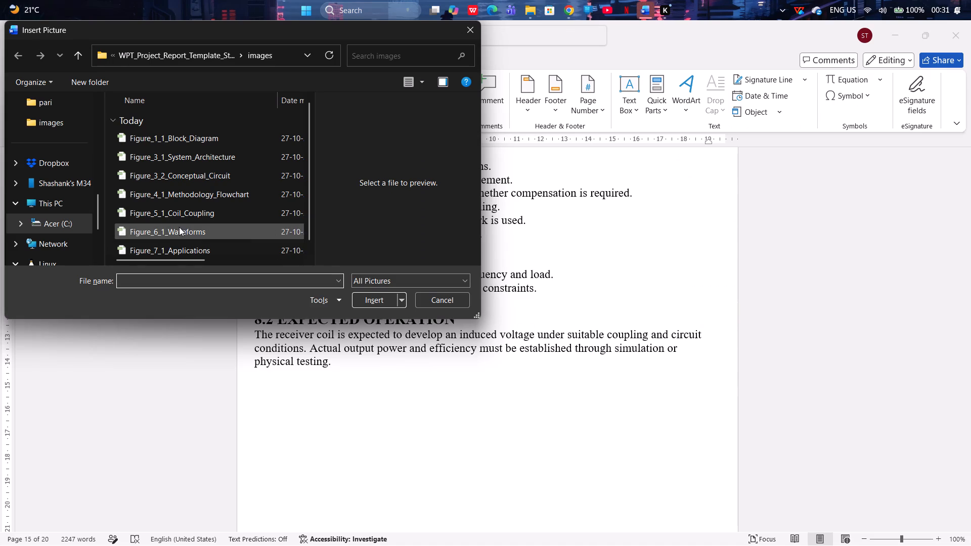
click(187, 195)
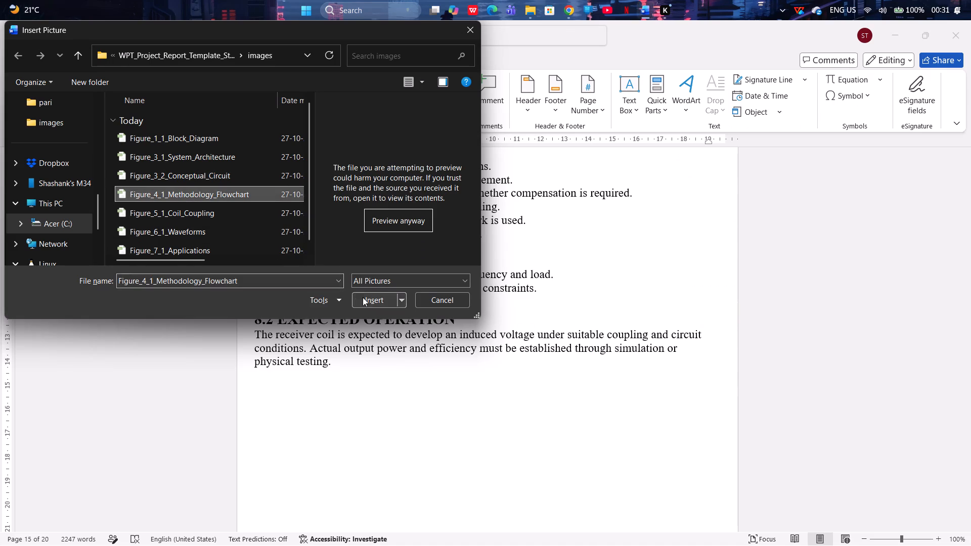
click(365, 297)
Shrink the methodology flowchart picture to about 5.69 cm by 9.51 cm and center it below the section 8.2 text.
scroll(446, 376, down, 6)
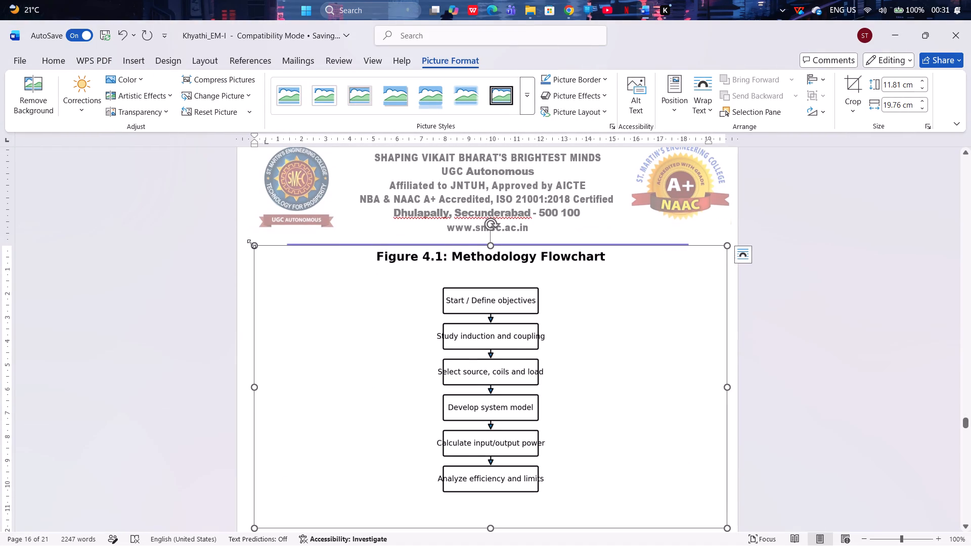
drag(251, 244, 499, 444)
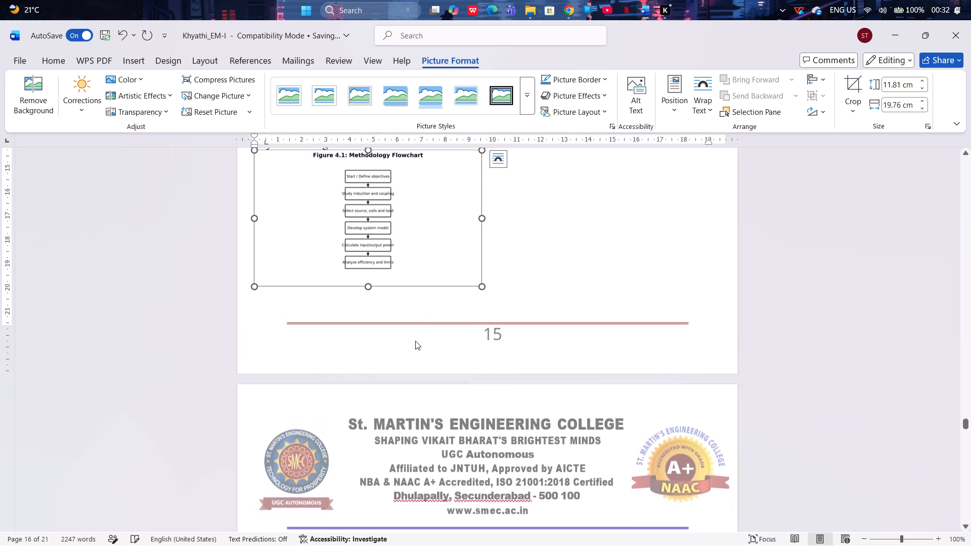
scroll(417, 312, up, 7)
click(409, 359)
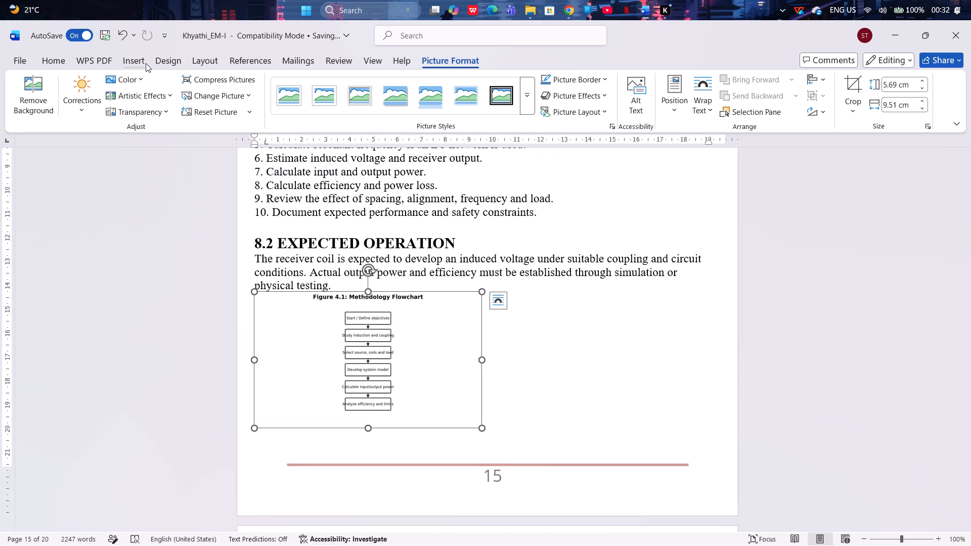
click(143, 60)
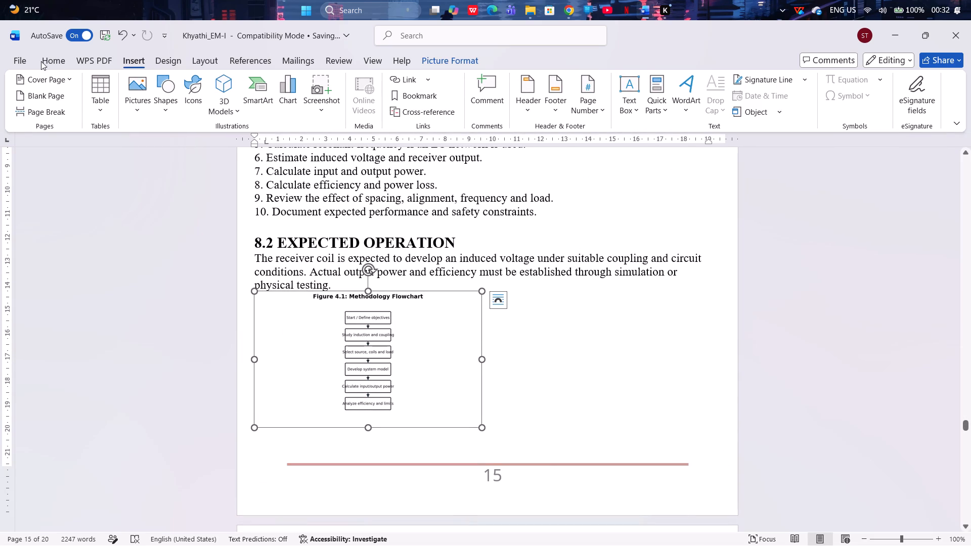
click(41, 61)
click(240, 88)
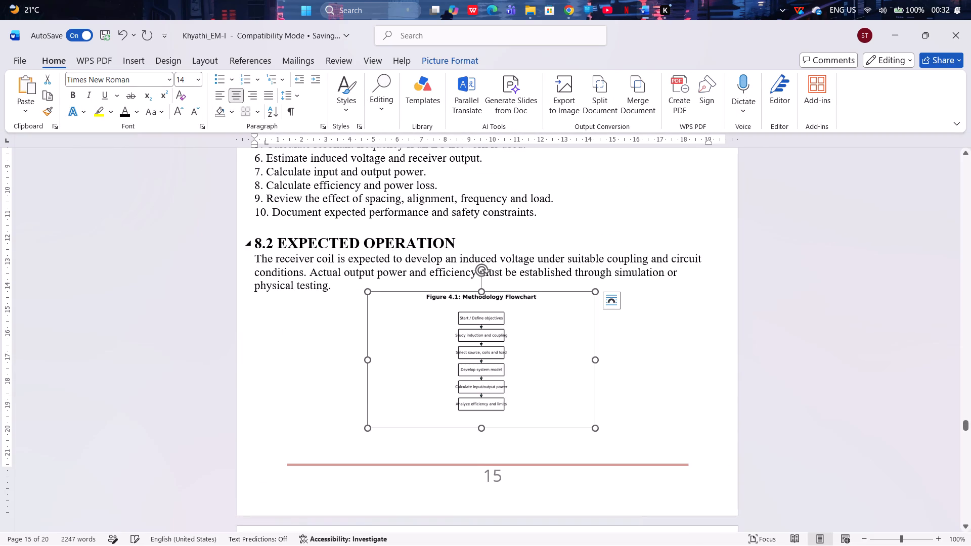
Check the flowchart in the ChatGPT template preview and enlarge the Word report's flowchart picture slightly to fill the rest of page 15.
key(alt+Tab)
scroll(936, 491, down, 5)
scroll(856, 449, down, 3)
key(alt+Tab)
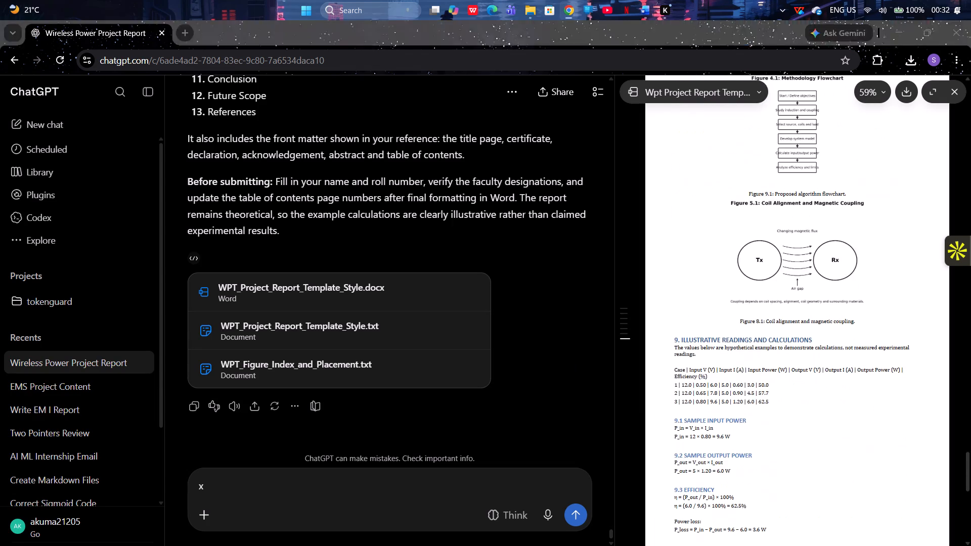
click(447, 355)
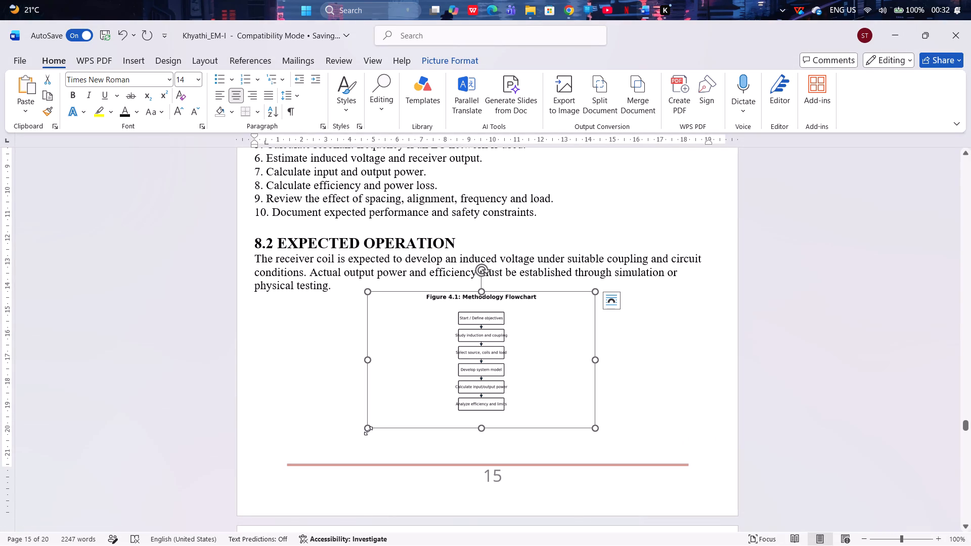
drag(367, 430, 348, 448)
click(275, 409)
Compare the space between section 8.2 and section 9 in the Word report with the figure placement in the ChatGPT template preview.
key(alt+Tab)
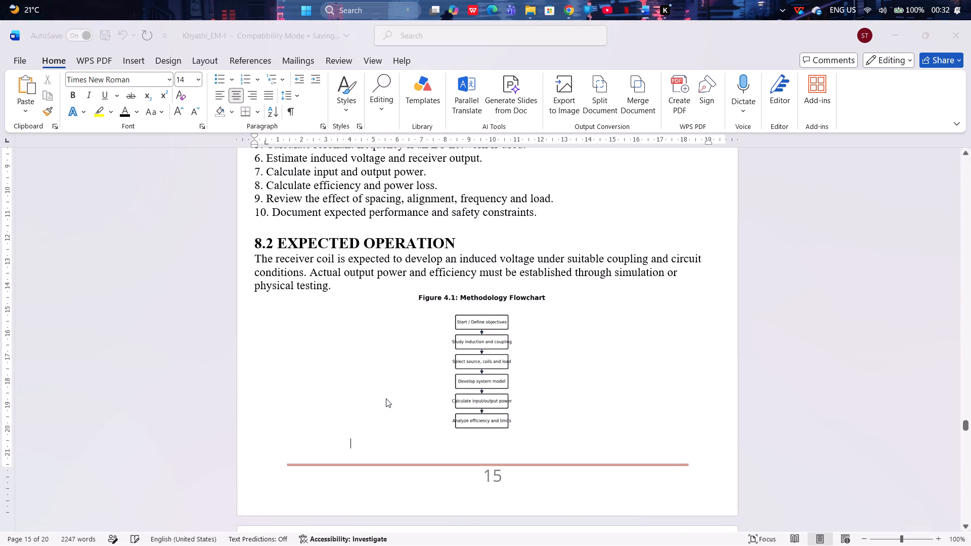
scroll(782, 375, down, 5)
scroll(782, 375, up, 3)
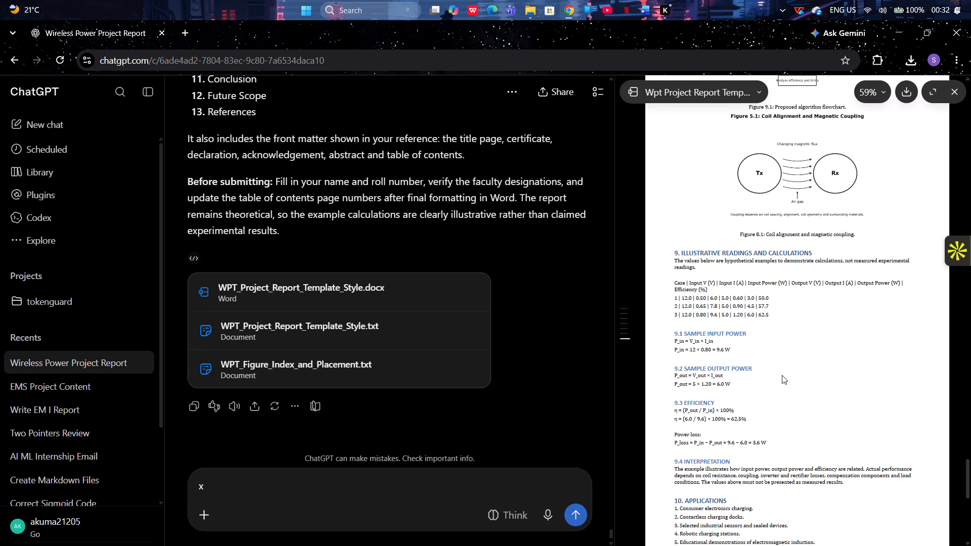
key(alt+Tab)
scroll(530, 317, down, 10)
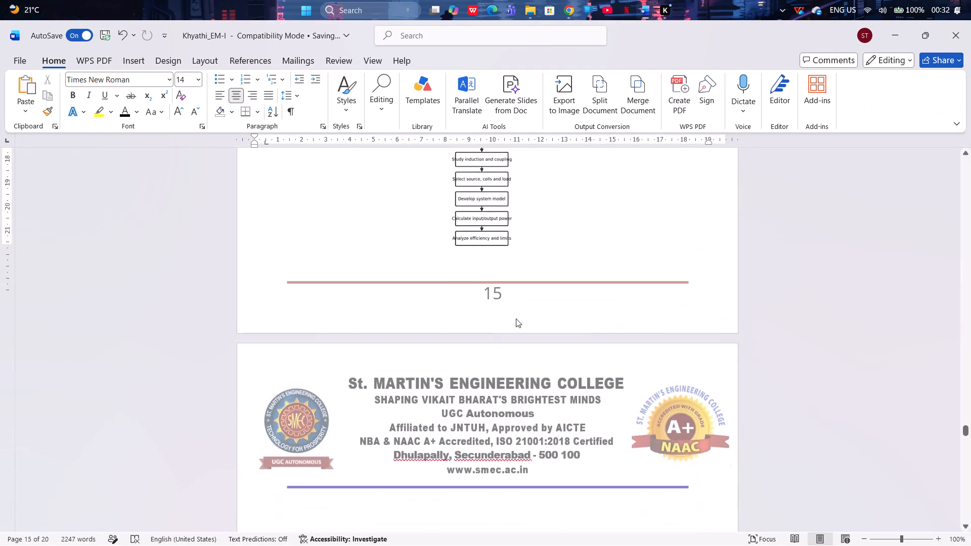
scroll(516, 318, down, 9)
click(491, 336)
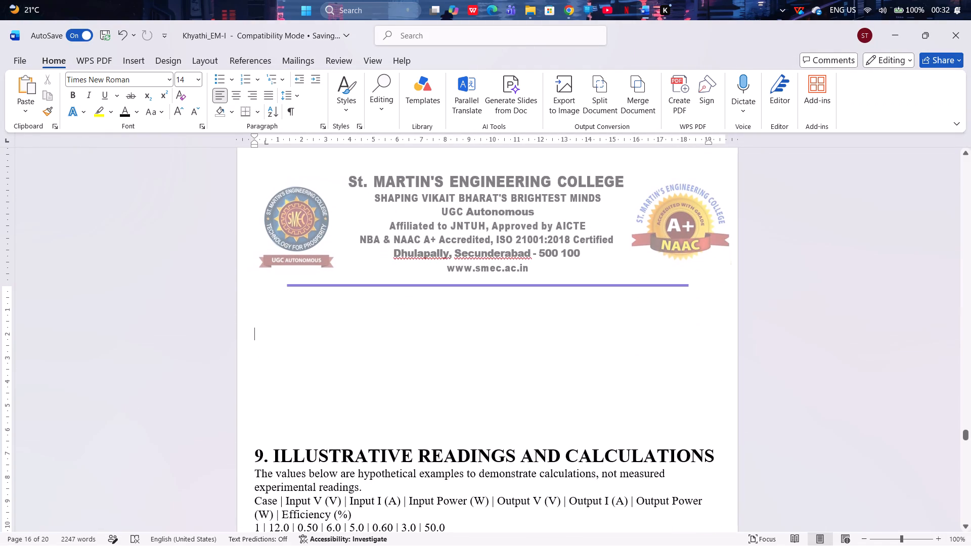
scroll(485, 333, up, 20)
scroll(485, 333, up, 5)
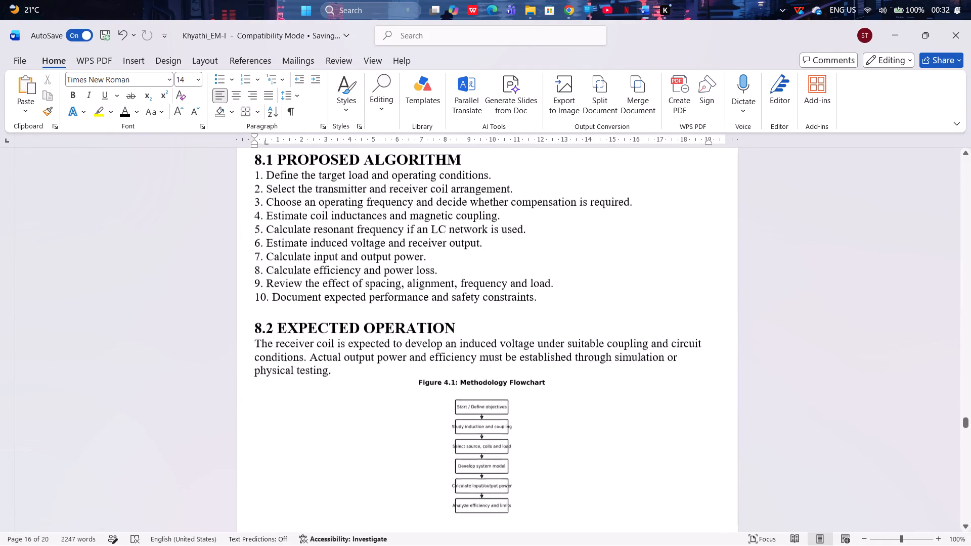
scroll(498, 312, up, 5)
key(alt+Tab)
scroll(850, 307, up, 8)
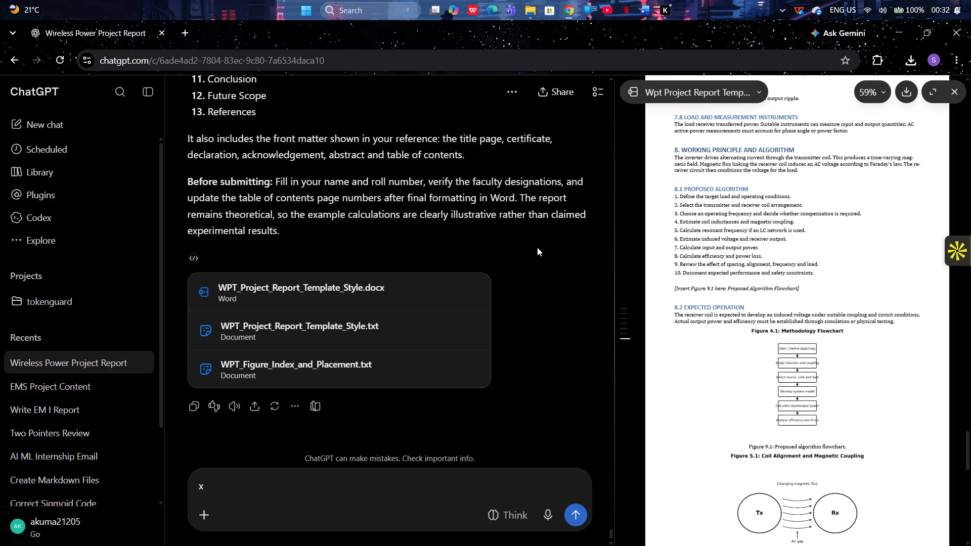
scroll(951, 355, down, 11)
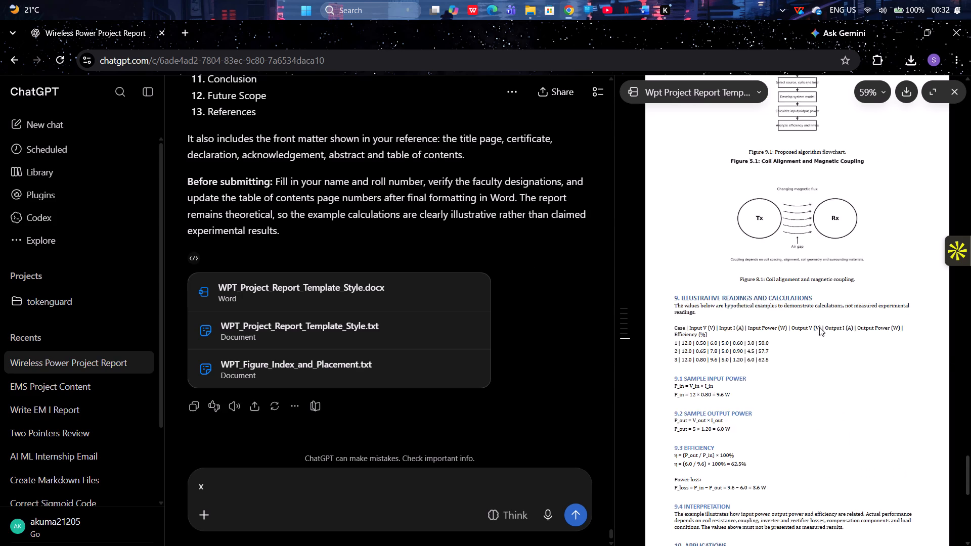
scroll(819, 327, down, 4)
Insert the Figure_5_1_Coil_Coupling picture in the blank area above the 9. ILLUSTRATIVE READINGS AND CALCULATIONS heading.
key(alt+Tab)
scroll(393, 384, down, 9)
scroll(391, 385, down, 18)
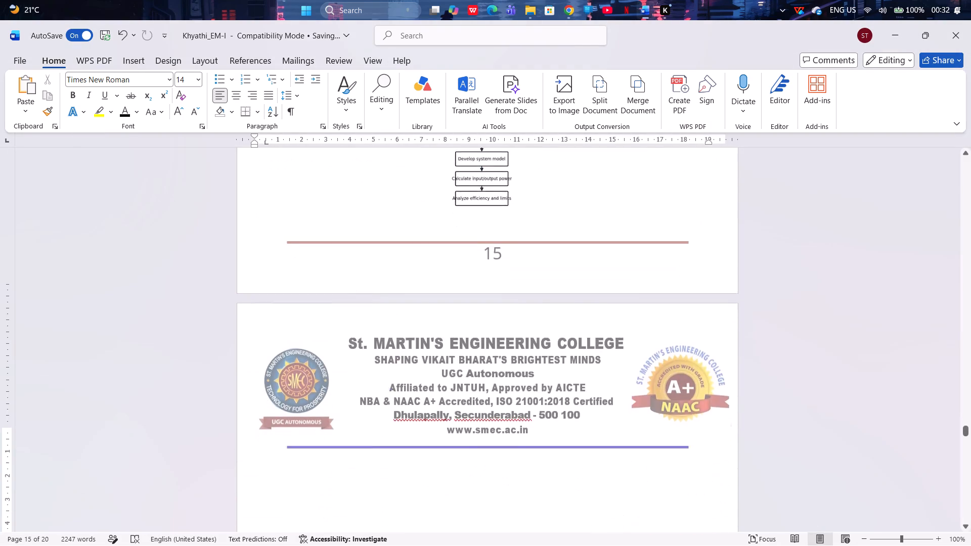
scroll(385, 385, down, 2)
click(318, 338)
click(291, 336)
click(318, 363)
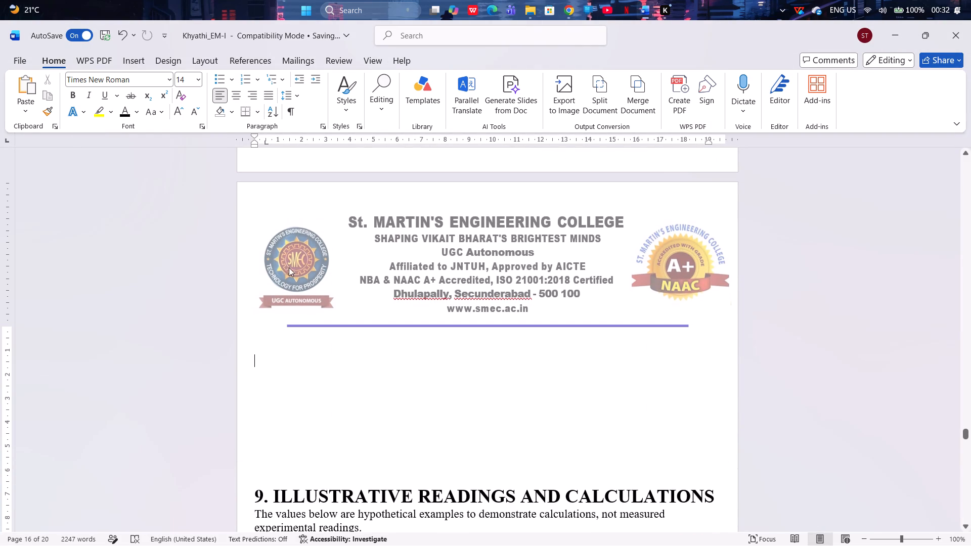
click(133, 64)
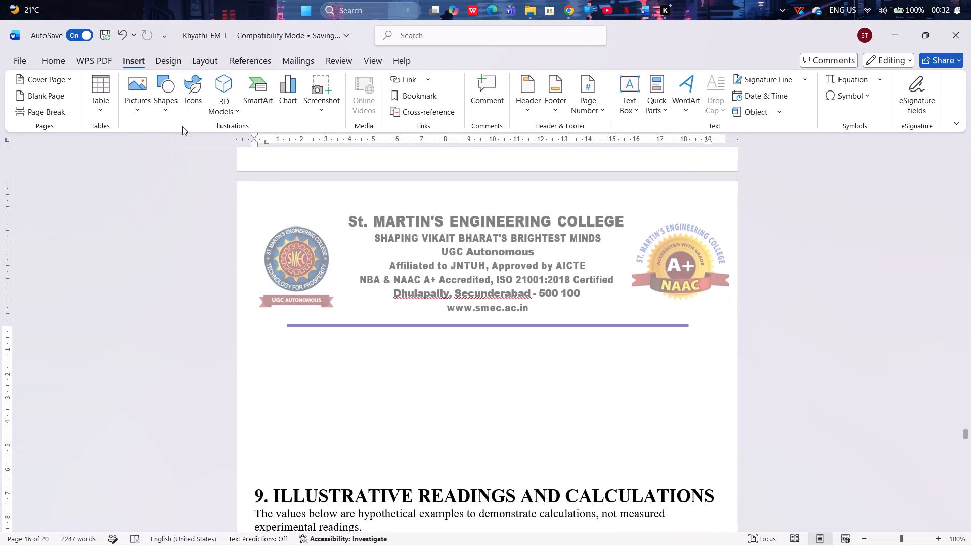
click(139, 109)
click(173, 154)
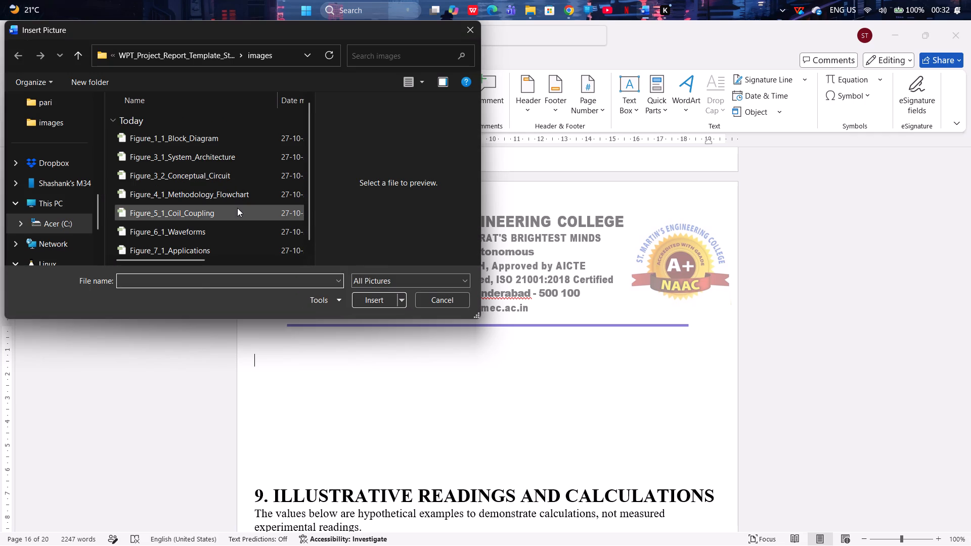
click(237, 208)
click(371, 298)
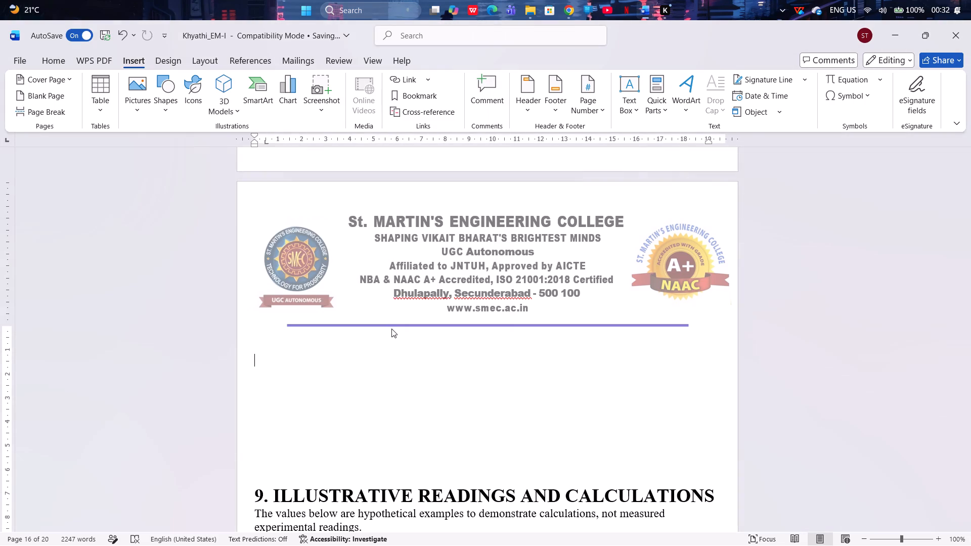
Shrink the coil coupling picture to about 9.3 cm wide and center it on page 16.
scroll(539, 398, down, 7)
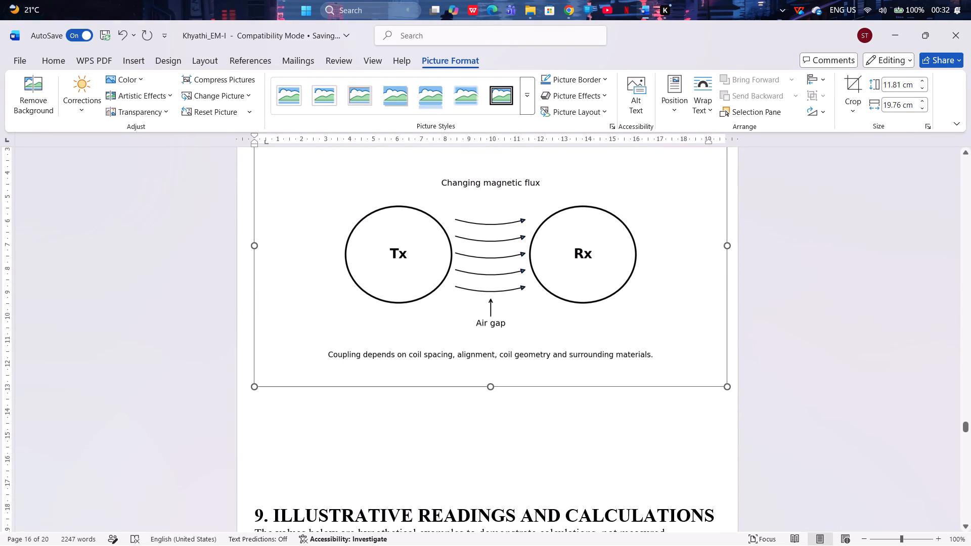
drag(253, 384, 520, 236)
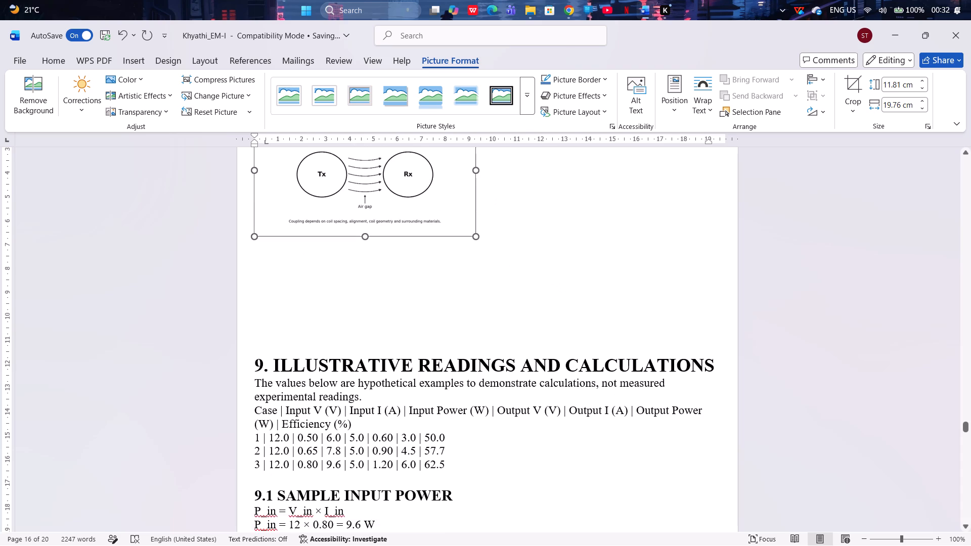
drag(520, 236, 521, 236)
scroll(165, 87, up, 9)
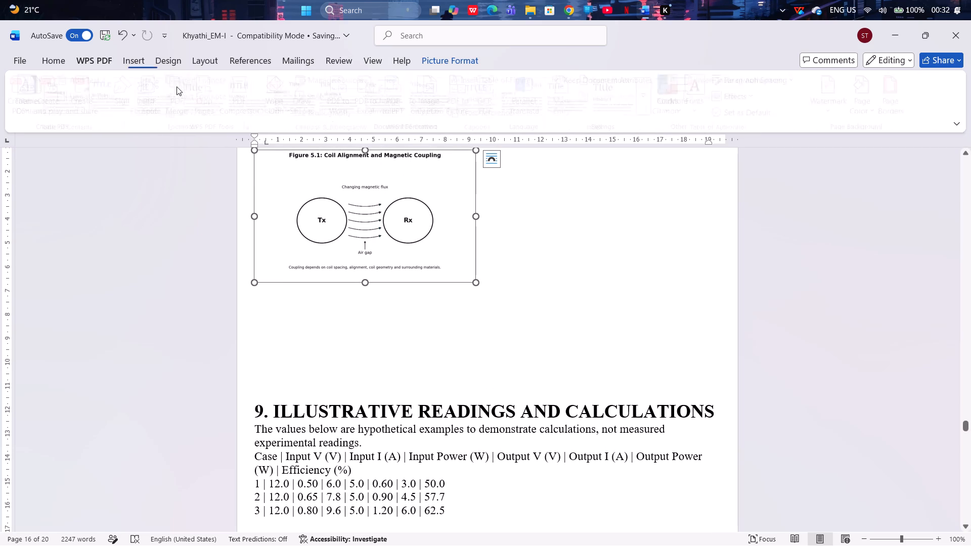
scroll(176, 86, up, 3)
click(241, 100)
click(481, 293)
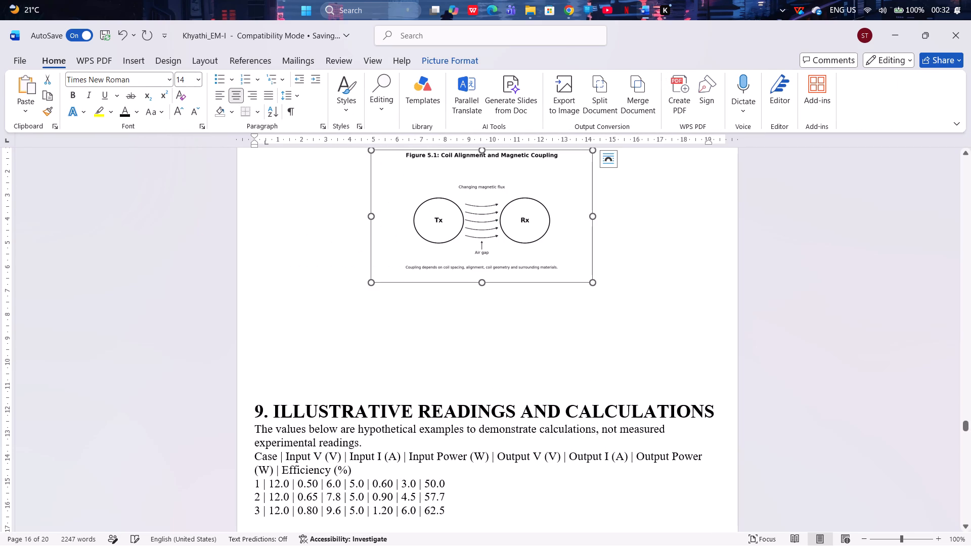
Insert blank lines below the coil coupling picture so the 9. ILLUSTRATIVE READINGS AND CALCULATIONS heading starts on page 17.
scroll(465, 306, down, 5)
click(438, 252)
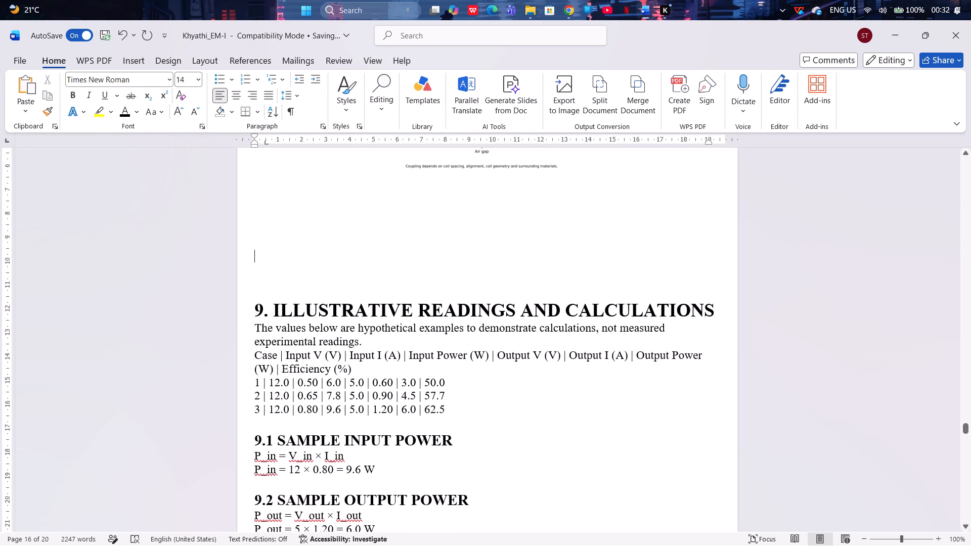
key(Return)
key(Return)
key(Return)
key(Return)
key(Return)
key(Return)
key(Return)
key(Return)
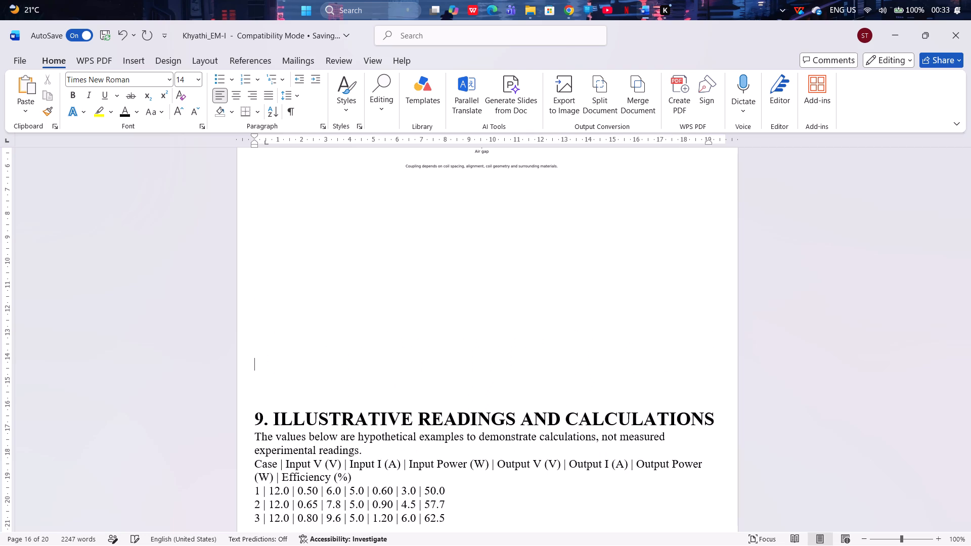
key(Return)
scroll(438, 248, down, 1)
key(Return)
key(Return)
key(Return)
key(Return)
key(Return)
key(Return)
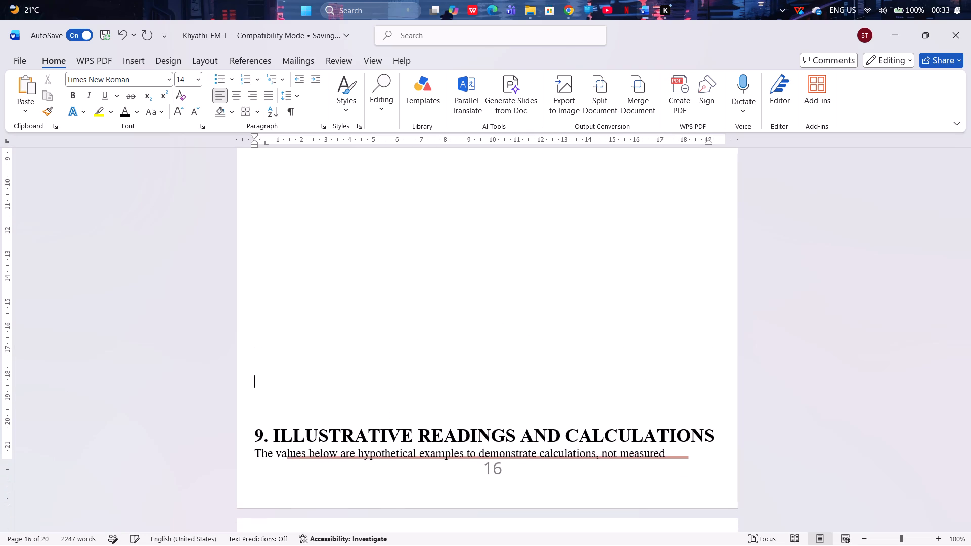
key(Return)
key(Return)
scroll(438, 248, down, 1)
key(alt+Tab)
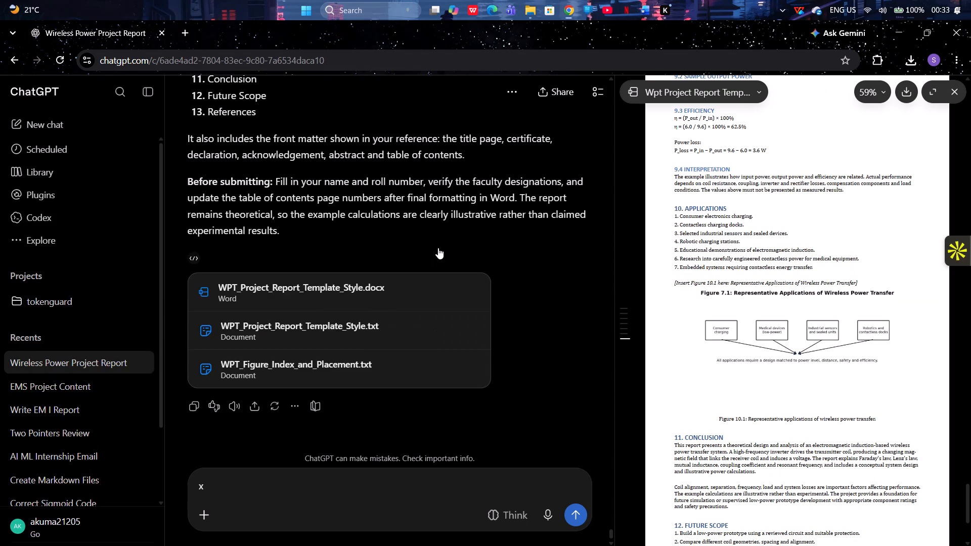
key(alt+Tab)
key(Return)
key(alt+Tab)
key(alt+Tab)
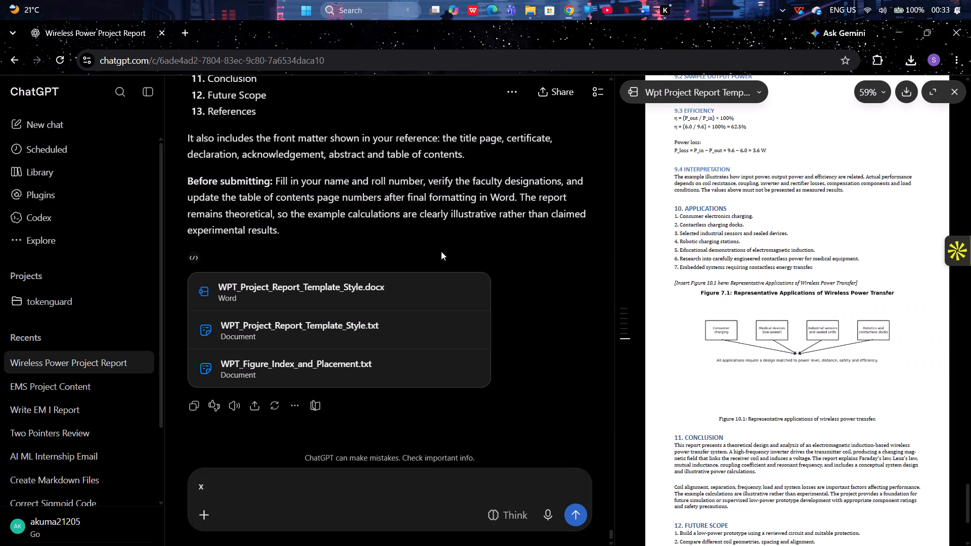
key(Return)
Compare sections 9 to 12 of the ChatGPT template preview with the Word report's section 9 page for figure placement.
key(alt+Tab)
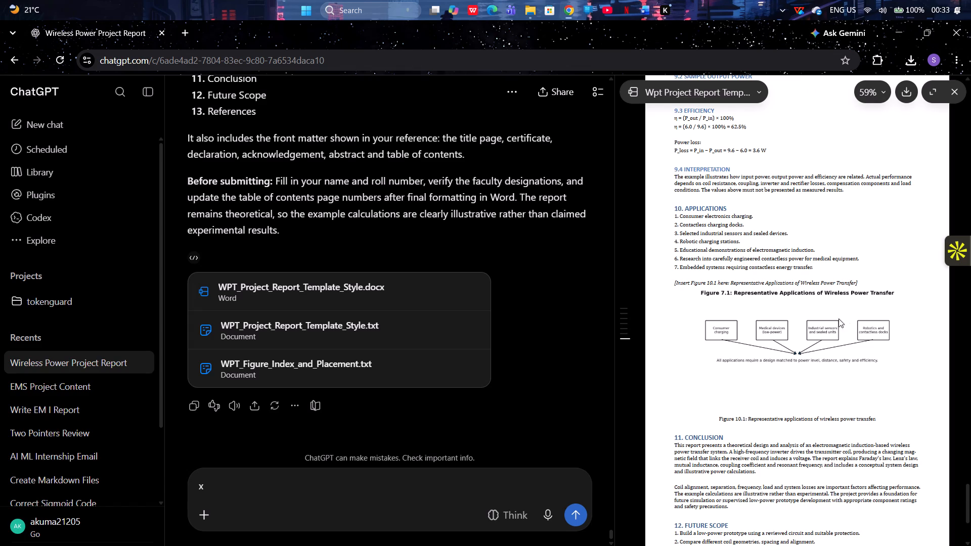
scroll(882, 368, down, 3)
scroll(871, 369, up, 4)
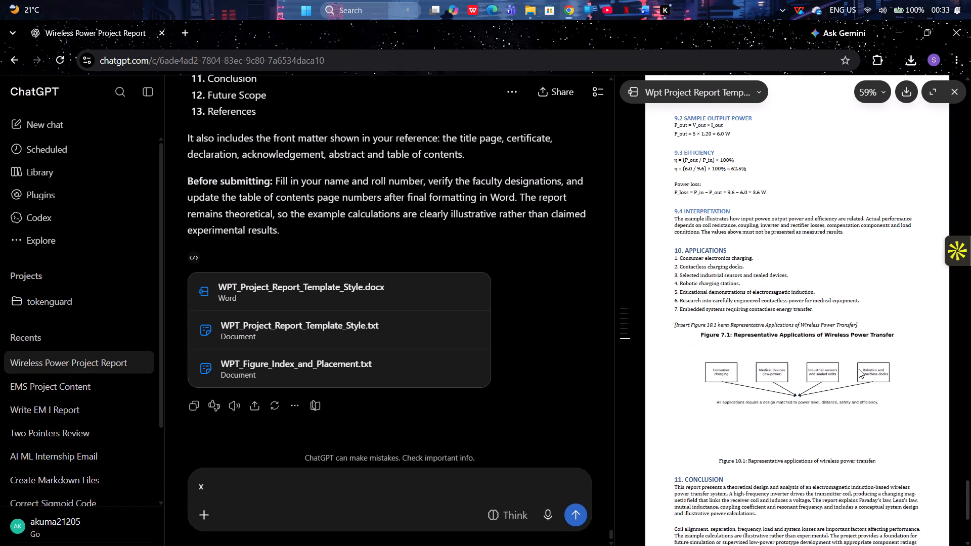
key(alt+Tab)
scroll(717, 359, down, 4)
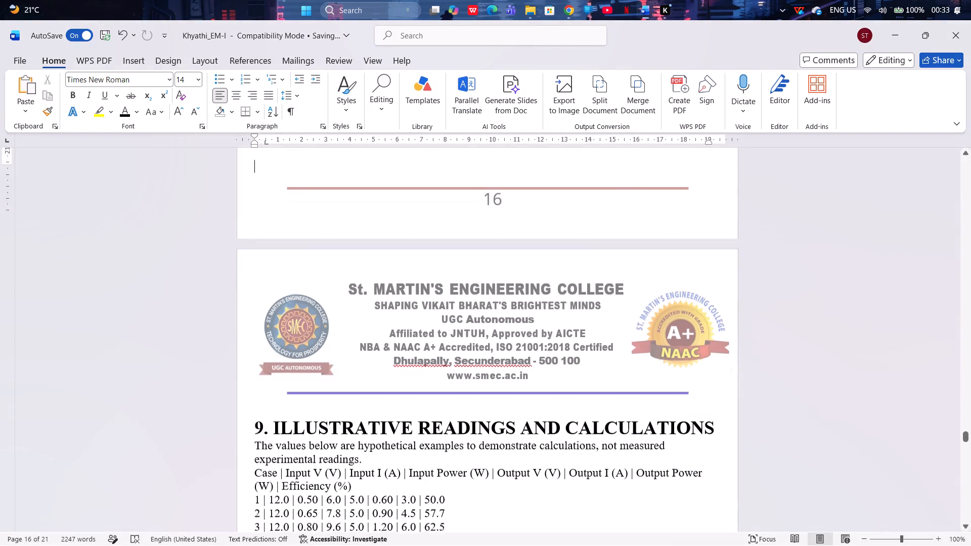
scroll(684, 373, down, 3)
key(alt+Tab)
scroll(814, 380, up, 5)
scroll(811, 378, down, 7)
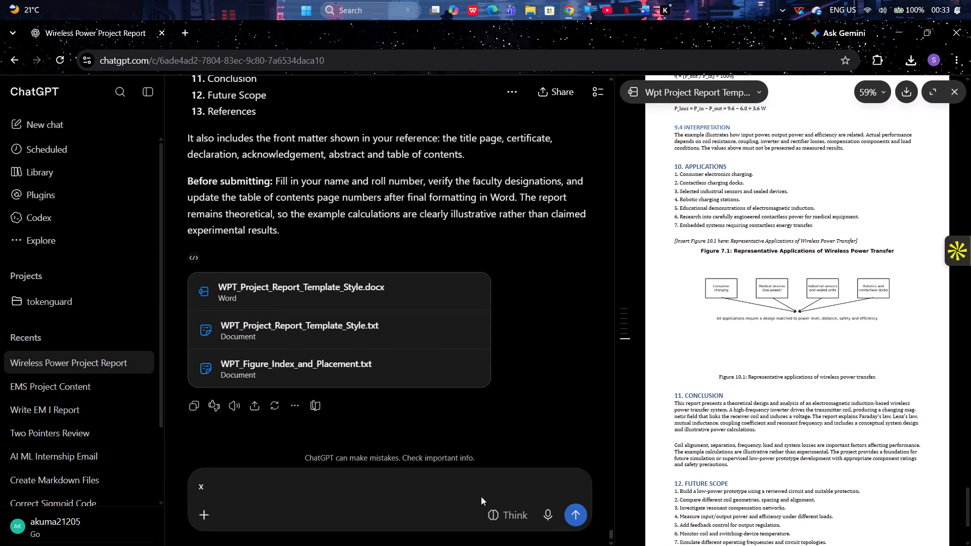
scroll(807, 343, down, 13)
key(alt+Tab)
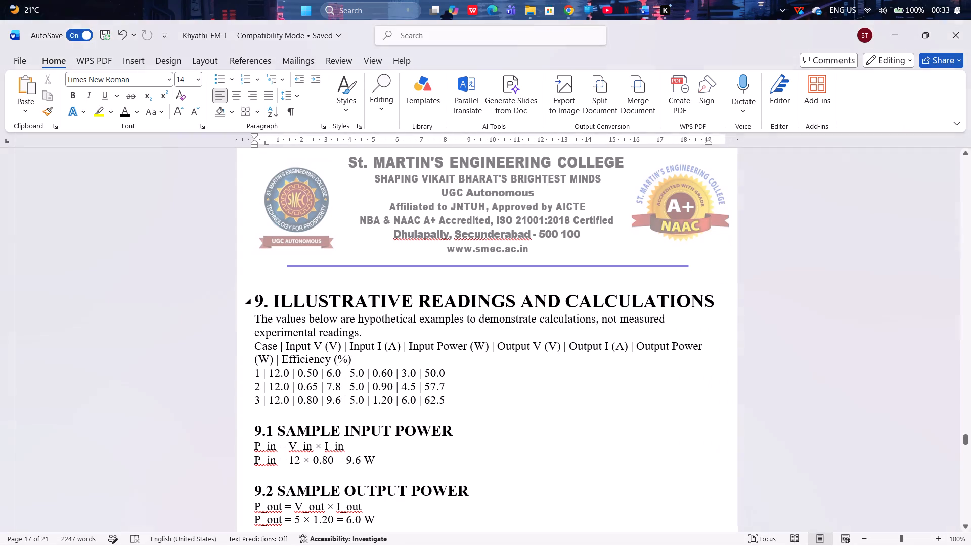
Open the Figure_7_1_Applications, Figure_6_1_Waveforms and Figure_5_1_Coil_Coupling pictures from the template package's images folder to check their content.
key(alt+Tab)
key(alt+Tab)
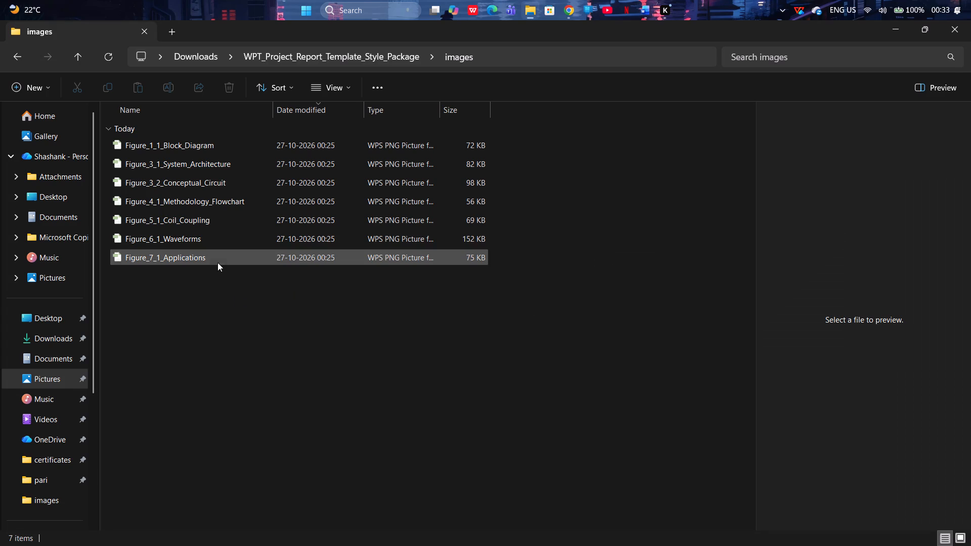
double_click(224, 257)
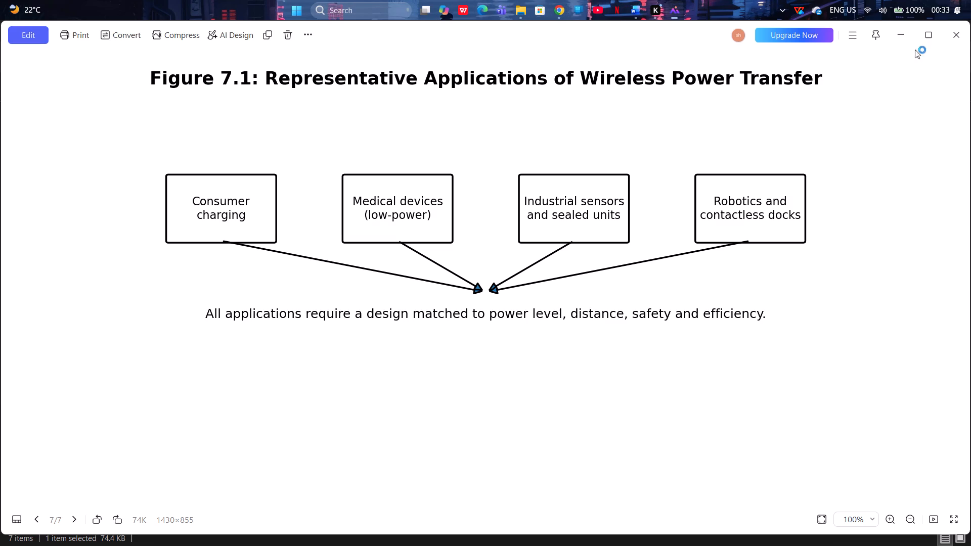
click(950, 41)
double_click(322, 239)
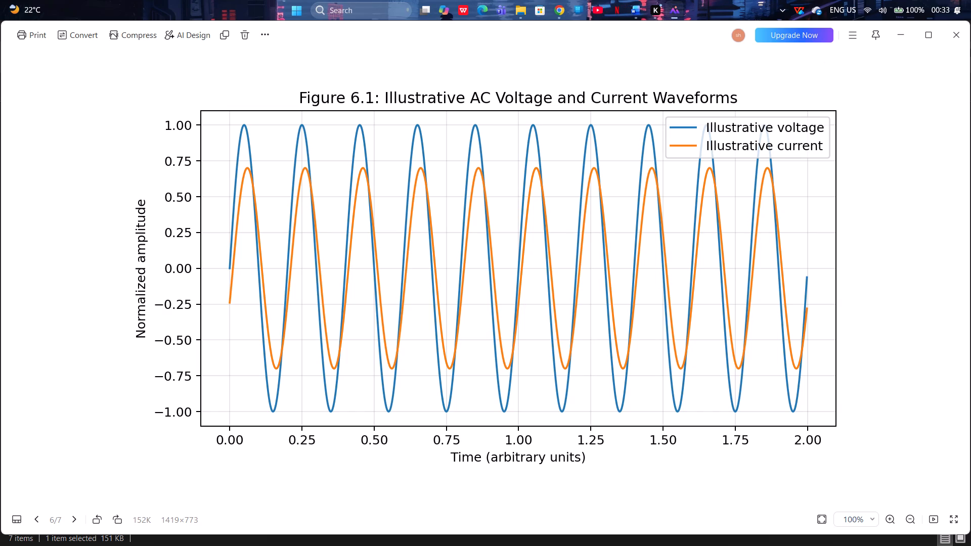
click(956, 42)
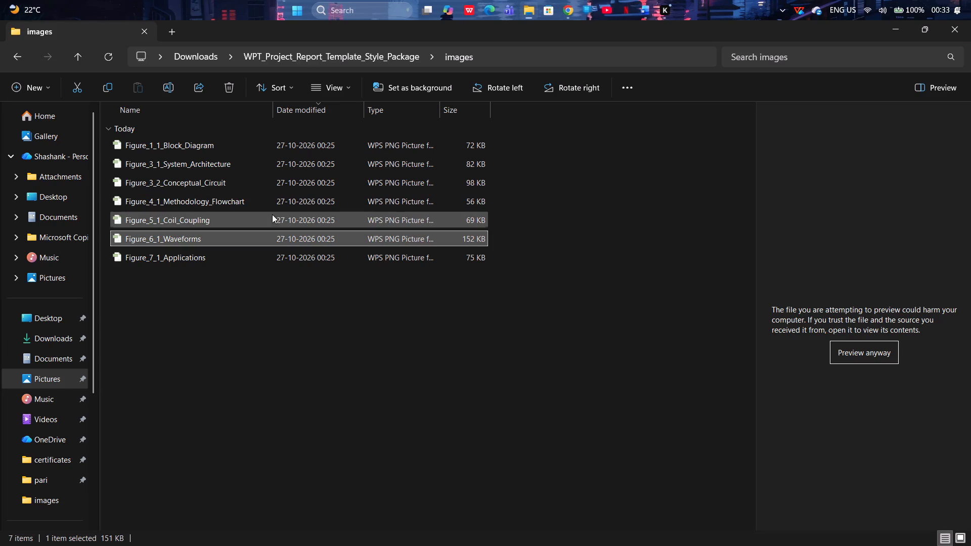
double_click(334, 216)
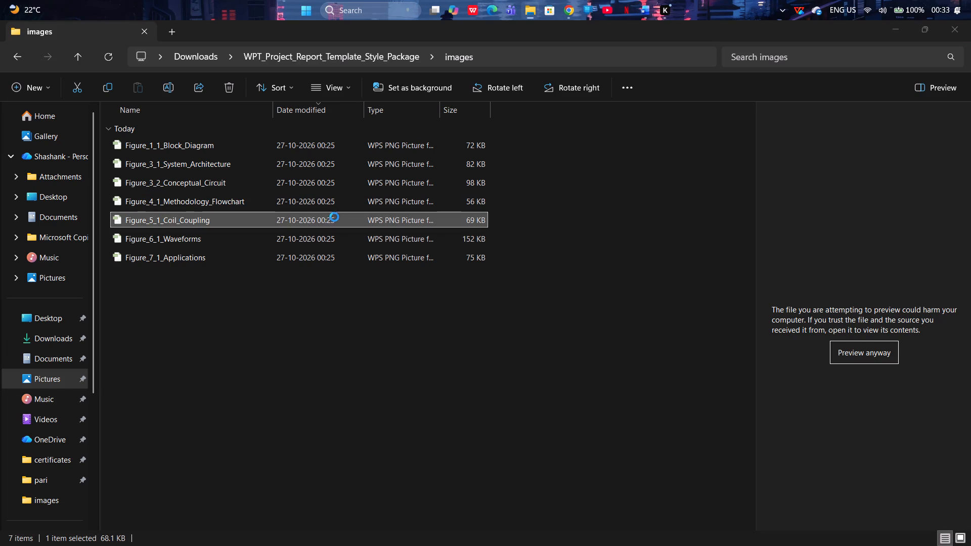
key(Escape)
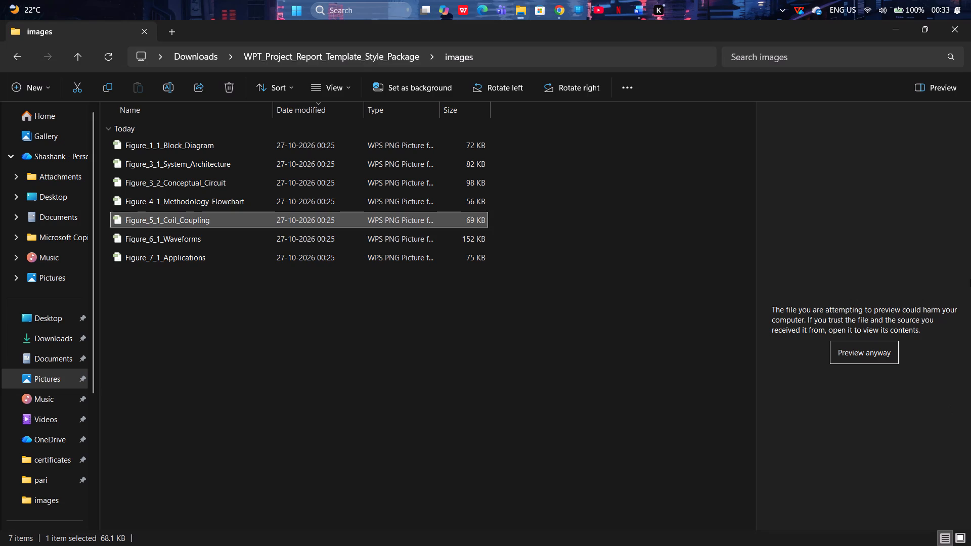
Look back through sections 9 to 6 of the ChatGPT template preview for the placement of the remaining figures.
key(alt+Tab)
key(alt+Tab)
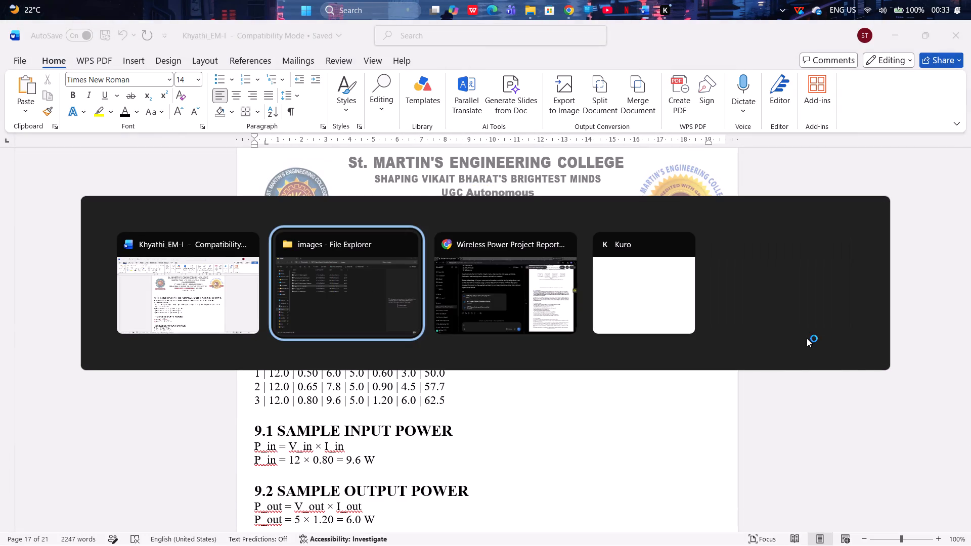
key(alt+Tab)
scroll(705, 305, up, 17)
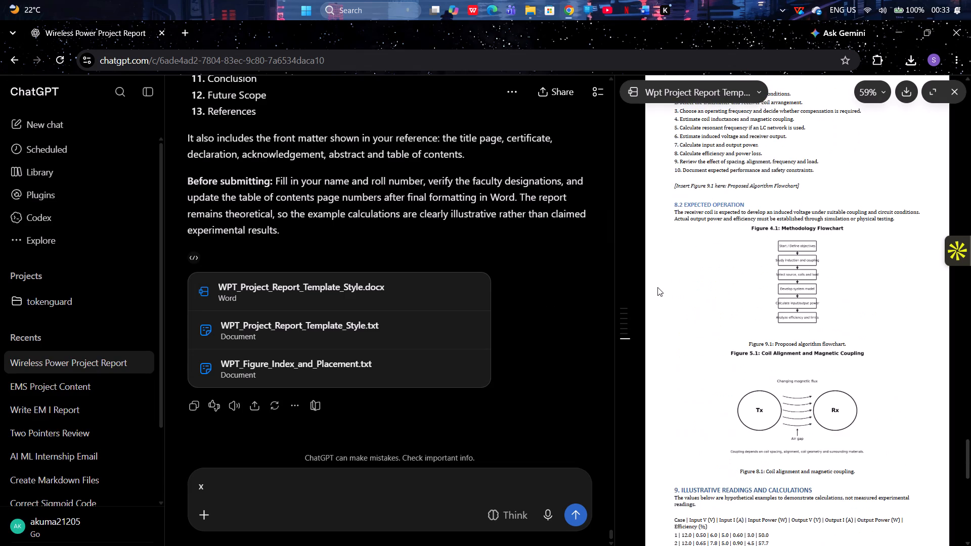
scroll(663, 284, up, 5)
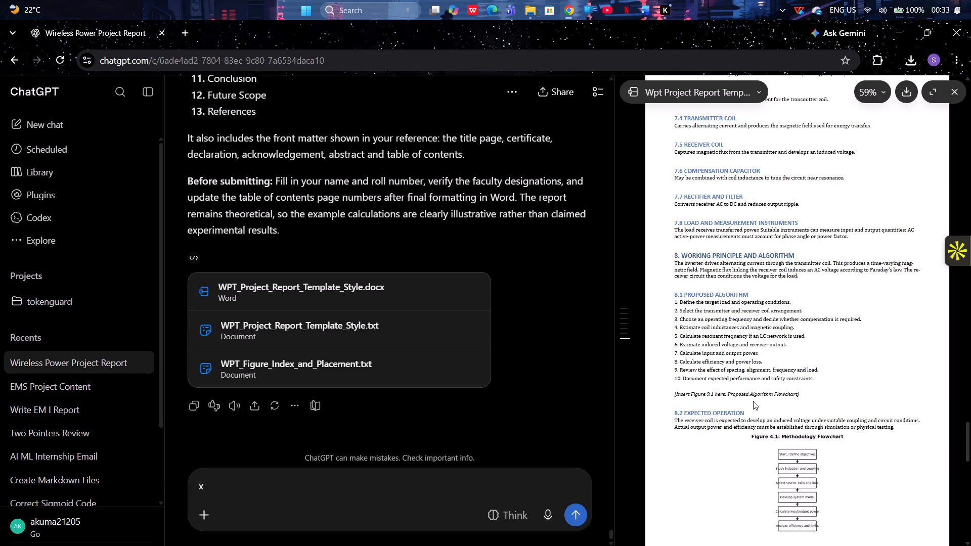
scroll(755, 401, up, 12)
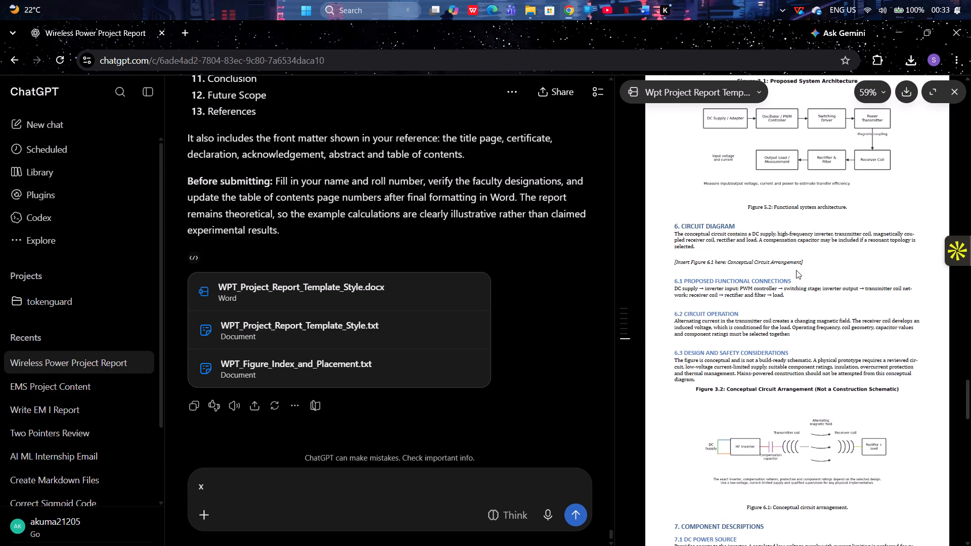
Reopen the Figure_6_1_Waveforms picture from the images folder to examine it against the template's figures.
key(alt+Tab)
key(alt+Tab)
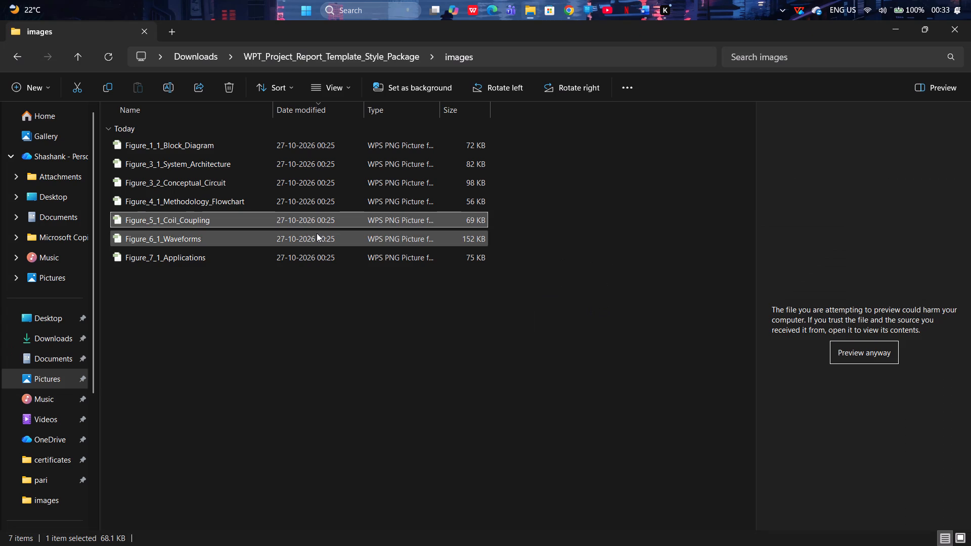
double_click(305, 235)
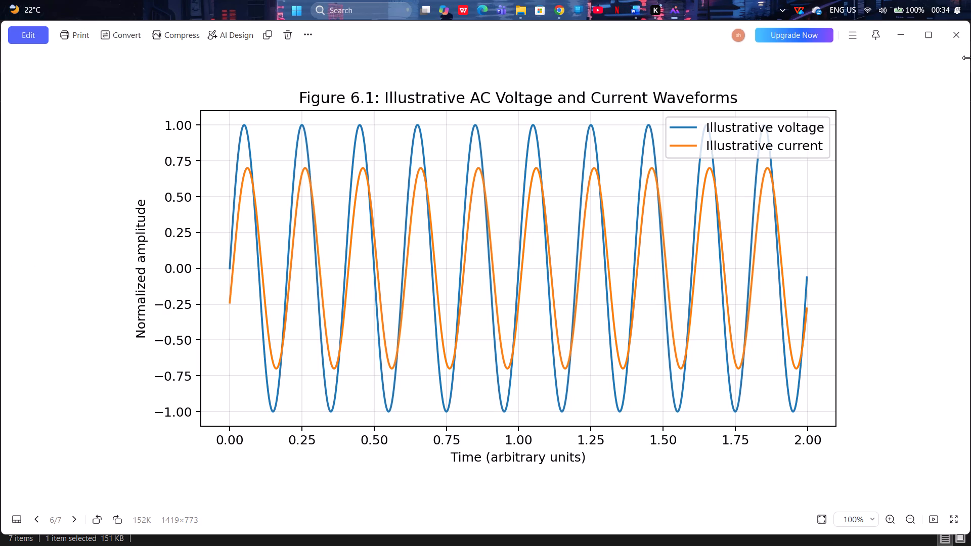
click(966, 39)
key(alt+Tab)
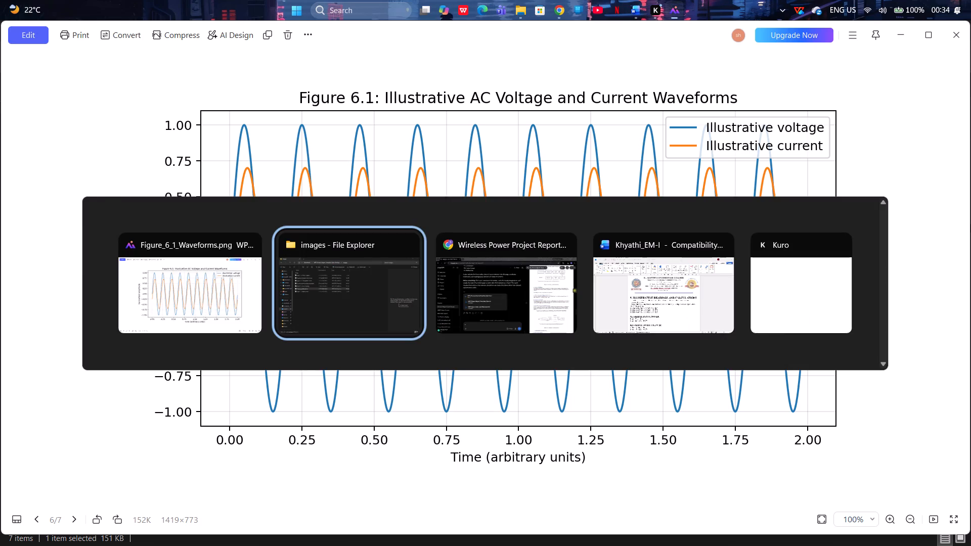
key(alt+Tab)
key(alt+Tab)
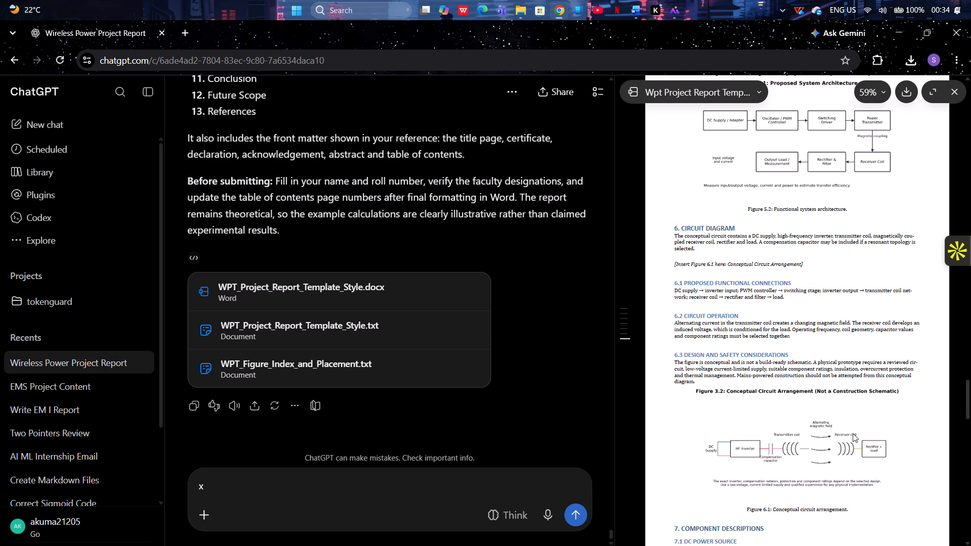
scroll(853, 433, up, 20)
scroll(853, 433, up, 18)
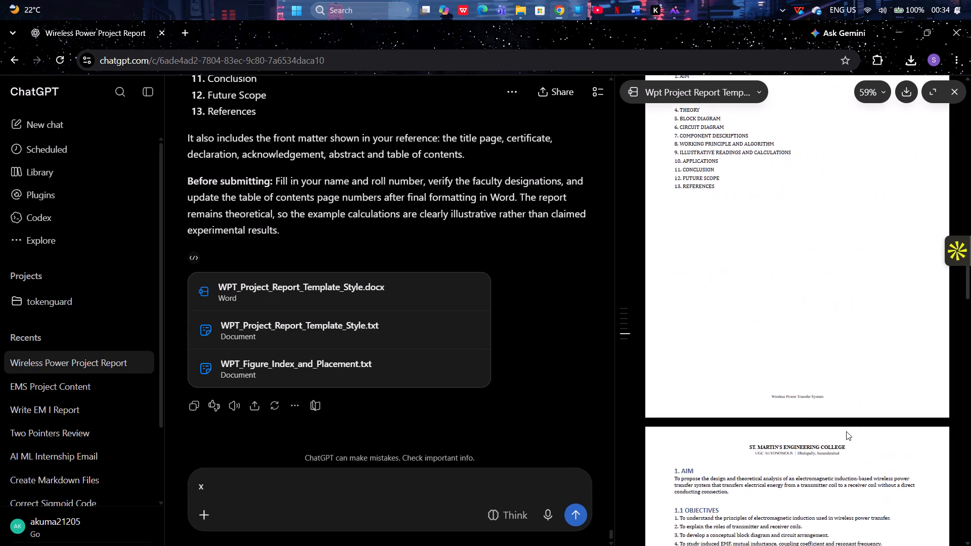
scroll(846, 431, up, 4)
scroll(857, 424, down, 17)
scroll(871, 414, down, 7)
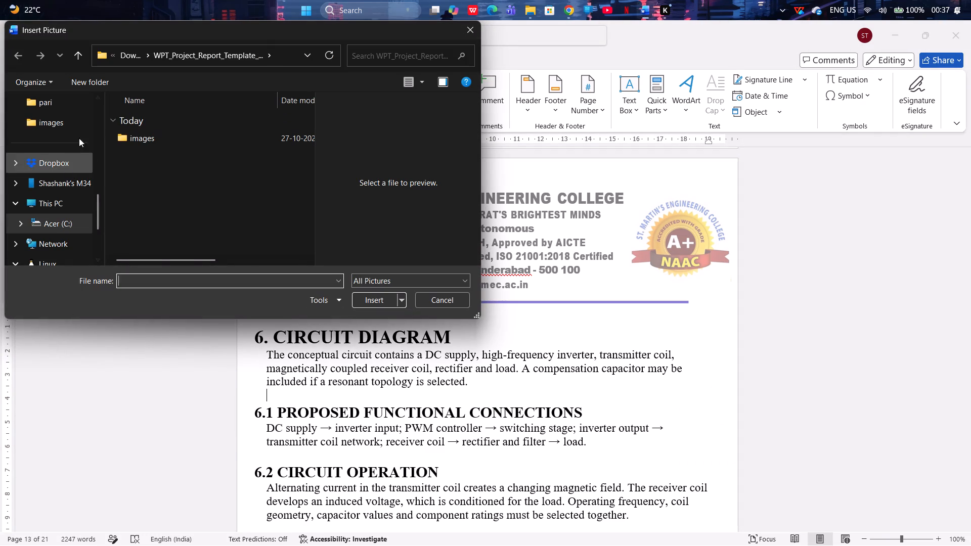
click(76, 56)
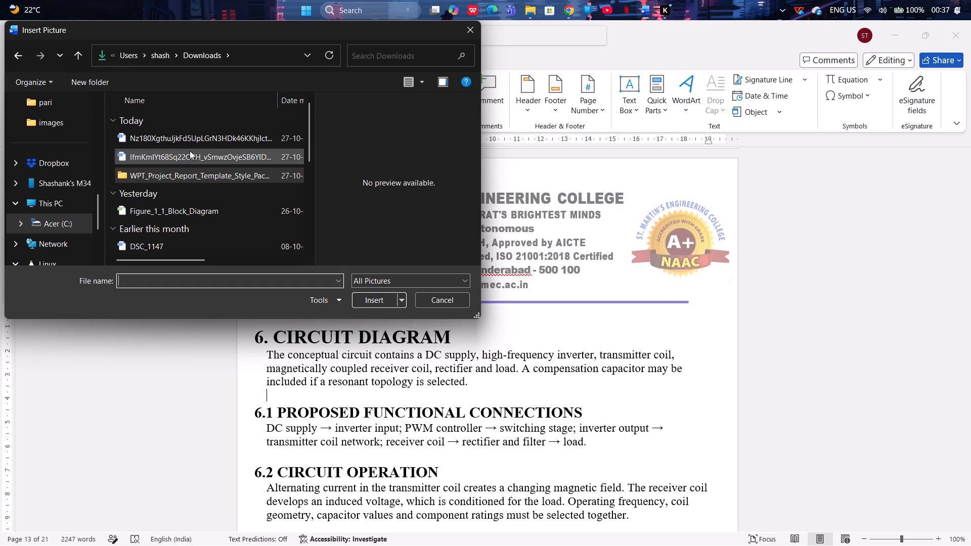
scroll(204, 139, up, 3)
click(217, 137)
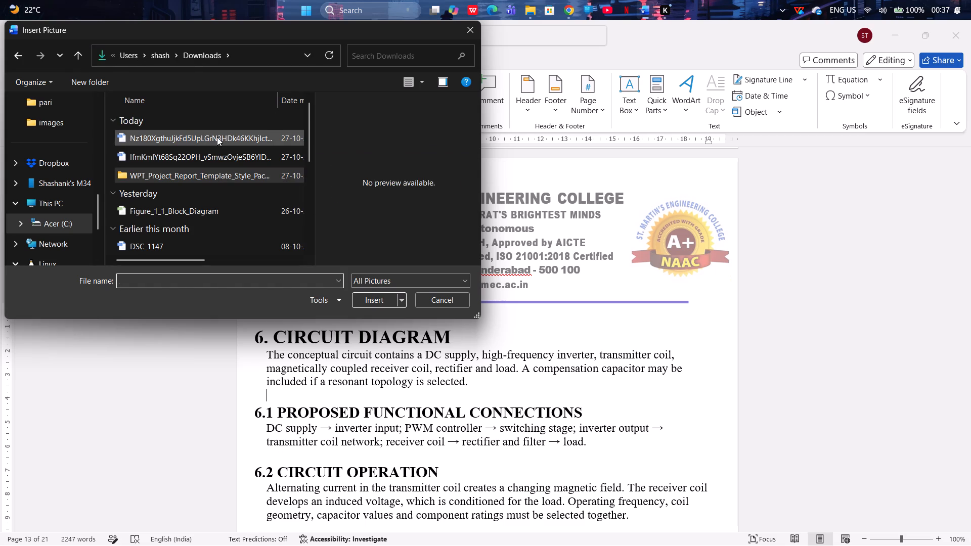
click(378, 302)
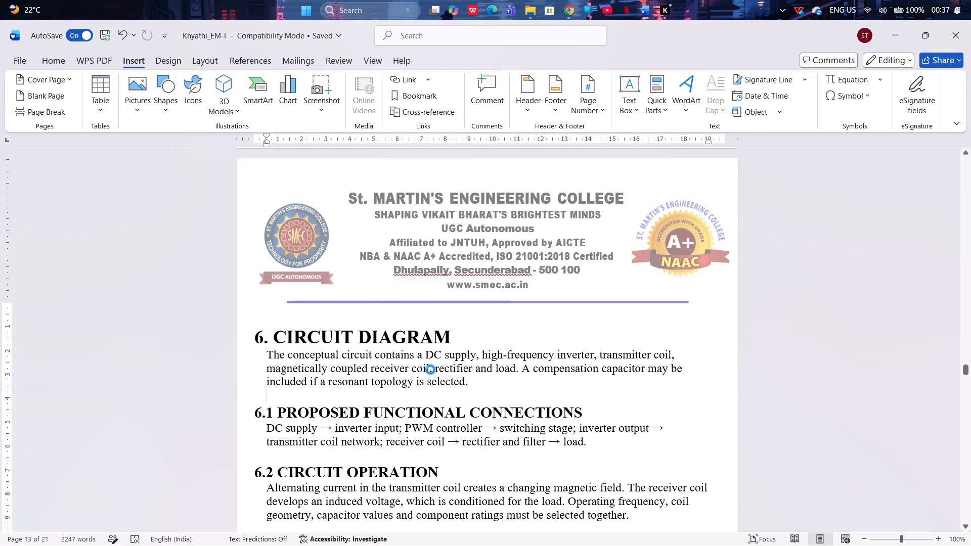
Resize the coil circuit picture under the section 6 introduction to about 5.78 cm high by 8.15 cm wide.
drag(266, 243, 280, 260)
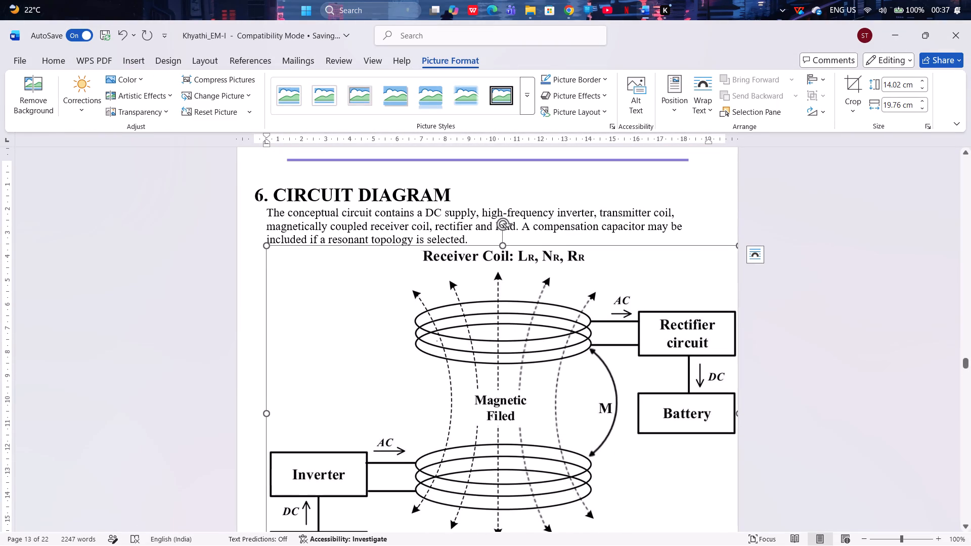
drag(280, 260, 524, 382)
key(alt+Tab)
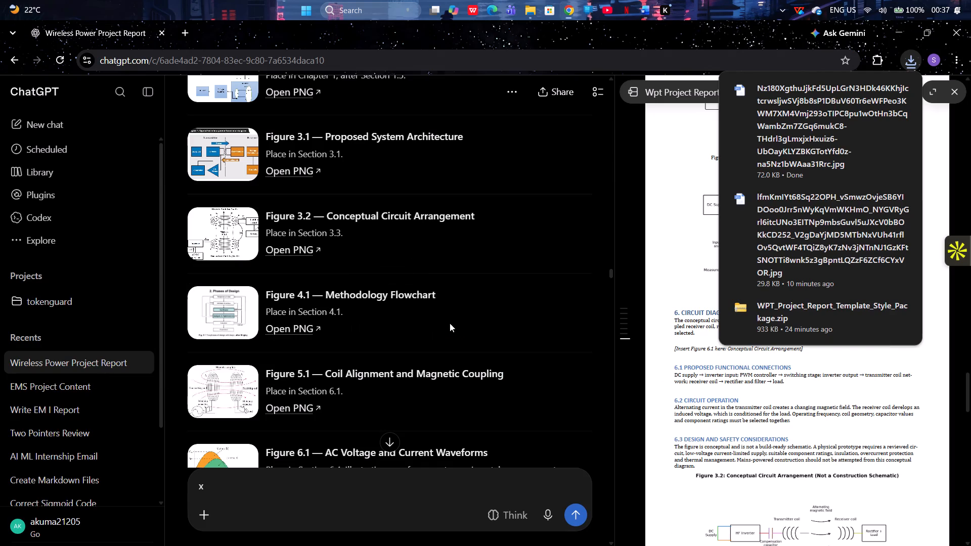
key(alt+Tab)
click(459, 339)
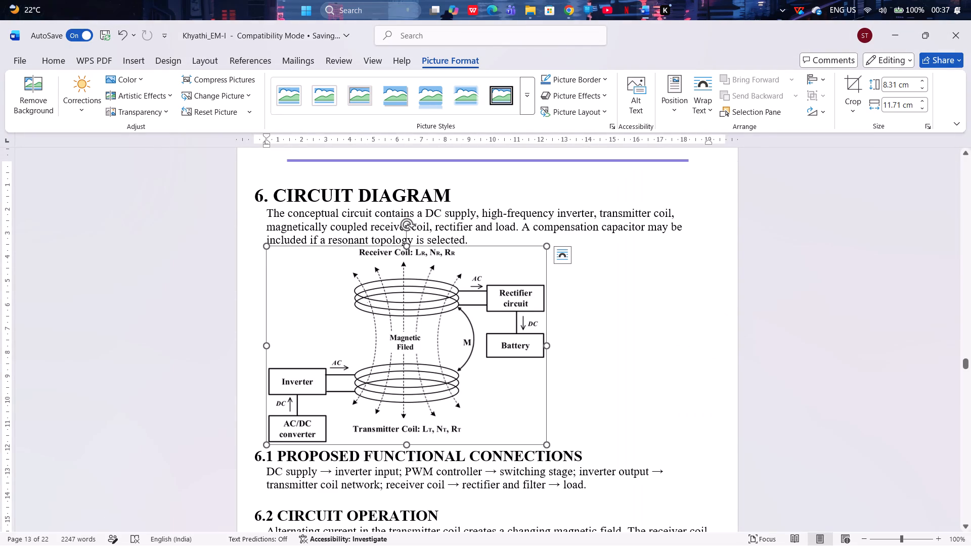
drag(549, 445, 461, 369)
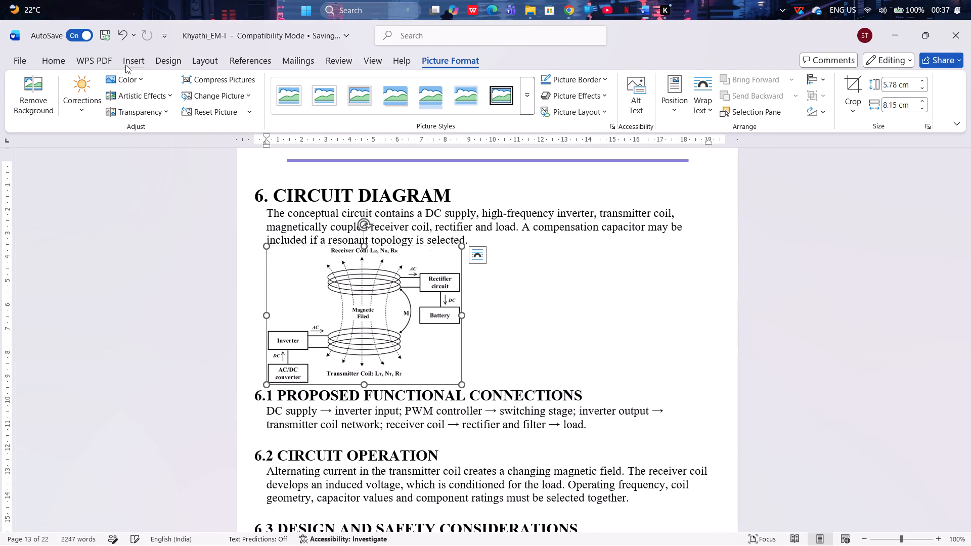
Centre the resized coil circuit picture horizontally on the page.
click(135, 64)
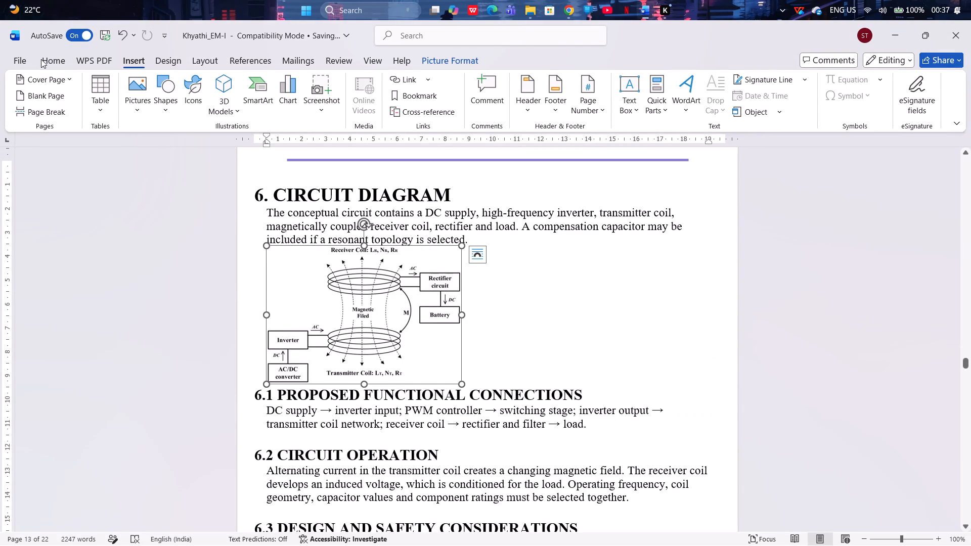
click(49, 59)
click(242, 96)
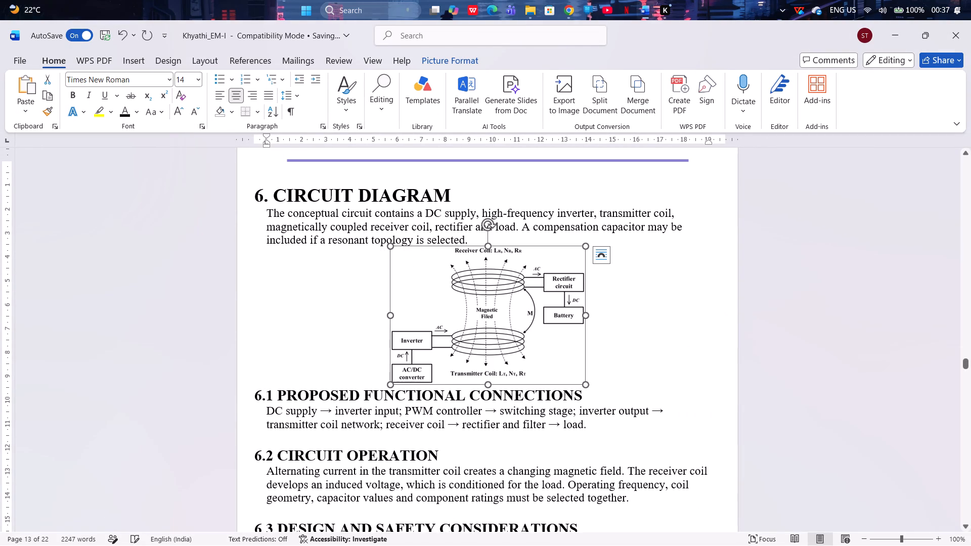
click(359, 306)
Add a blank line between the section 6 introduction and the circuit picture, and another between the picture and heading 6.1.
click(475, 244)
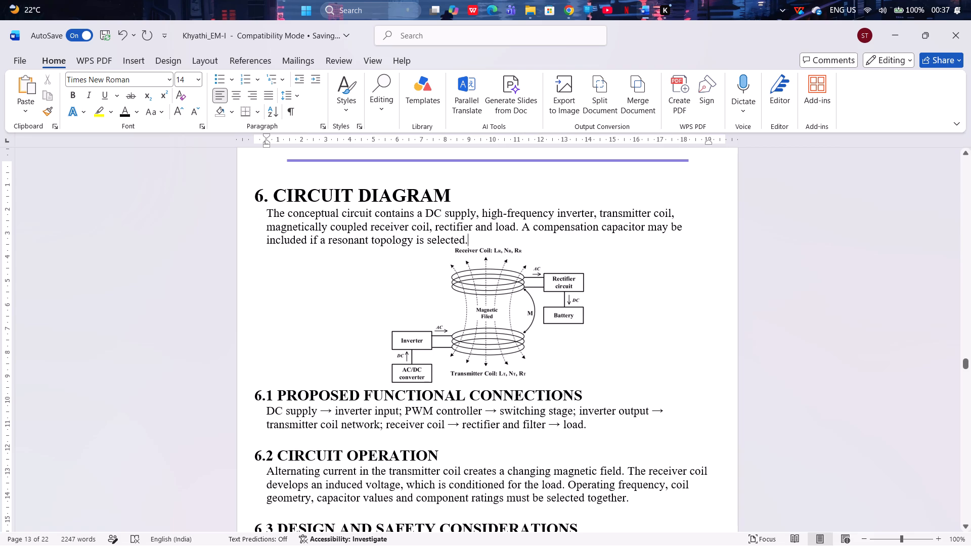
key(Return)
click(613, 395)
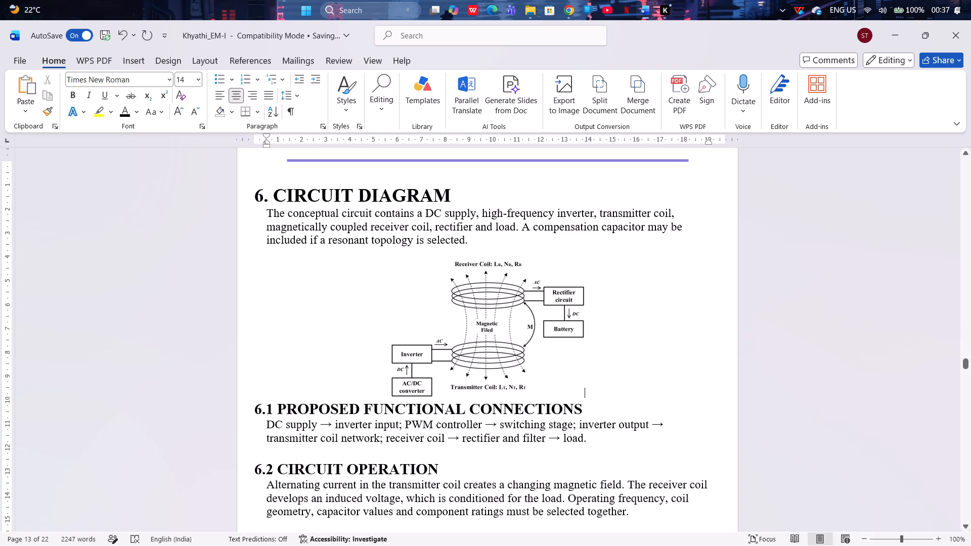
click(611, 382)
key(Return)
Compare the figure placement after section 6.3 in the ChatGPT template preview with the same part of the Word report.
key(alt+Tab)
click(728, 375)
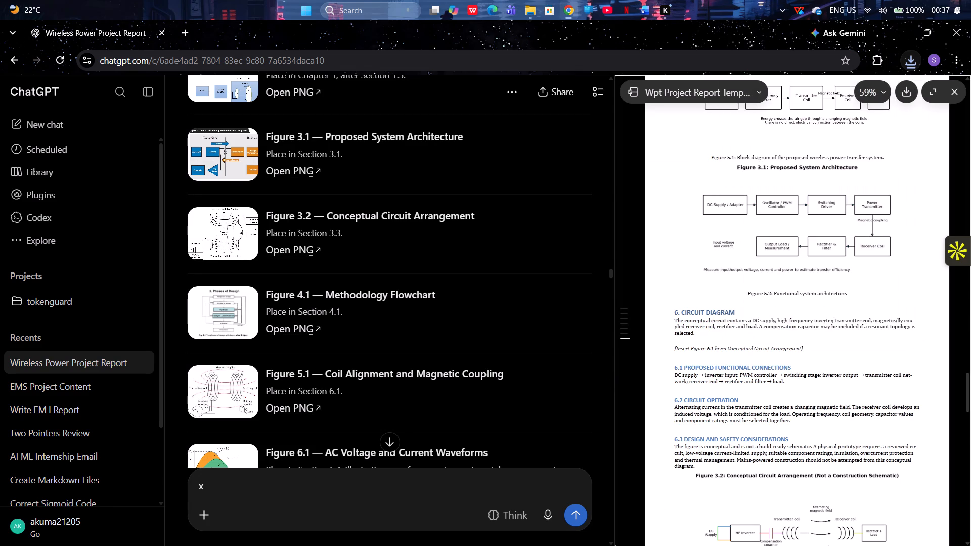
scroll(732, 376, down, 5)
key(alt+Tab)
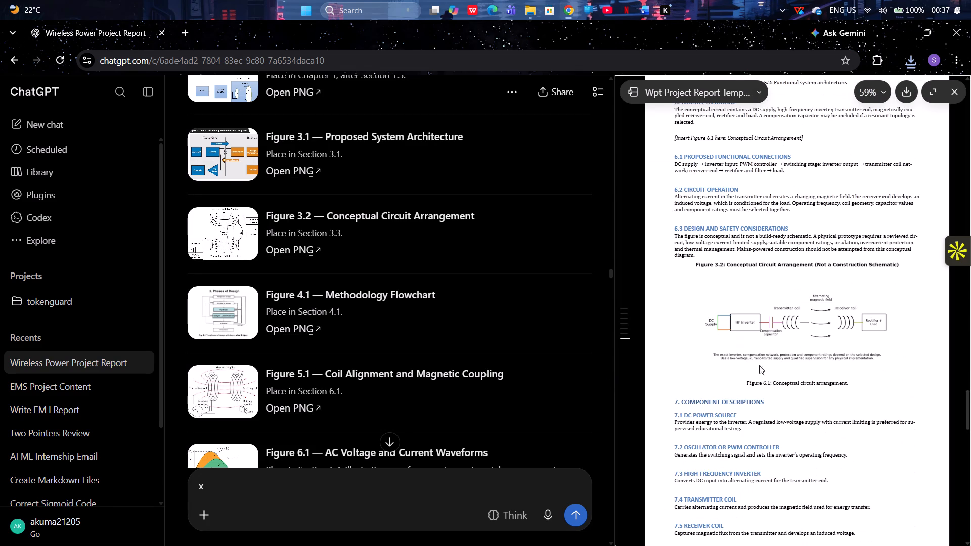
scroll(585, 351, down, 13)
scroll(583, 350, down, 15)
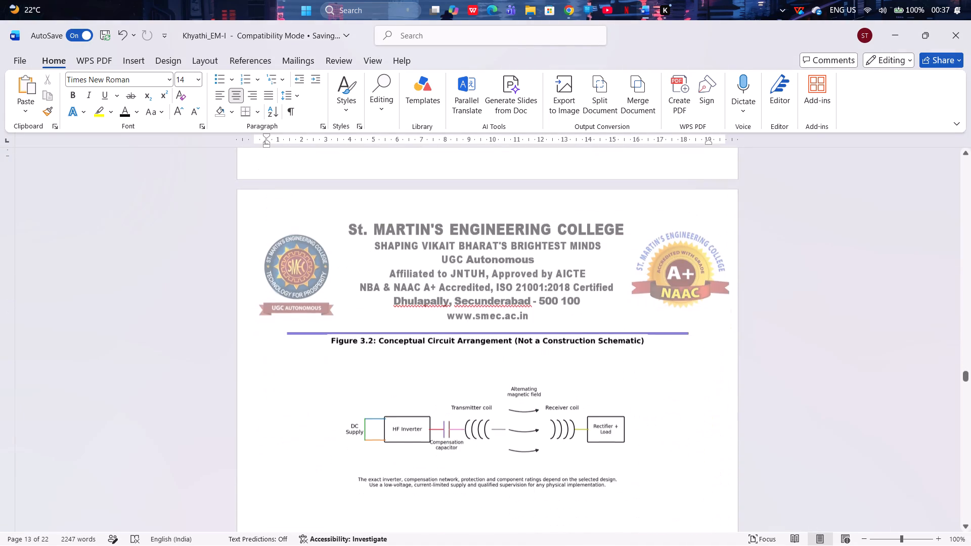
scroll(577, 351, down, 6)
Insert blank lines above the 6.3 DESIGN AND SAFETY CONSIDERATIONS heading to move that section off page 13 onto the next page.
scroll(577, 351, up, 19)
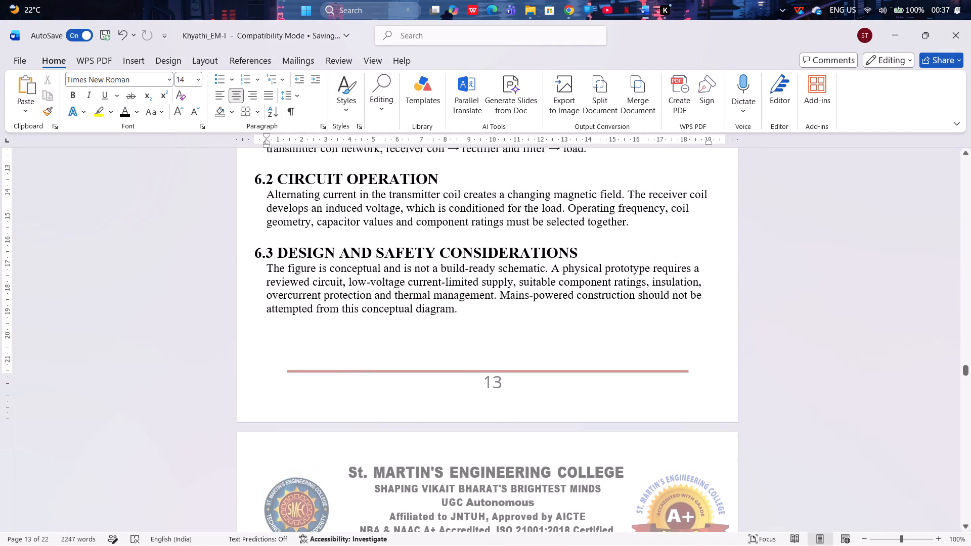
click(267, 233)
key(Return)
key(Return)
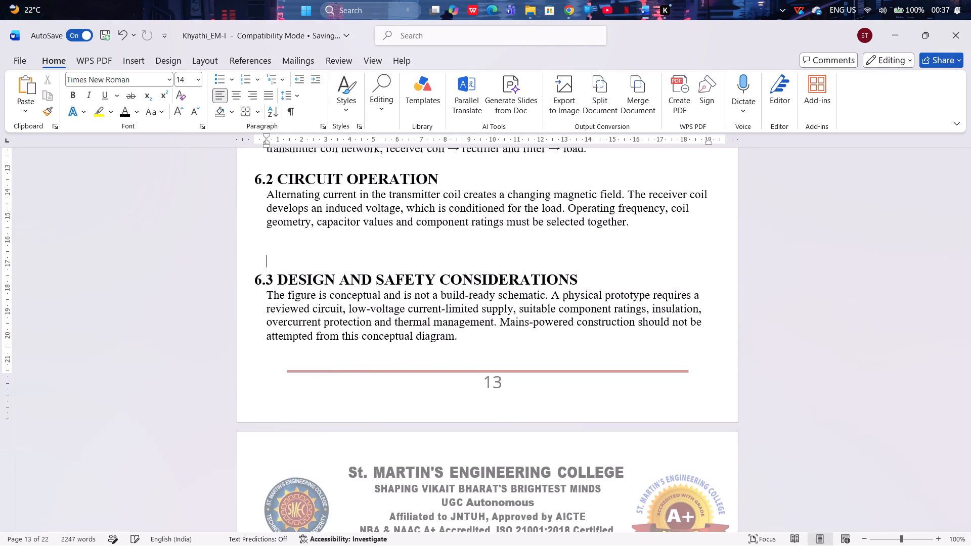
key(Return)
key(Return)
key(Return)
key(Return)
key(Return)
key(Return)
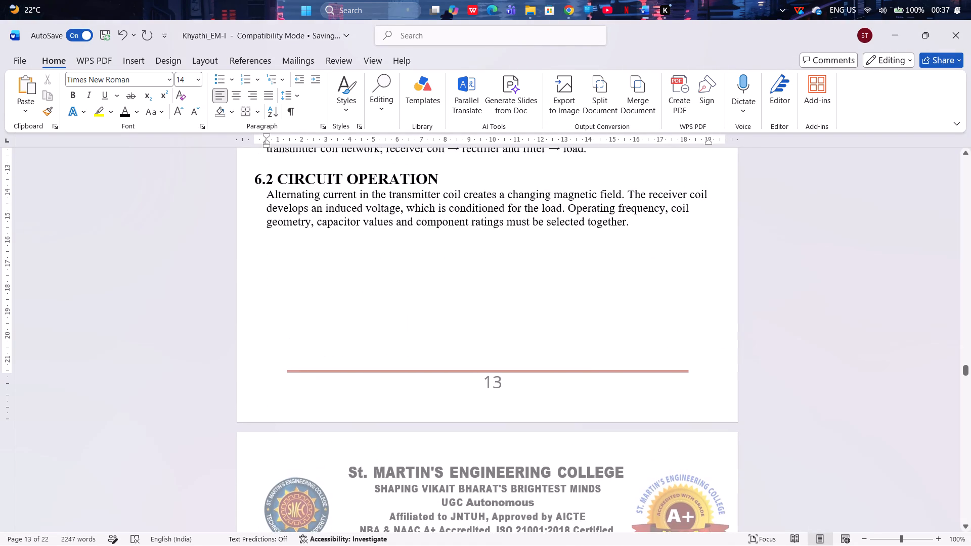
Enlarge the inserted coil circuit picture to most of the text width, keeping sections 6.1 and 6.2 on page 13.
scroll(312, 334, up, 9)
click(486, 271)
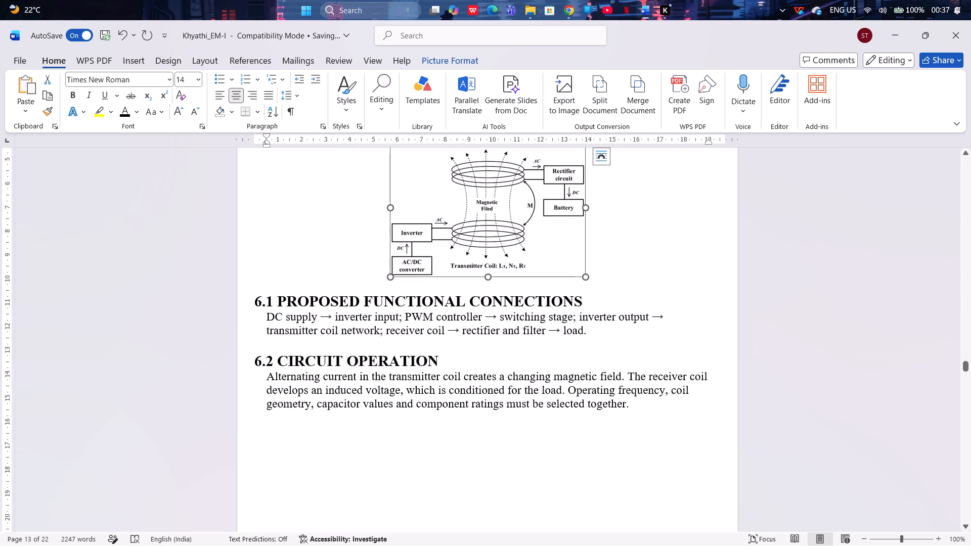
drag(583, 277, 584, 278)
drag(584, 278, 694, 403)
scroll(667, 408, up, 10)
scroll(666, 407, down, 20)
scroll(666, 407, down, 7)
scroll(668, 400, up, 12)
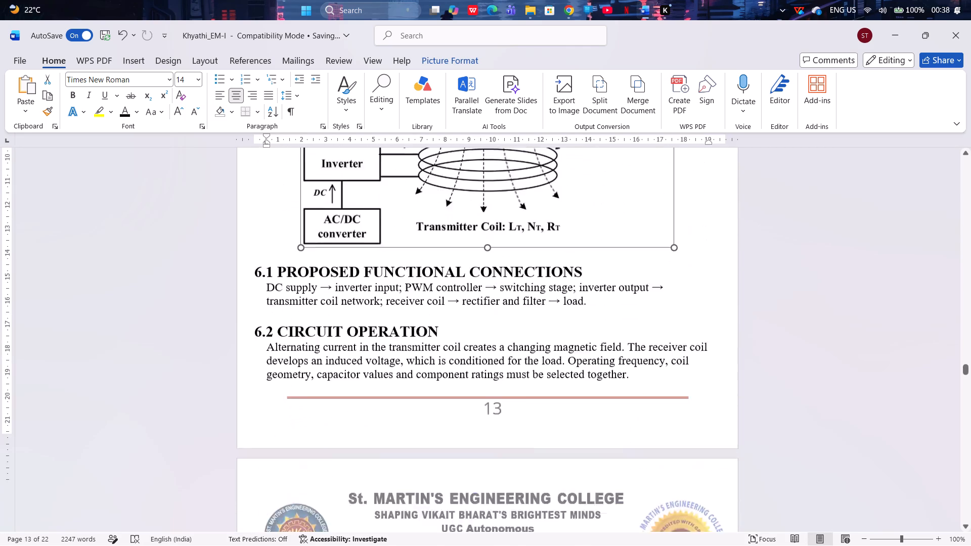
scroll(654, 377, up, 12)
click(636, 360)
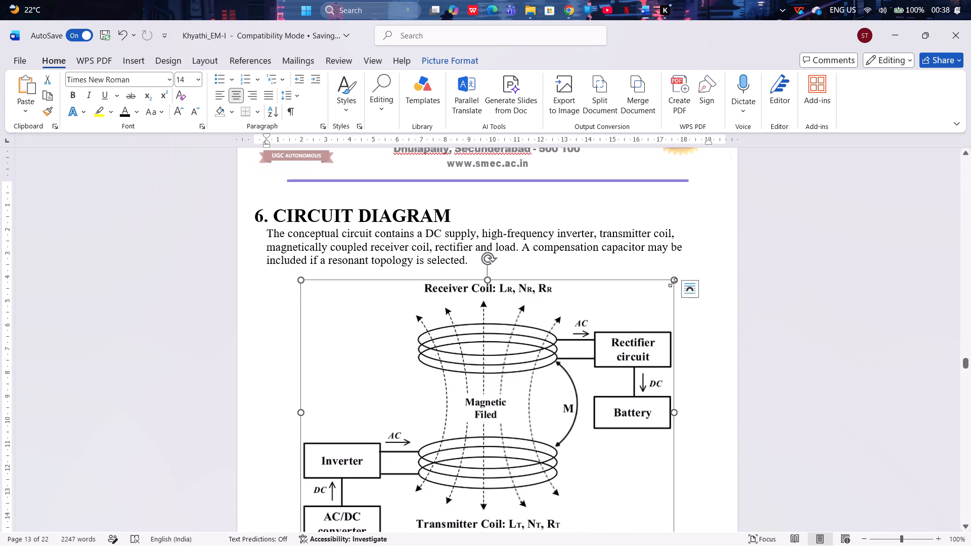
drag(673, 283, 642, 311)
scroll(635, 317, down, 13)
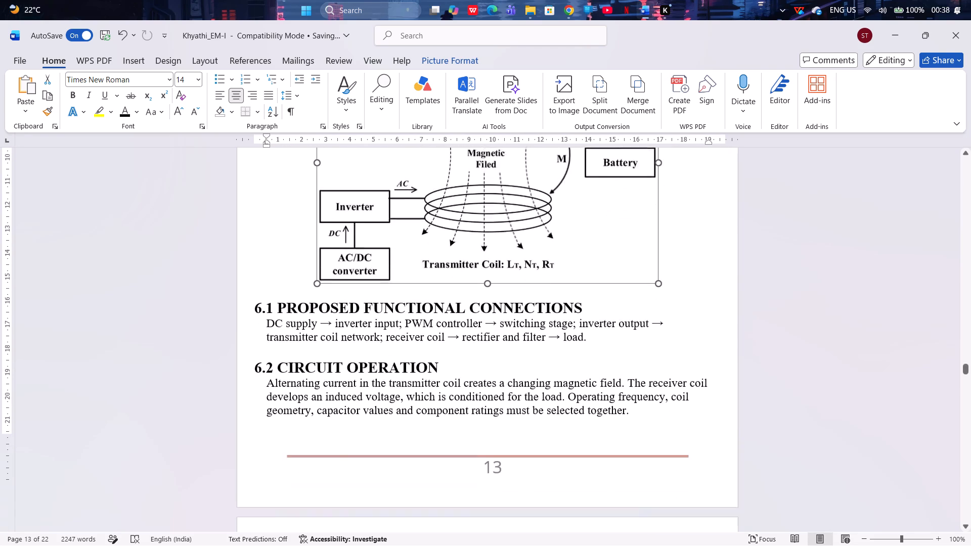
Delete the extra blank lines above the 6.3 DESIGN AND SAFETY CONSIDERATIONS heading on page 14.
scroll(629, 330, down, 17)
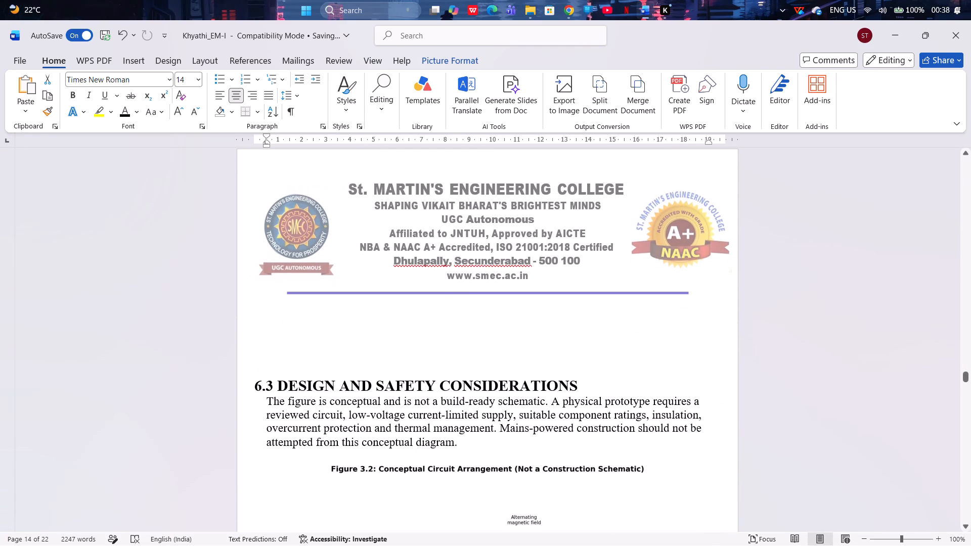
click(530, 355)
key(BackSpace)
key(BackSpace)
key(BackSpace)
key(BackSpace)
key(BackSpace)
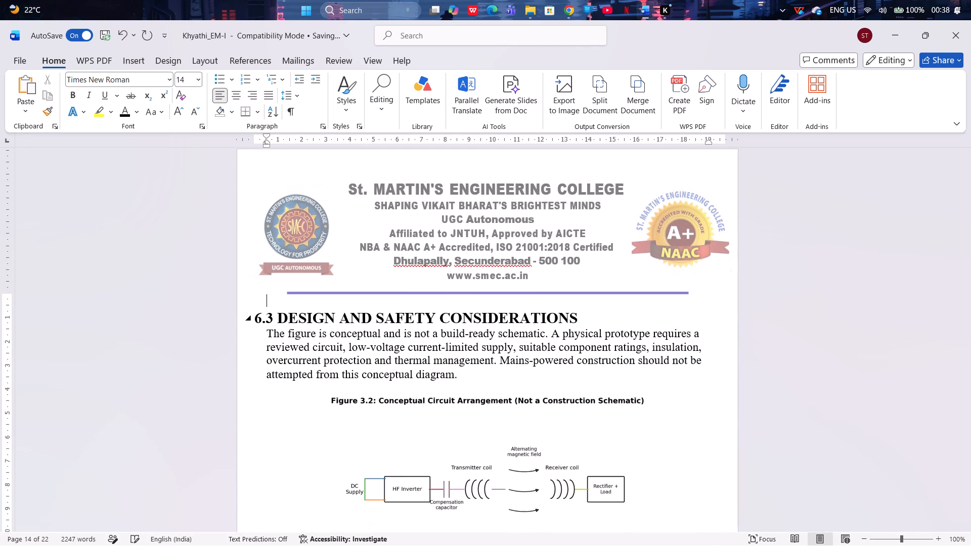
scroll(526, 356, down, 14)
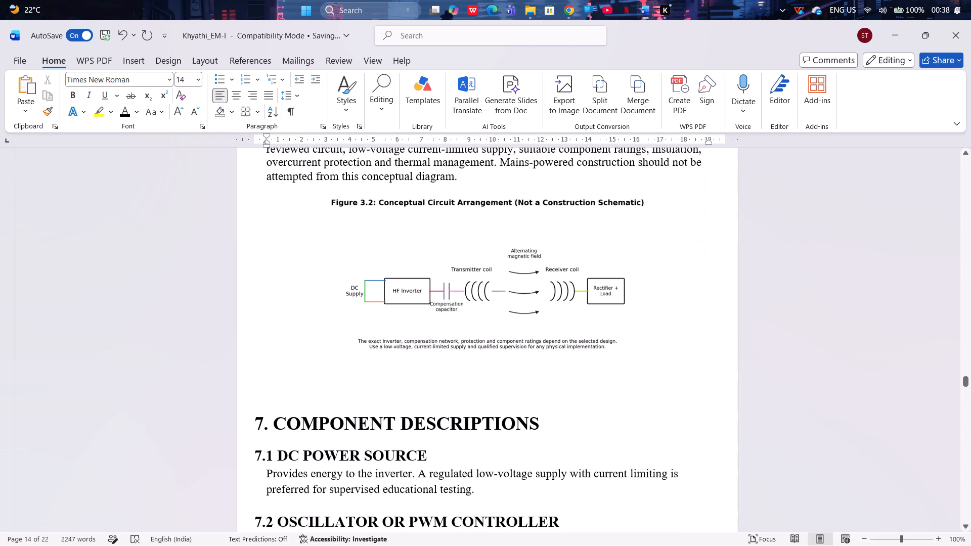
click(524, 318)
key(alt+Tab)
scroll(820, 377, down, 1)
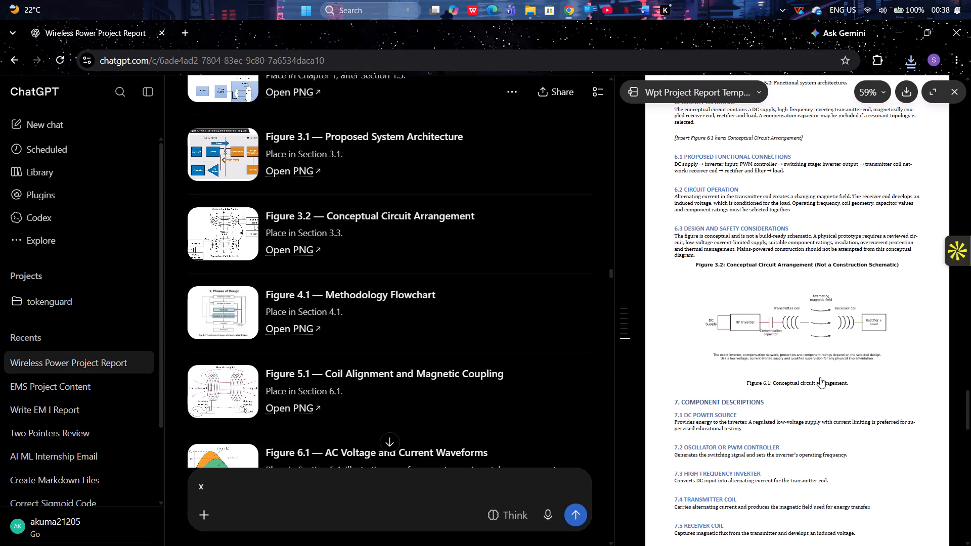
scroll(820, 377, down, 2)
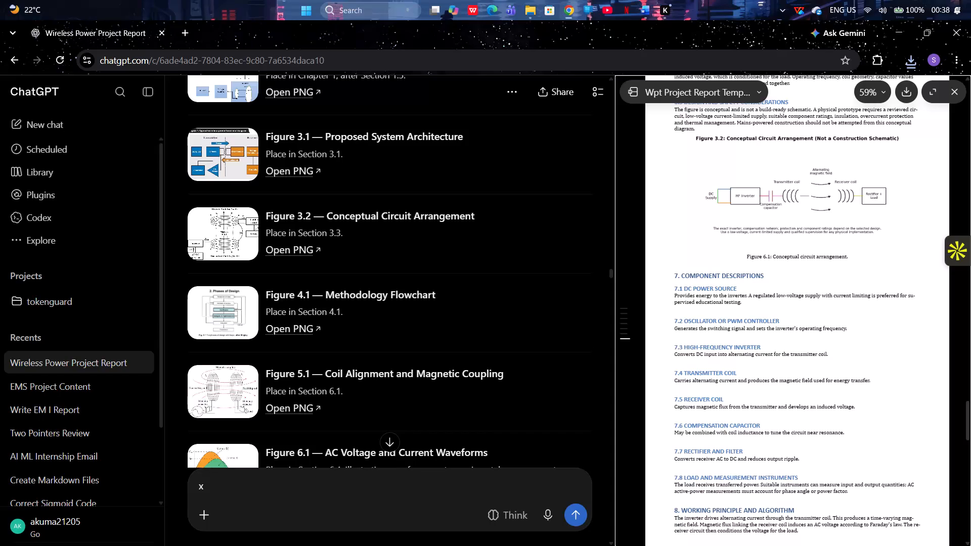
scroll(796, 351, down, 4)
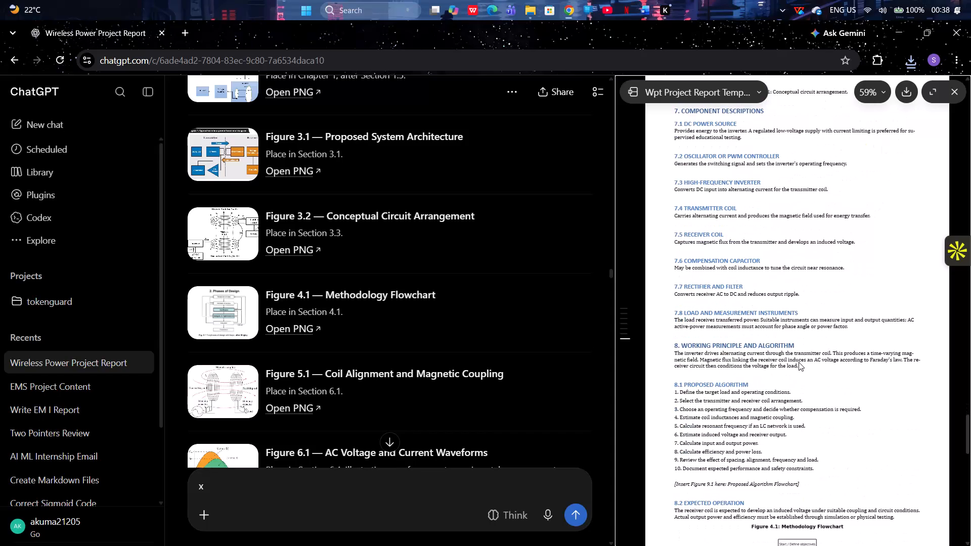
scroll(793, 353, down, 2)
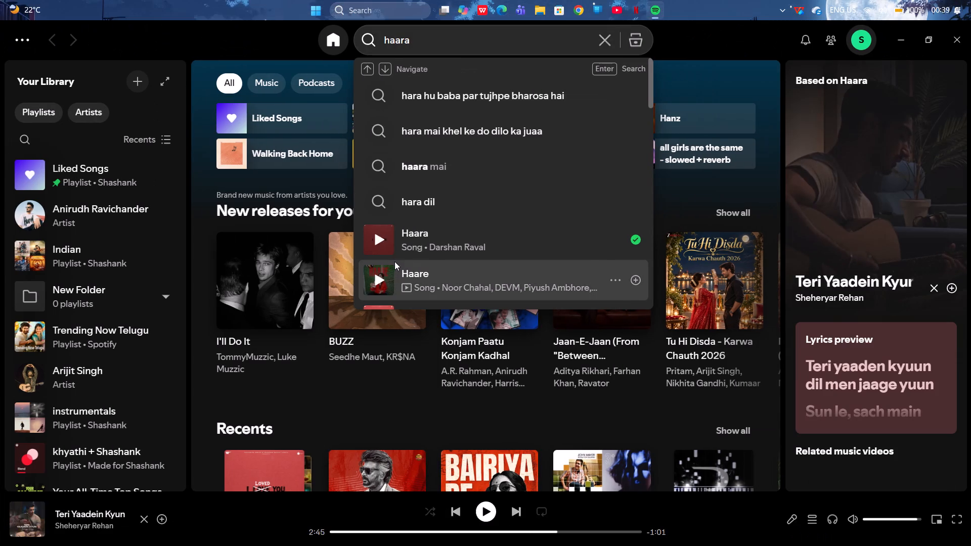
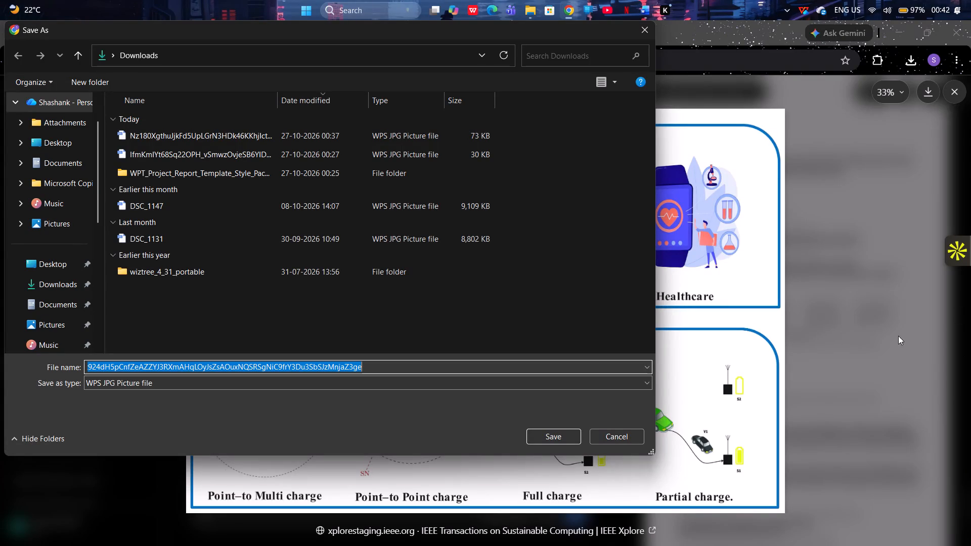
Save the WPT Application and Charging Schemes picture to the Downloads folder under the suggested name and close its preview.
click(566, 437)
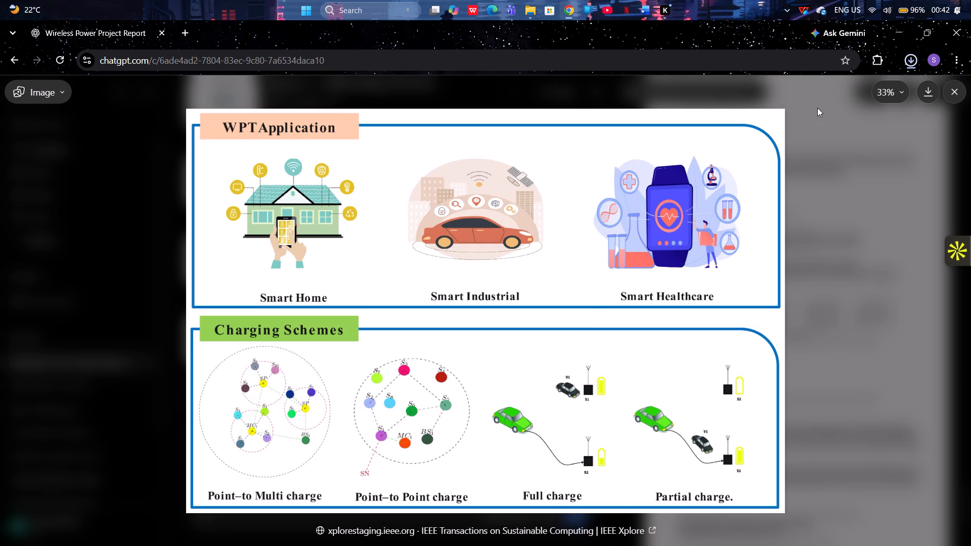
key(Escape)
key(Escape)
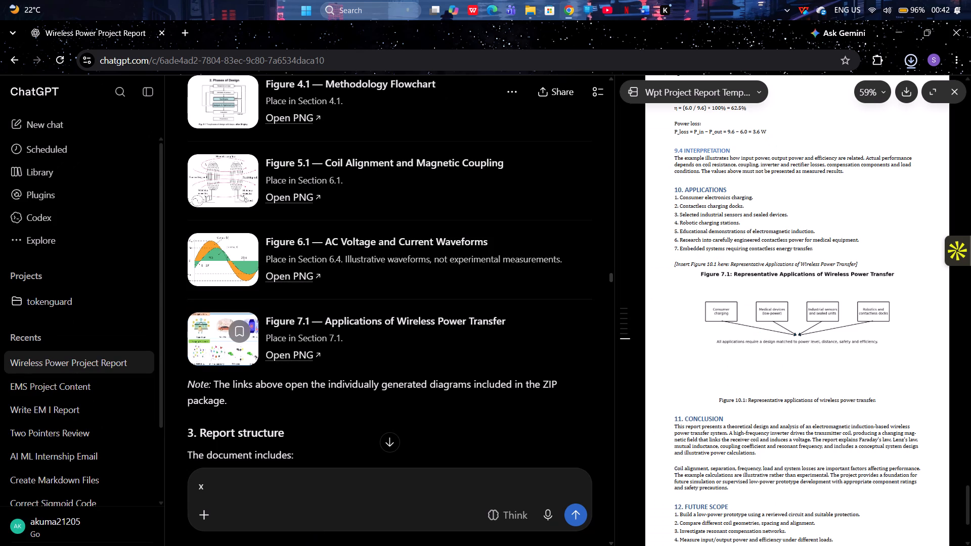
Switch to the template package's images folder window and close it.
key(alt+Tab)
key(alt+Tab)
key(alt+Tab)
key(alt+Tab)
key(alt+Tab)
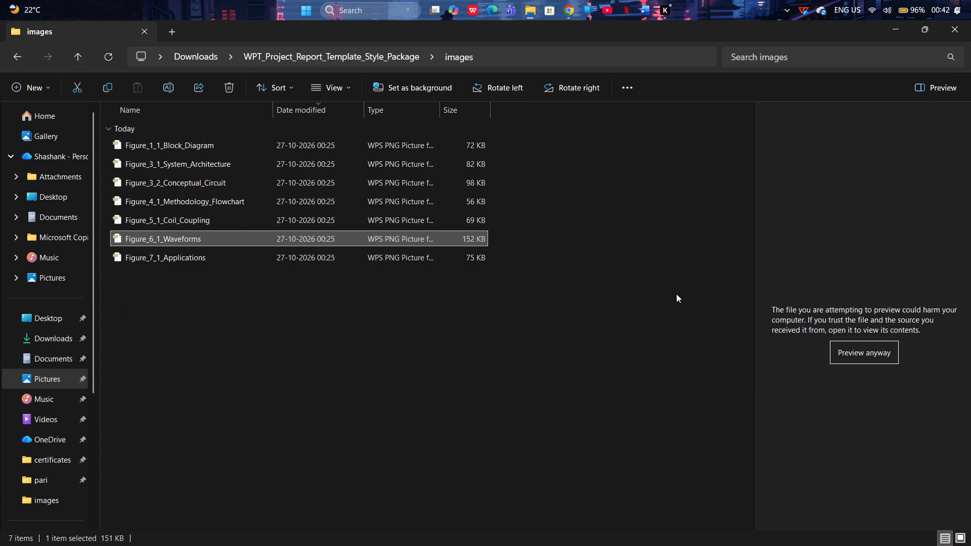
click(954, 31)
In the Word report, add blank lines above the 10. APPLICATIONS heading so section 10 starts on page 19.
key(alt+Tab)
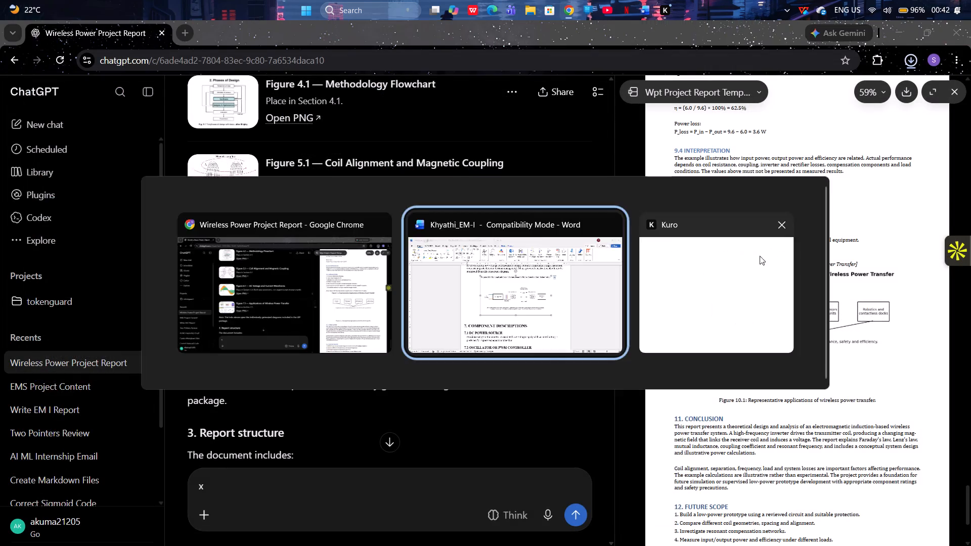
scroll(418, 285, down, 20)
scroll(418, 285, down, 20)
scroll(418, 285, down, 20)
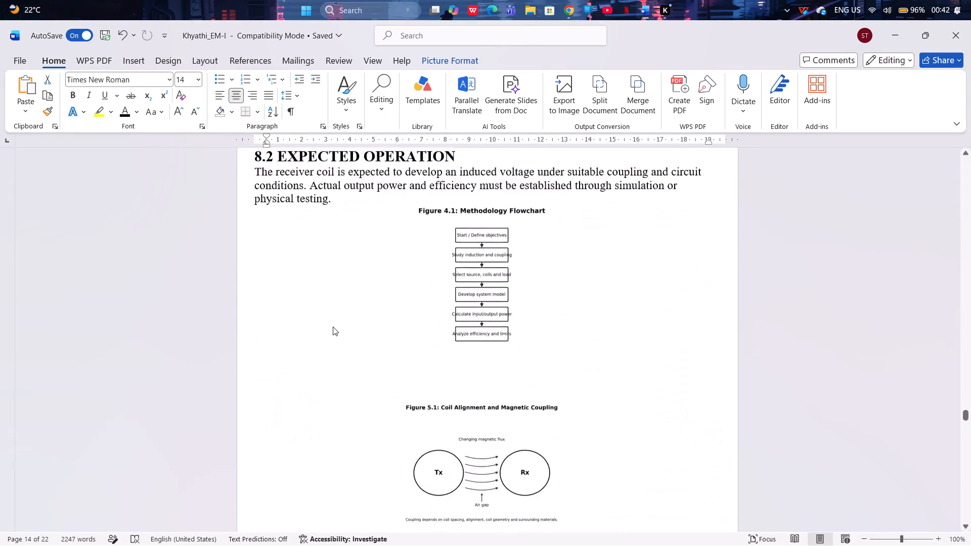
scroll(333, 327, down, 20)
scroll(444, 352, down, 20)
scroll(444, 352, down, 16)
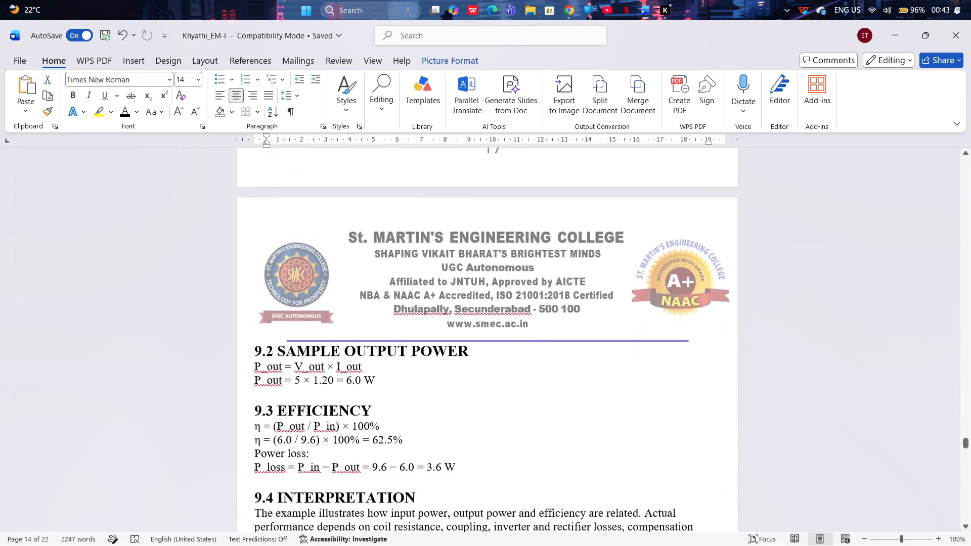
scroll(430, 360, down, 11)
scroll(417, 363, down, 13)
scroll(417, 356, up, 15)
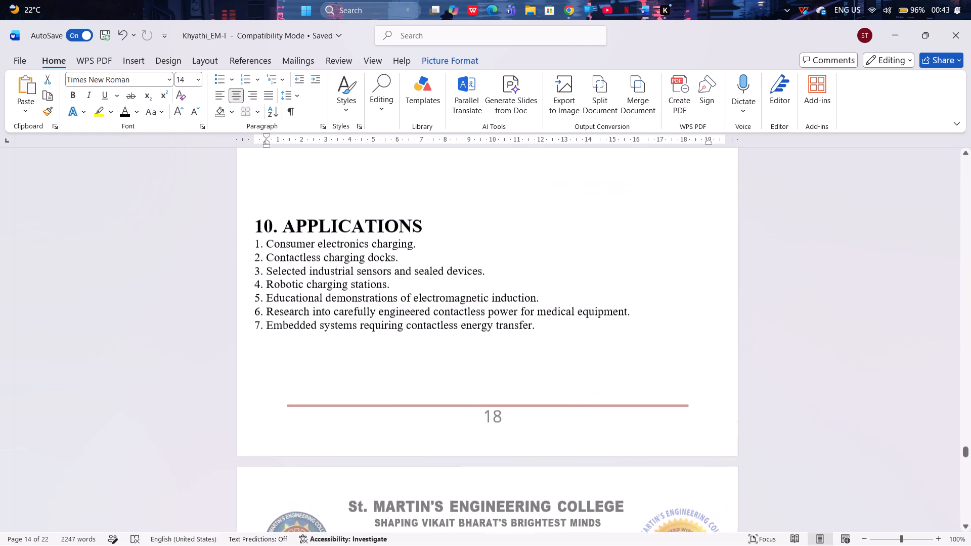
click(427, 180)
key(Return)
key(Return)
key(Return)
key(Return)
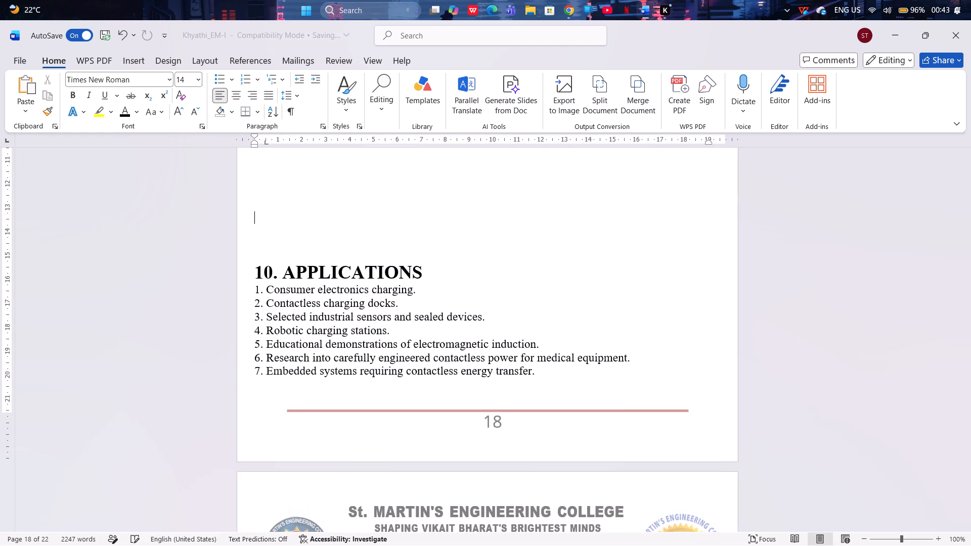
key(Return)
key(Return)
key(Return)
key(Return)
key(Return)
key(Return)
key(Return)
key(Return)
key(Return)
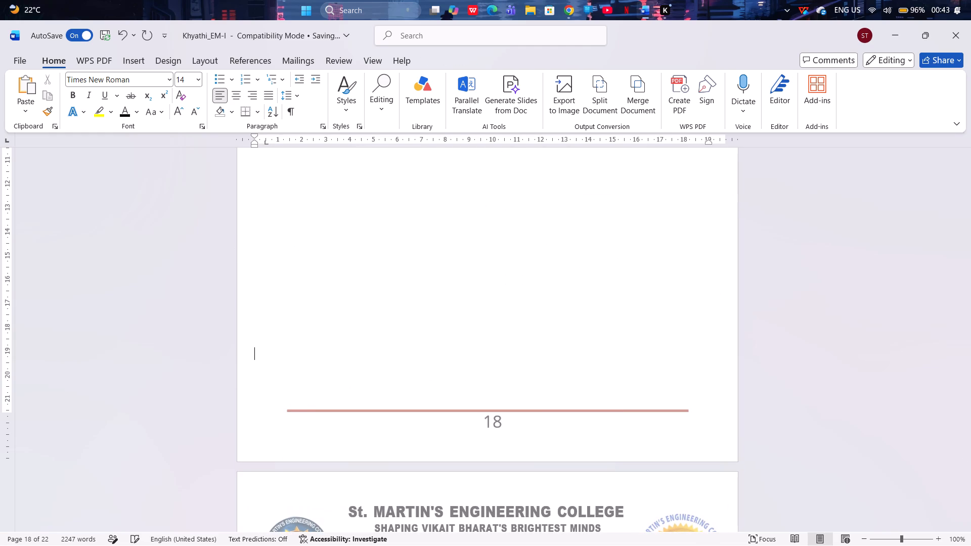
Insert the downloaded WPT Application and Charging Schemes picture on the blank line below item 7 of section 10.
scroll(404, 275, down, 4)
scroll(353, 264, up, 4)
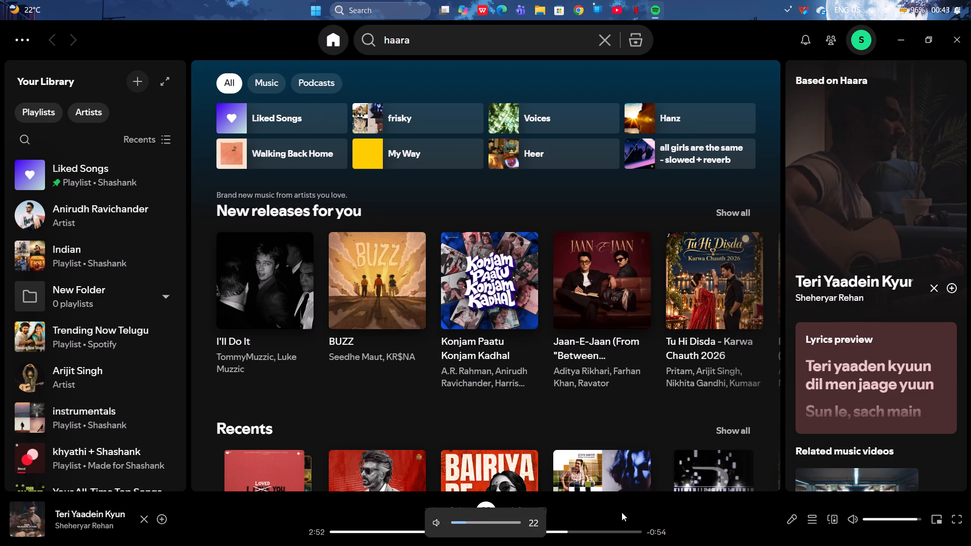
key(ctrl+Right)
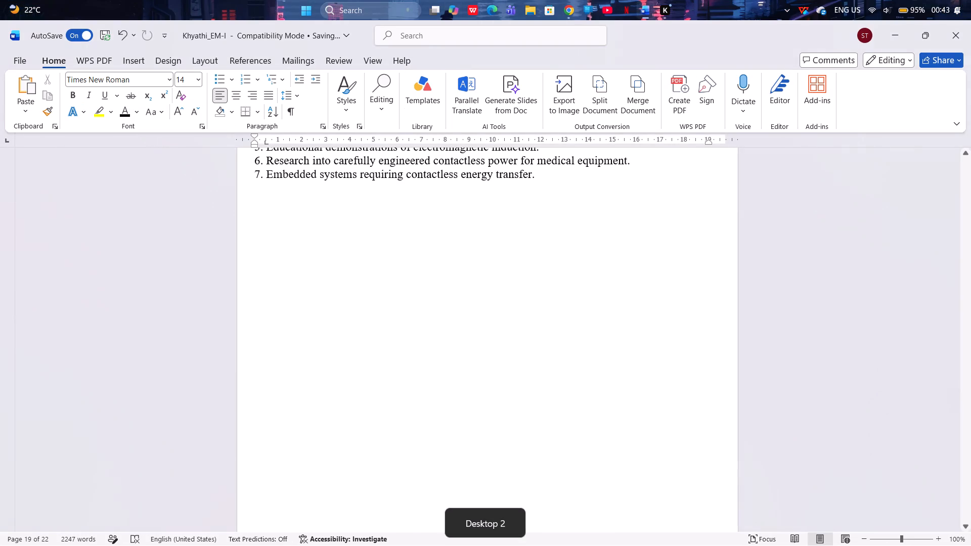
click(370, 197)
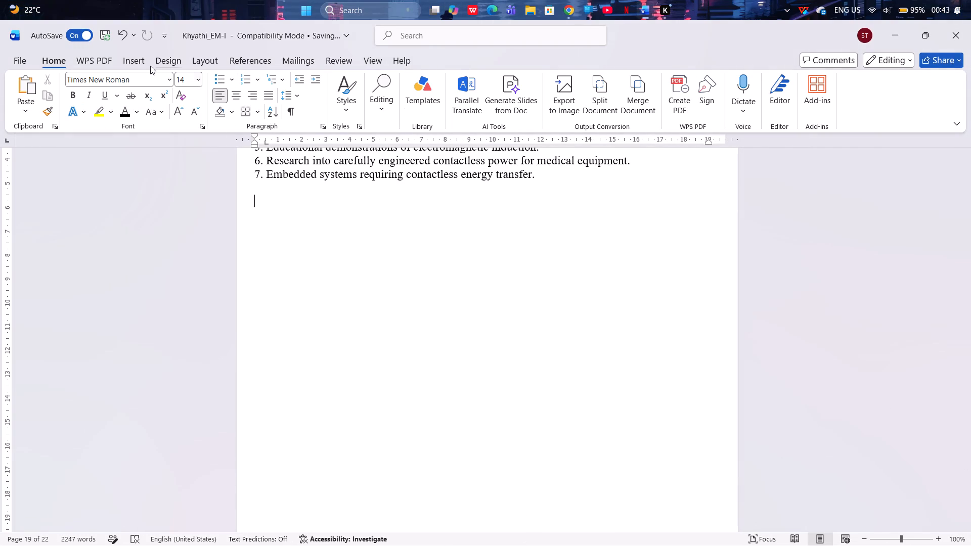
click(125, 58)
click(126, 98)
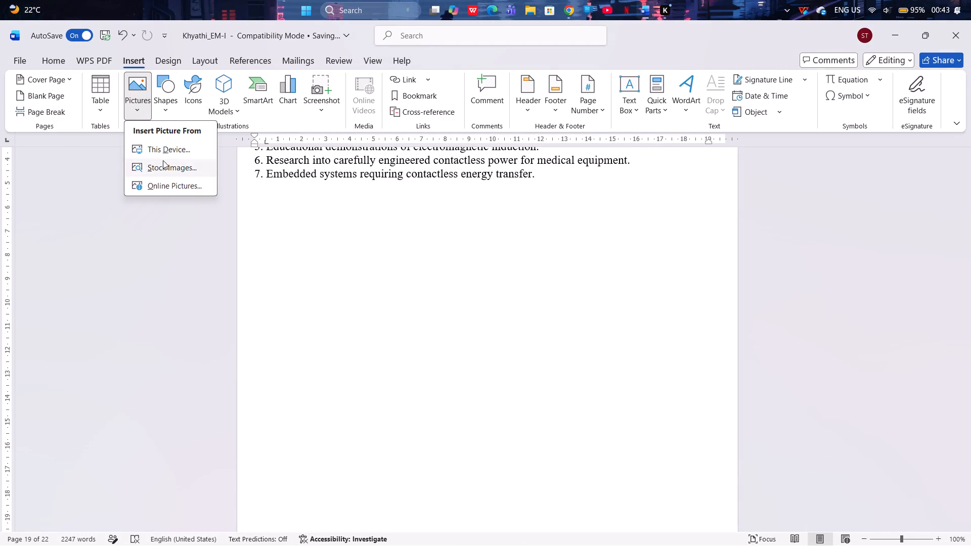
click(171, 143)
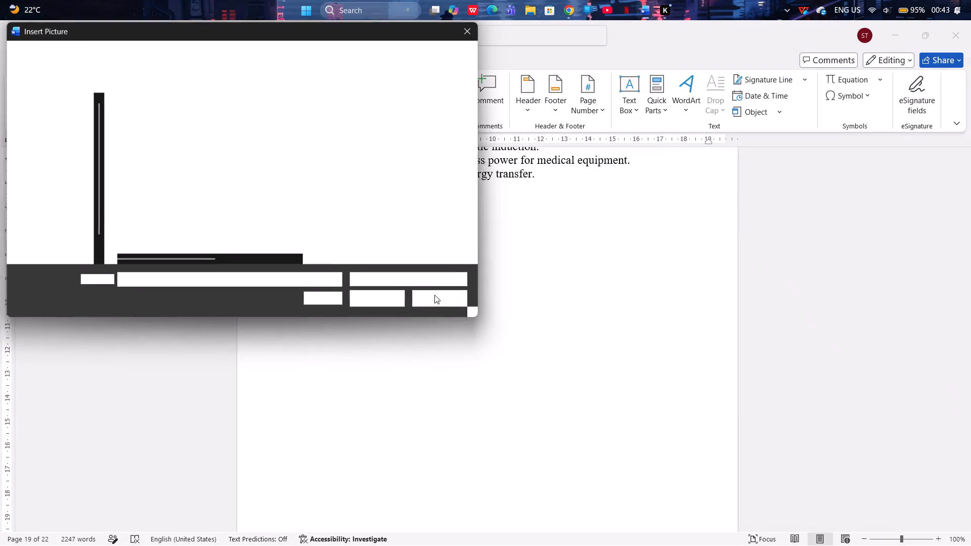
click(230, 133)
click(371, 300)
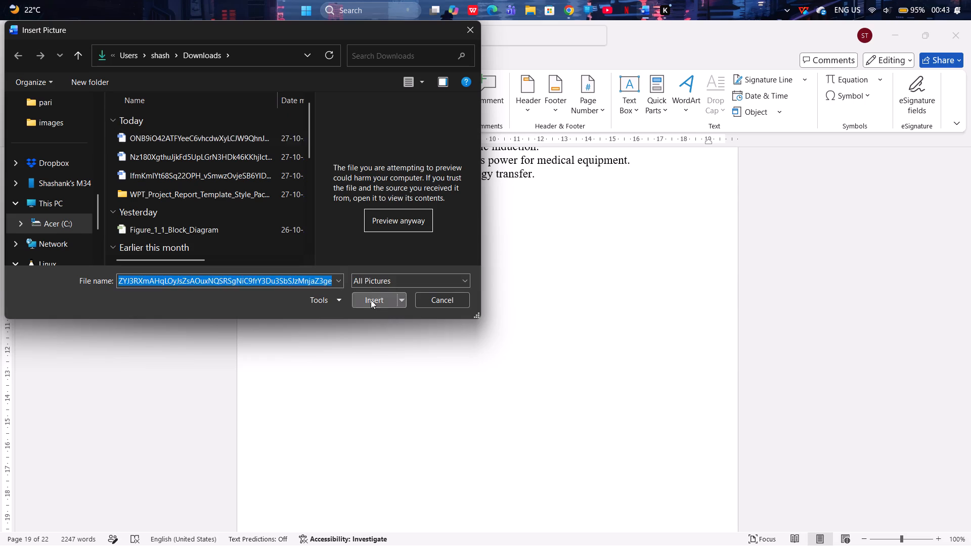
Shrink the inserted WPT Application picture to about 14 cm wide and centre it on the page.
scroll(468, 328, up, 2)
click(388, 338)
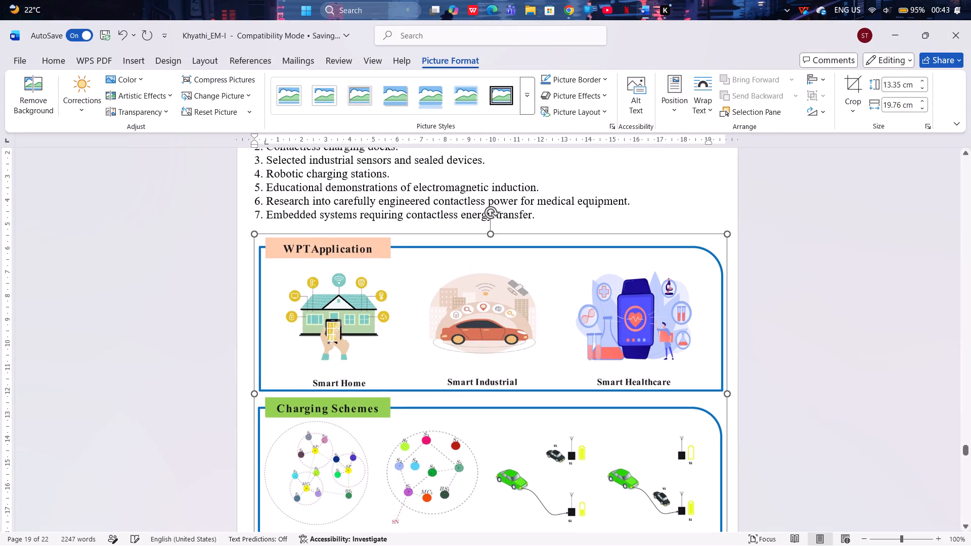
drag(256, 231, 403, 326)
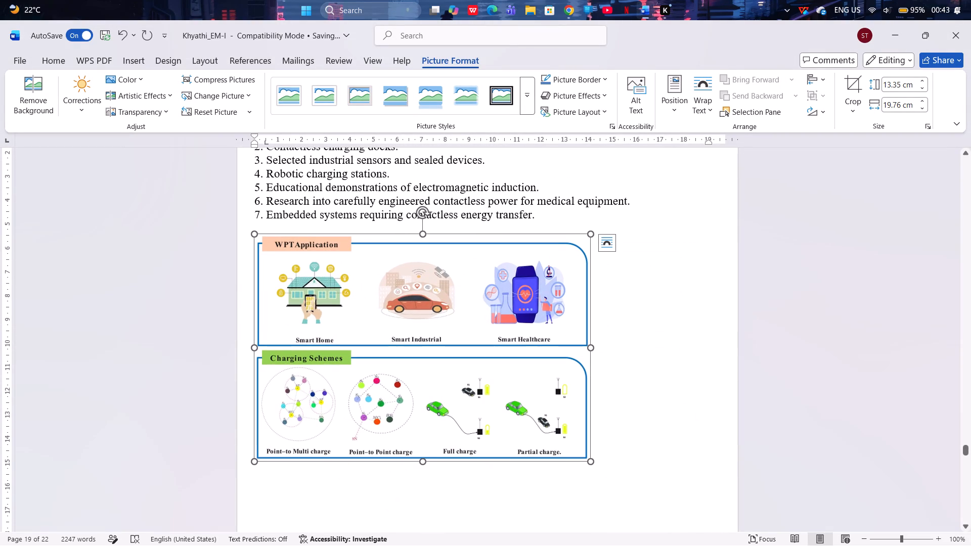
click(418, 324)
click(68, 59)
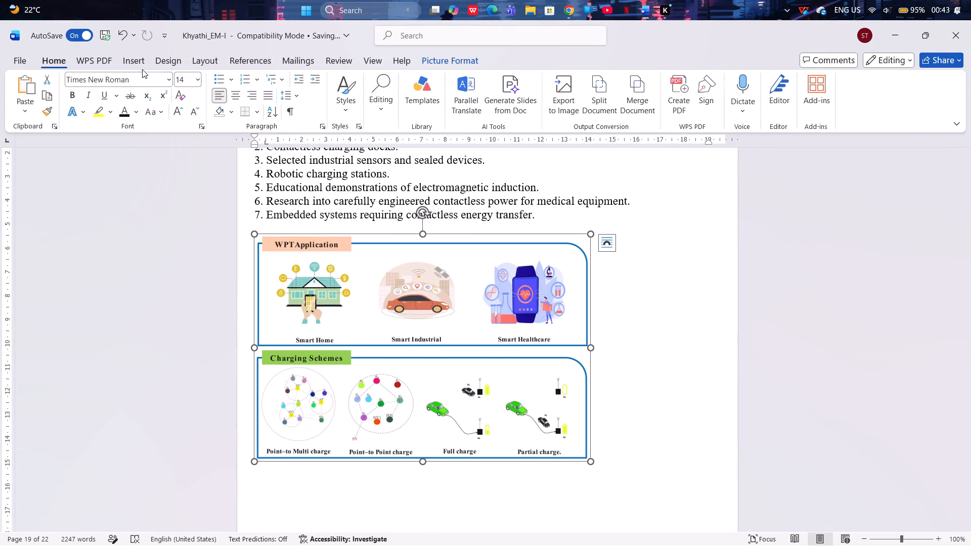
click(239, 99)
click(538, 298)
scroll(695, 323, up, 1)
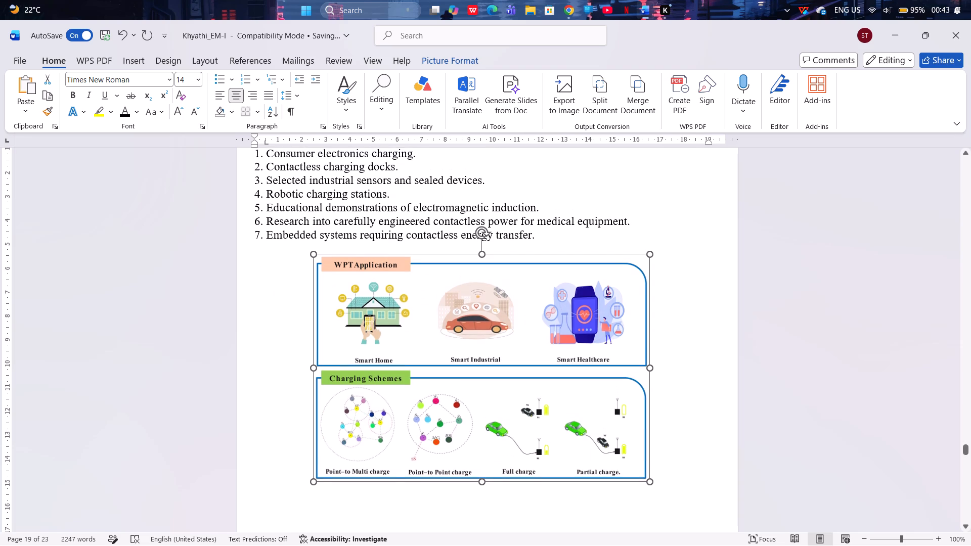
click(796, 350)
Delete the extra blank lines above the 11. CONCLUSION heading on page 20.
scroll(799, 351, down, 20)
scroll(799, 351, down, 4)
scroll(755, 347, down, 10)
scroll(701, 334, down, 8)
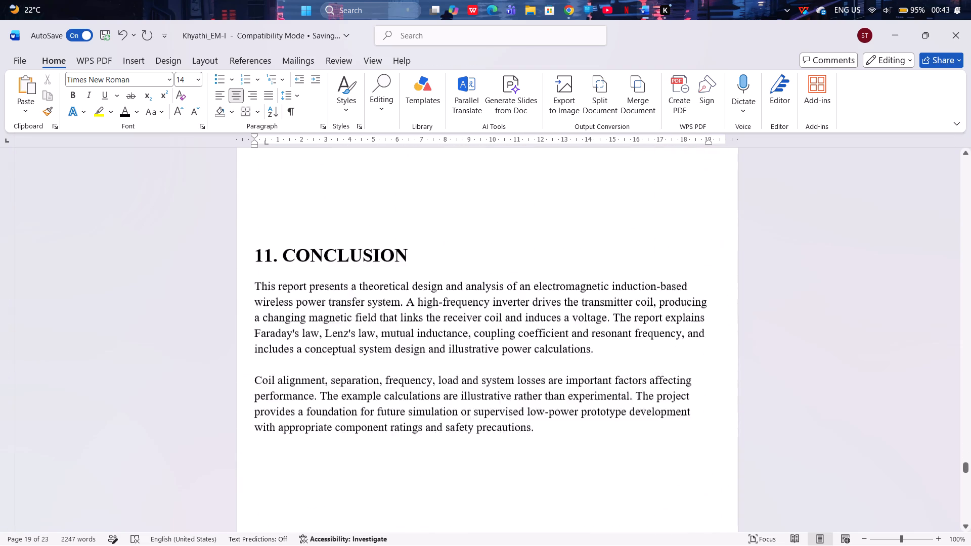
scroll(493, 222, up, 6)
scroll(321, 431, up, 5)
scroll(338, 404, down, 7)
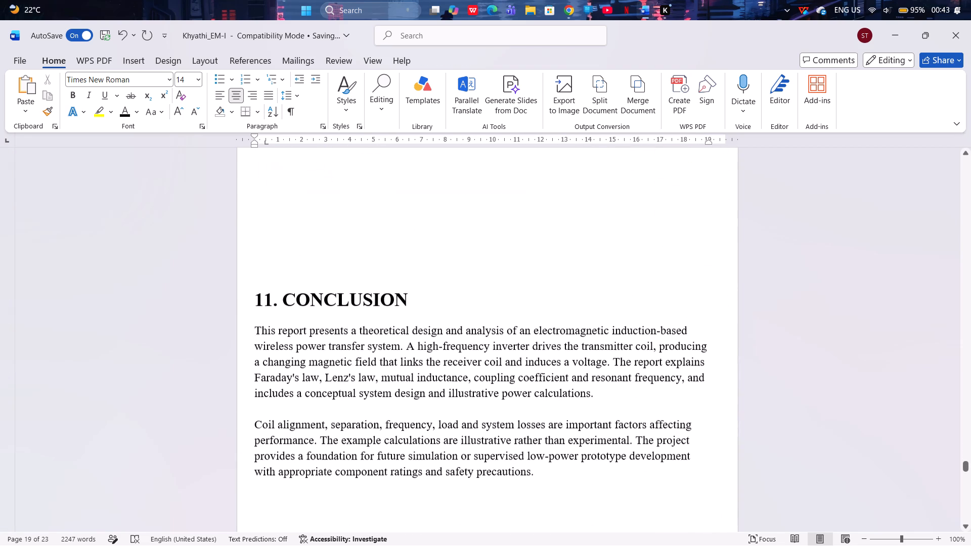
scroll(381, 278, down, 1)
scroll(381, 278, up, 4)
drag(384, 332, 301, 290)
drag(279, 251, 260, 169)
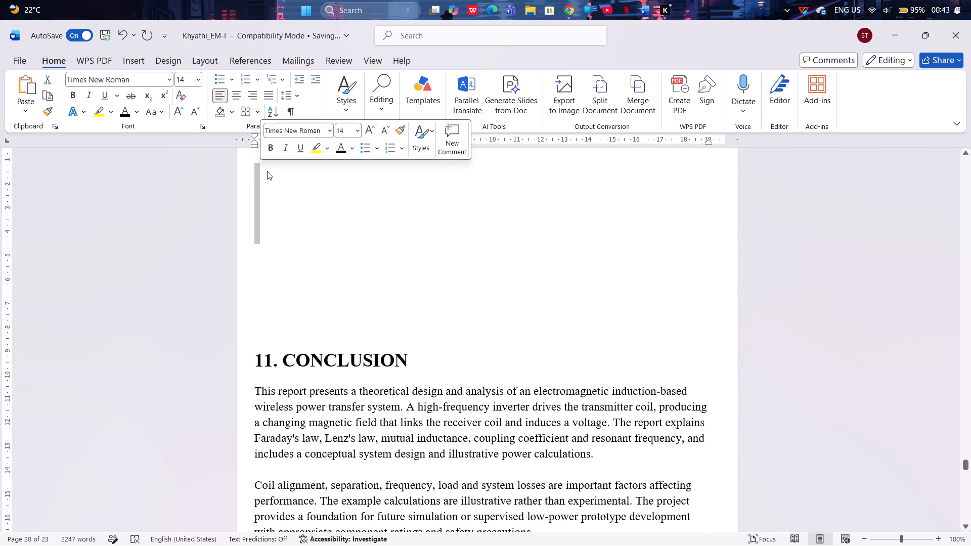
key(Delete)
key(Delete)
key(Delete)
key(Delete)
key(Delete)
key(Delete)
key(Delete)
key(Delete)
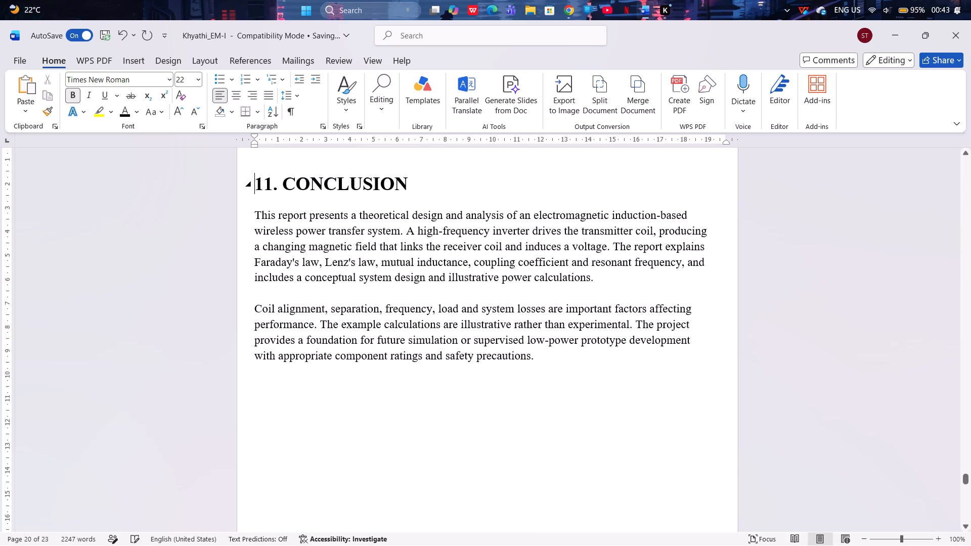
Delete extra blank lines above the 12. FUTURE SCOPE heading on page 21.
scroll(267, 171, up, 1)
scroll(288, 311, down, 4)
scroll(288, 311, up, 1)
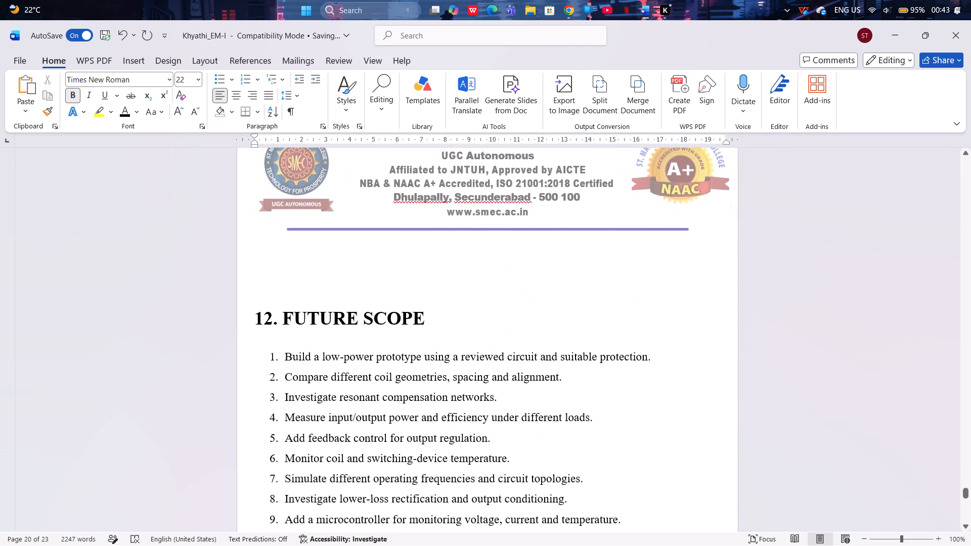
click(282, 264)
key(Delete)
key(Delete)
key(Delete)
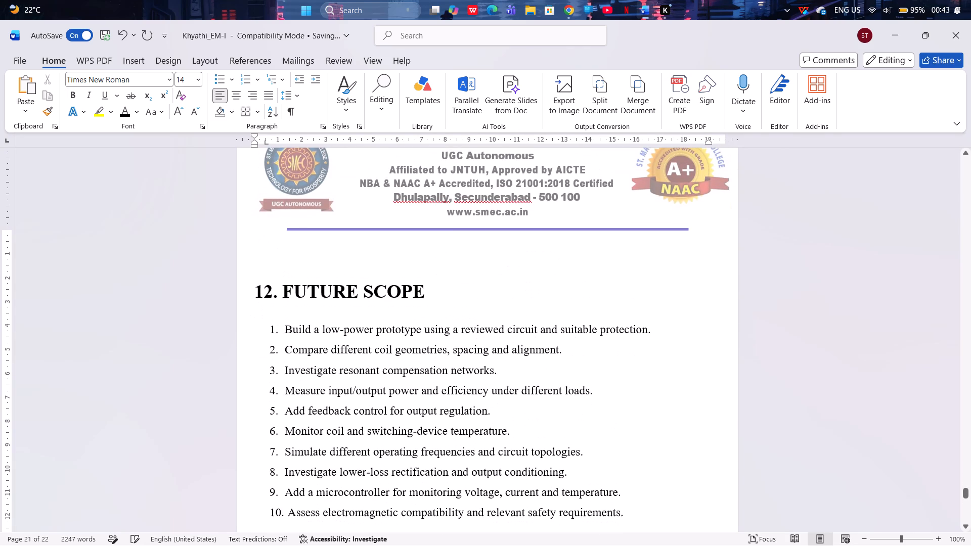
Delete the extra blank line above the 12. FUTURE SCOPE heading on page 21.
scroll(282, 264, down, 2)
scroll(282, 264, up, 4)
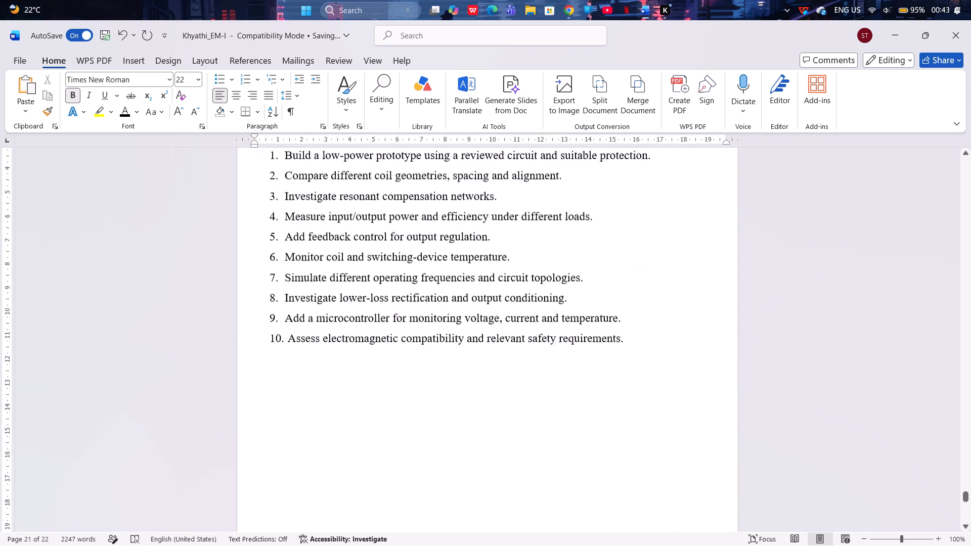
scroll(282, 264, up, 1)
key(Up)
key(Delete)
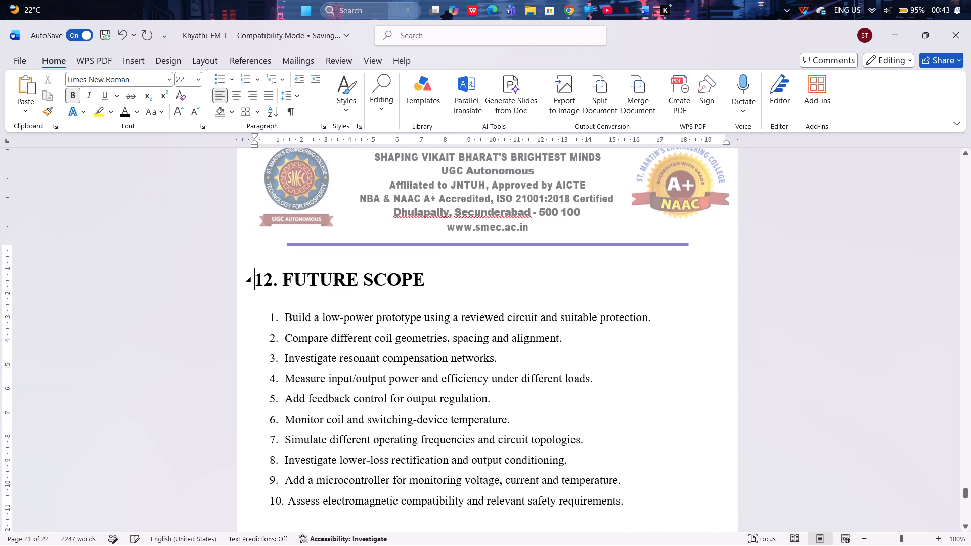
Delete the blank lines above the 13. REFERENCES heading on page 22.
scroll(283, 264, down, 3)
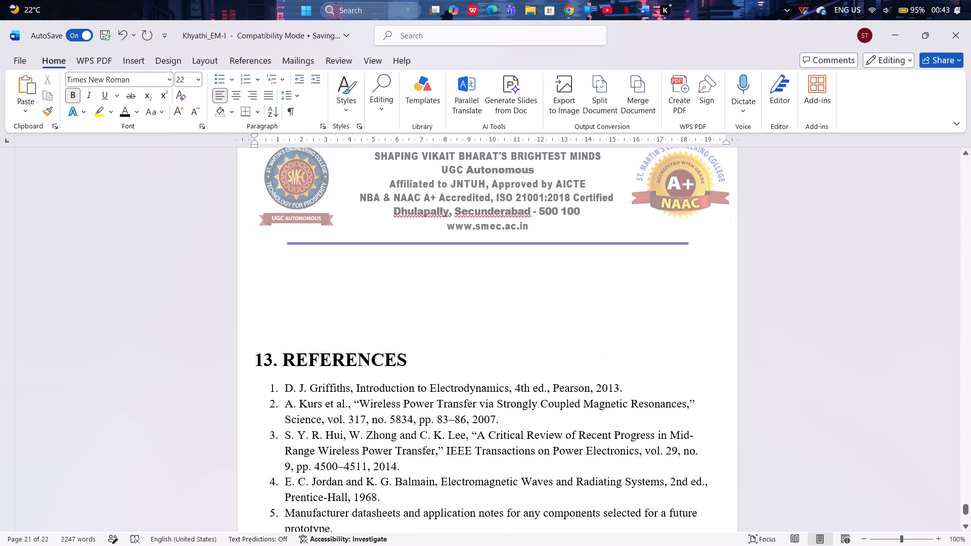
click(297, 290)
key(Up)
key(Up)
key(Up)
key(Down)
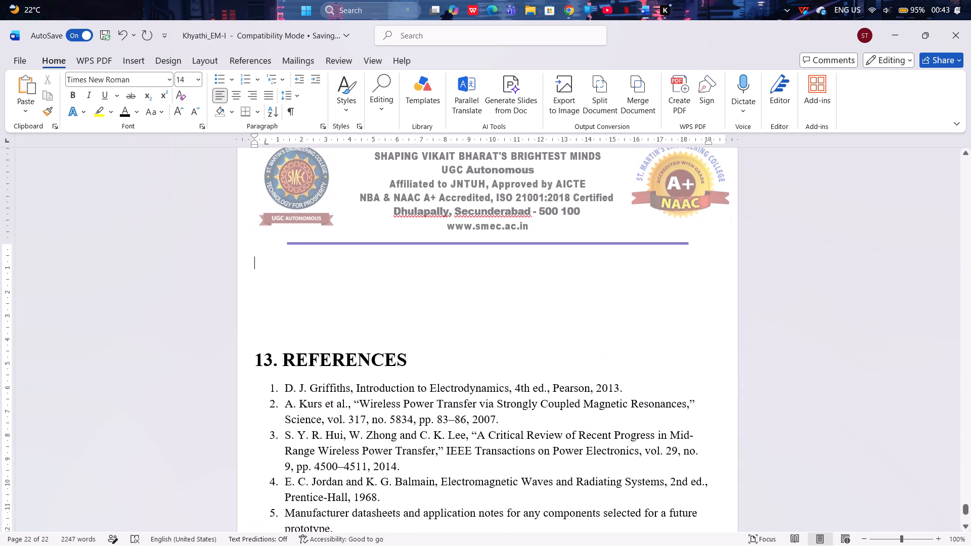
key(Delete)
key(Delete)
key(Delete)
key(Delete)
key(Delete)
key(Delete)
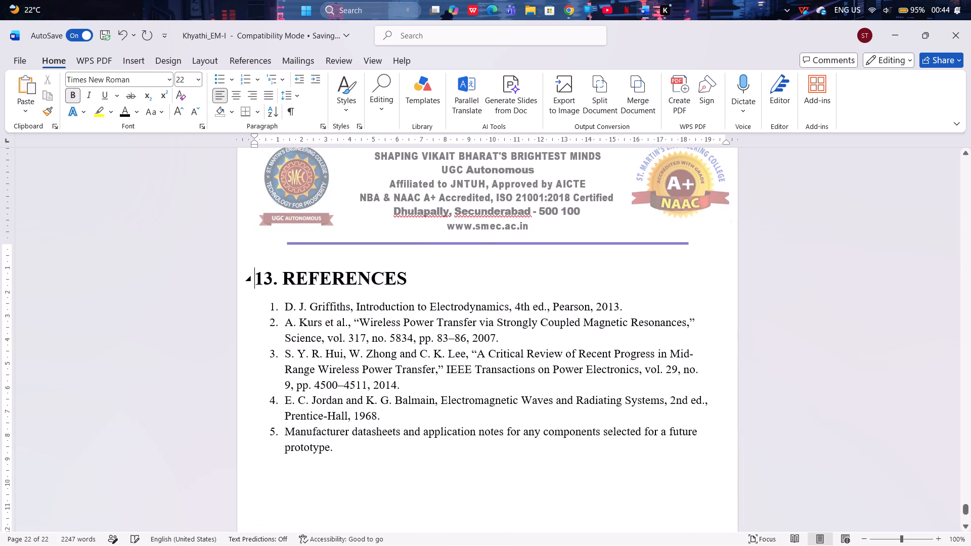
Delete the blank lines above the 9. ILLUSTRATIVE READINGS AND CALCULATIONS heading on page 17, keeping its section number intact.
scroll(297, 290, up, 16)
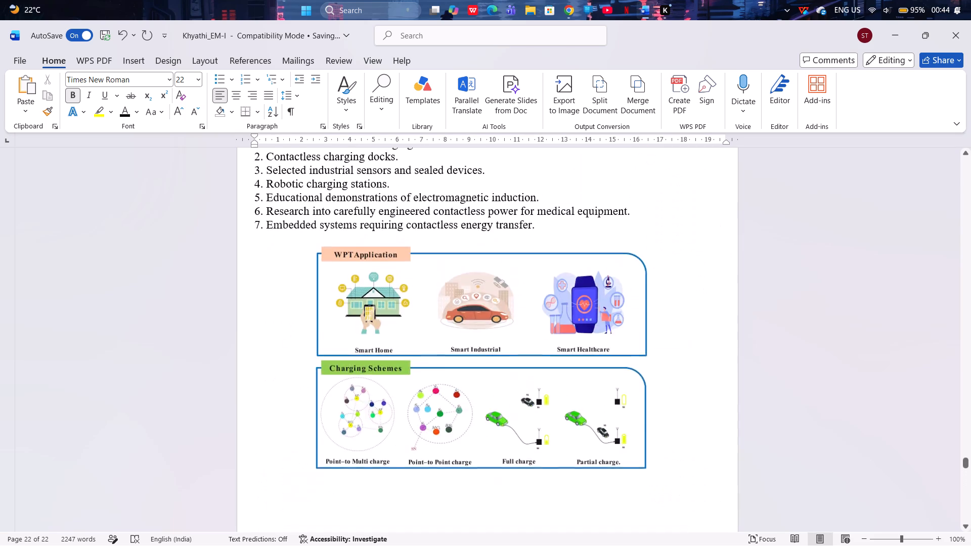
scroll(297, 290, up, 2)
scroll(297, 290, down, 1)
scroll(297, 290, up, 1)
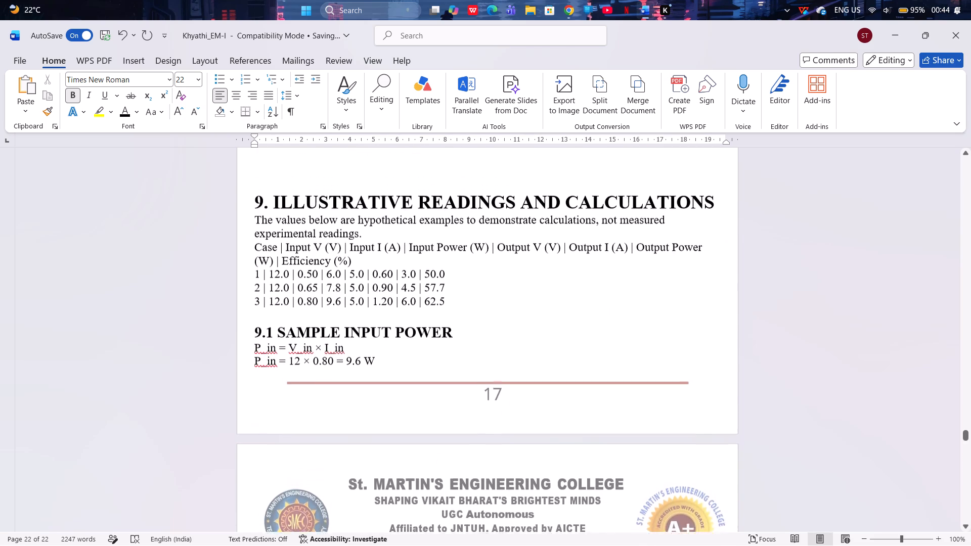
scroll(297, 290, up, 1)
click(286, 375)
scroll(286, 375, up, 4)
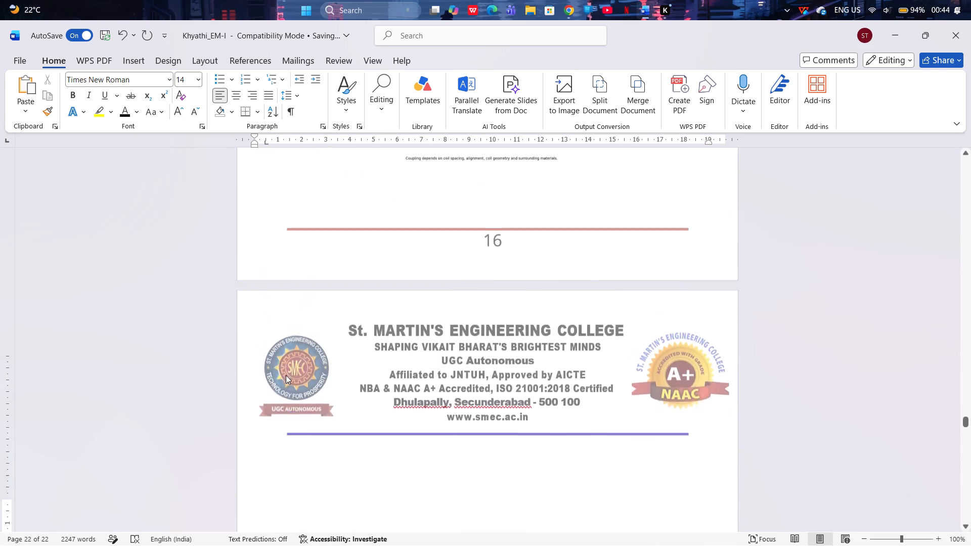
scroll(286, 375, up, 2)
scroll(286, 375, down, 4)
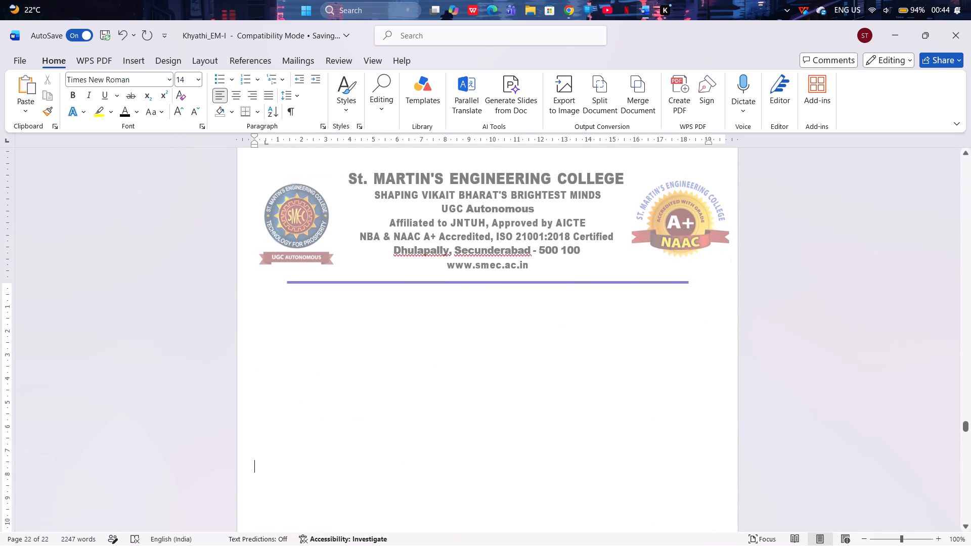
click(276, 312)
key(Up)
key(Delete)
key(Delete)
key(Delete)
key(Delete)
key(Delete)
key(Delete)
key(Delete)
key(Delete)
key(Delete)
key(Delete)
key(Delete)
key(Delete)
key(Delete)
key(Delete)
key(Delete)
key(Delete)
key(Delete)
key(Delete)
key(Delete)
key(Delete)
key(Delete)
key(Delete)
key(Delete)
key(Delete)
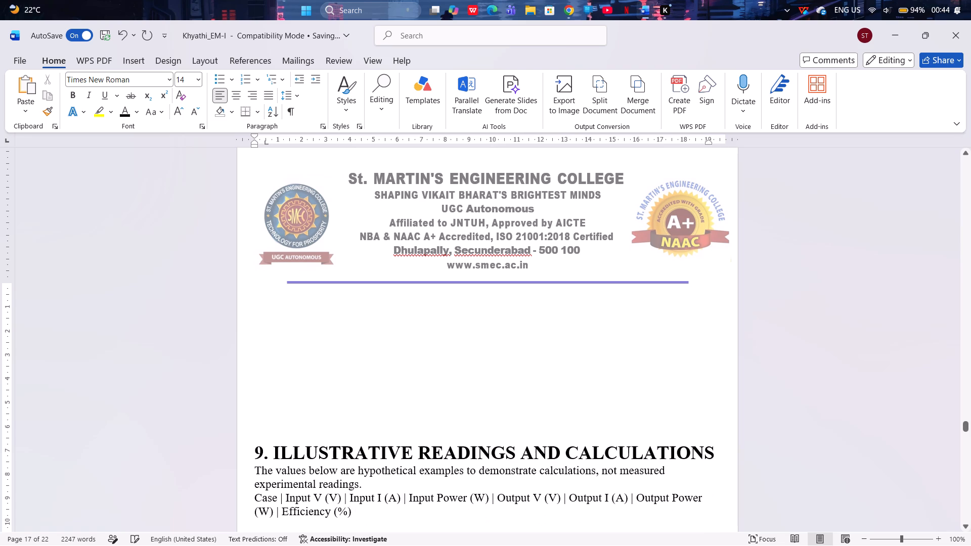
key(Delete)
key(Delete)
key(Delete)
key(Delete)
key(Delete)
key(Delete)
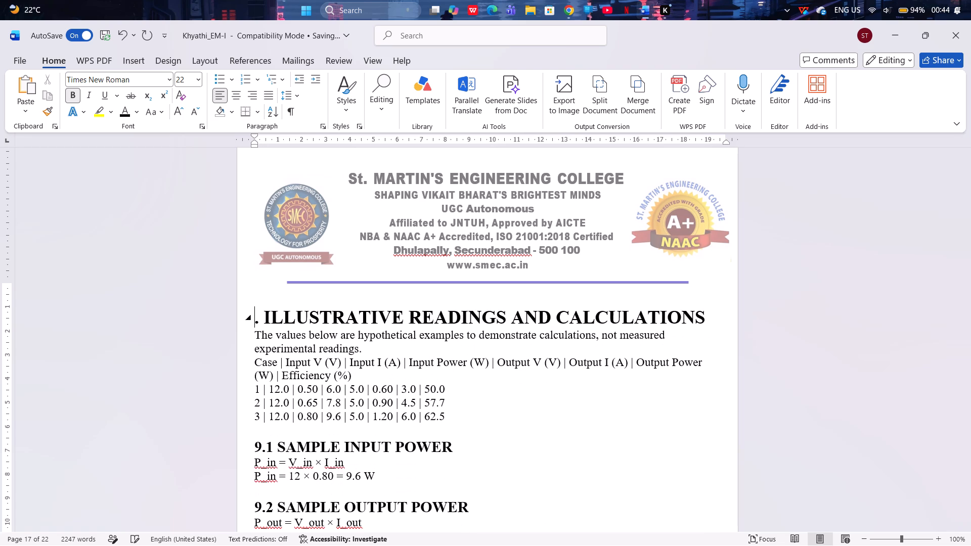
key(ctrl+z)
Delete all the blank lines between the page header and the 10. APPLICATIONS heading, so the section starts at the top of page 18.
scroll(276, 312, down, 4)
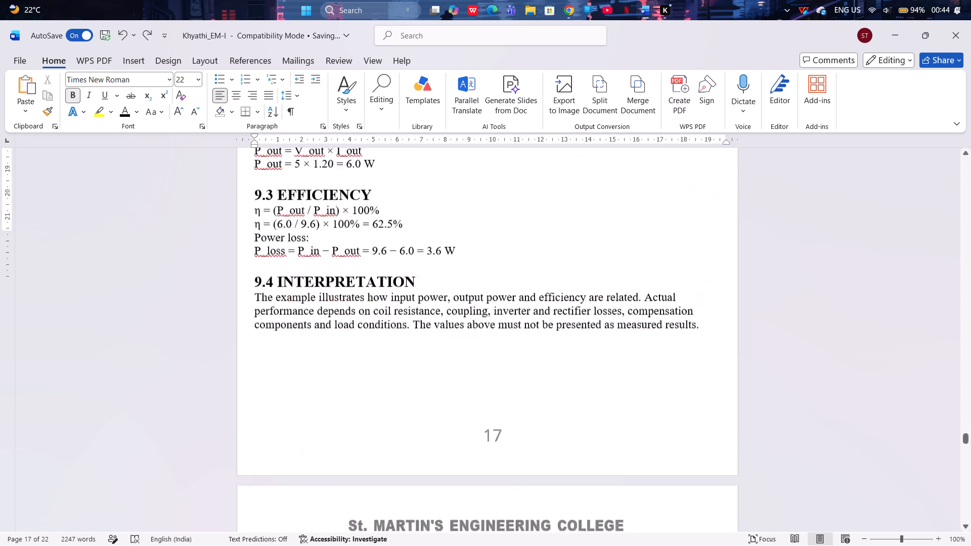
scroll(276, 312, up, 4)
click(295, 387)
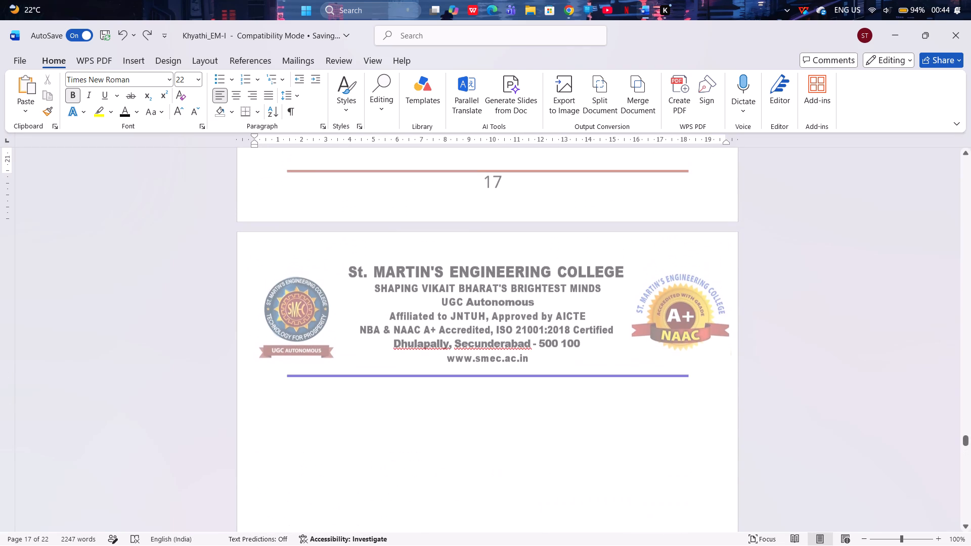
key(Down)
key(ctrl+shift+Down)
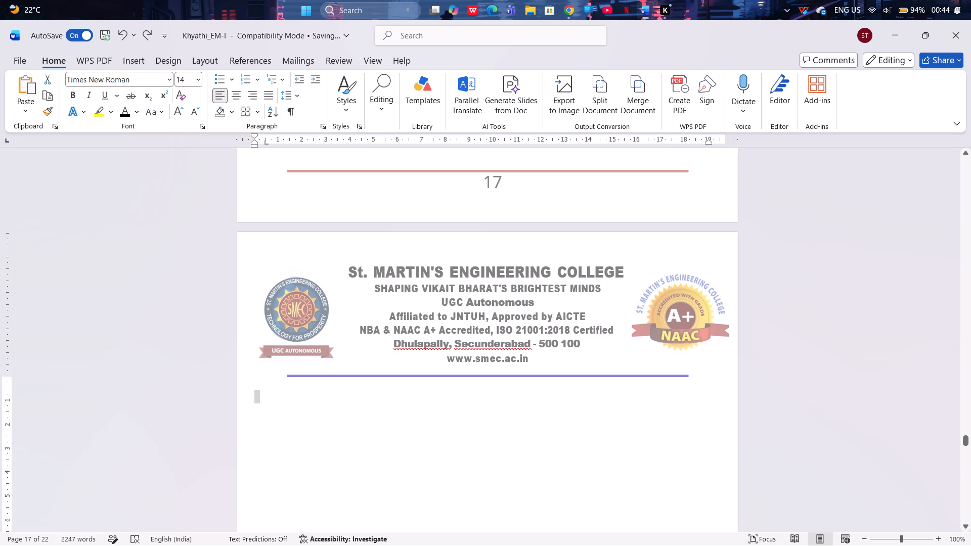
key(ctrl+shift+Down)
key(ctrl+shift+Down)
key(ctrl+shift+Down)
key(ctrl+shift+Down)
key(ctrl+shift+Down)
key(ctrl+shift+Down)
key(ctrl+shift+Down)
key(ctrl+shift+Down)
key(ctrl+shift+Down)
key(ctrl+shift+Down)
key(BackSpace)
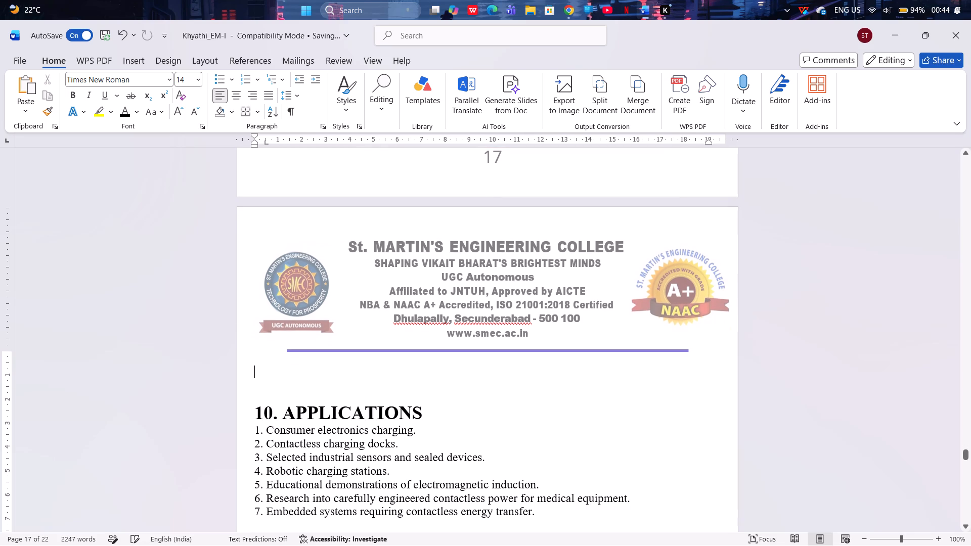
key(Delete)
key(Delete)
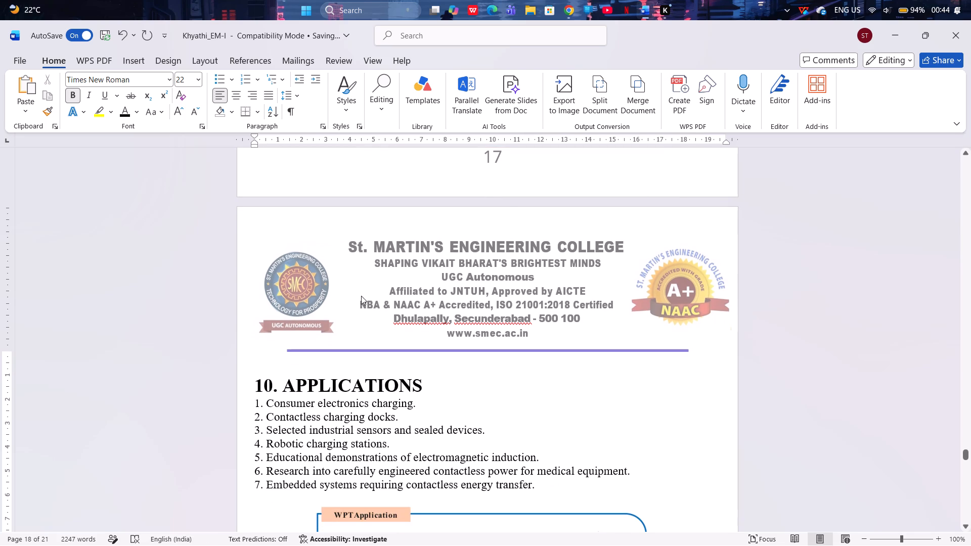
Select the 2. LIST OF COMPONENTS heading on page 8 for reformatting.
scroll(721, 177, up, 20)
scroll(721, 177, up, 14)
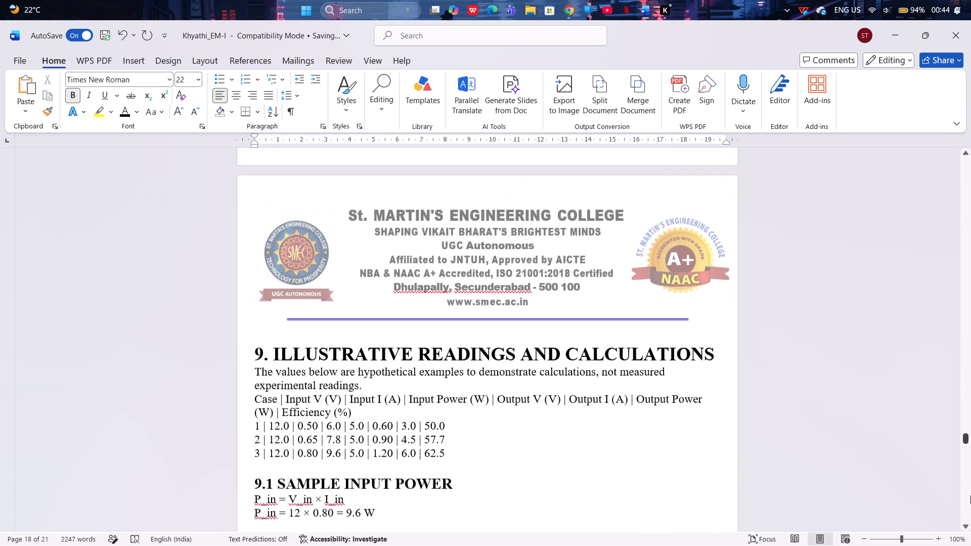
drag(967, 434, 965, 252)
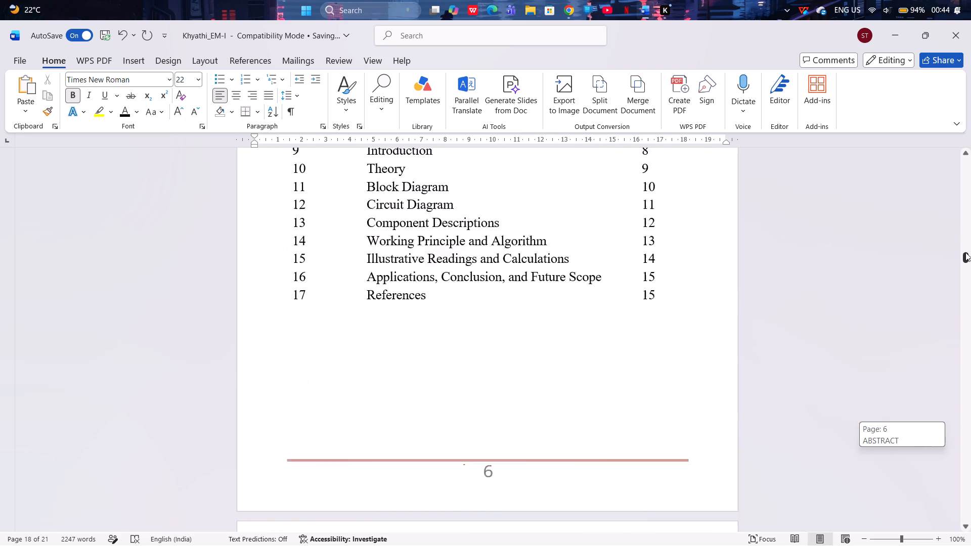
drag(965, 252, 962, 256)
scroll(691, 366, down, 7)
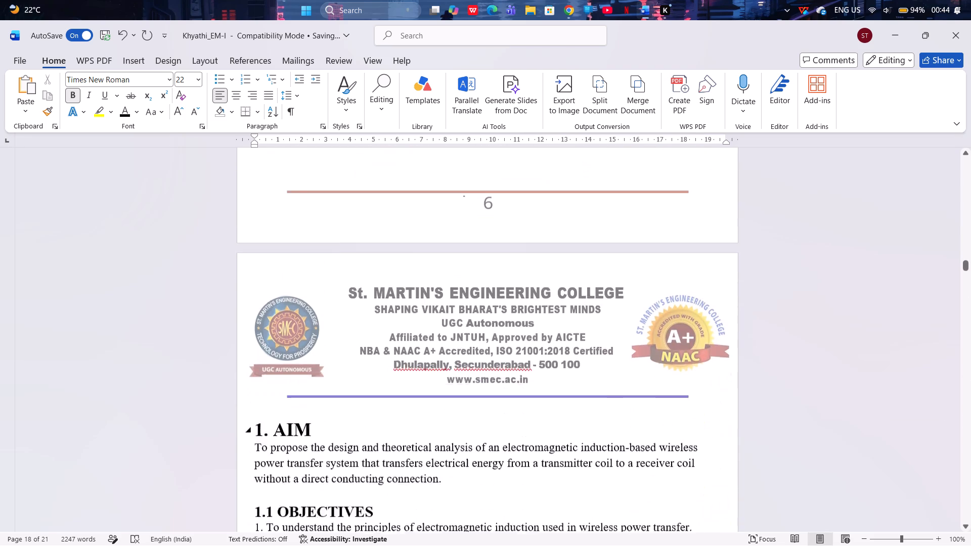
scroll(674, 375, down, 11)
scroll(632, 337, down, 8)
scroll(628, 332, down, 20)
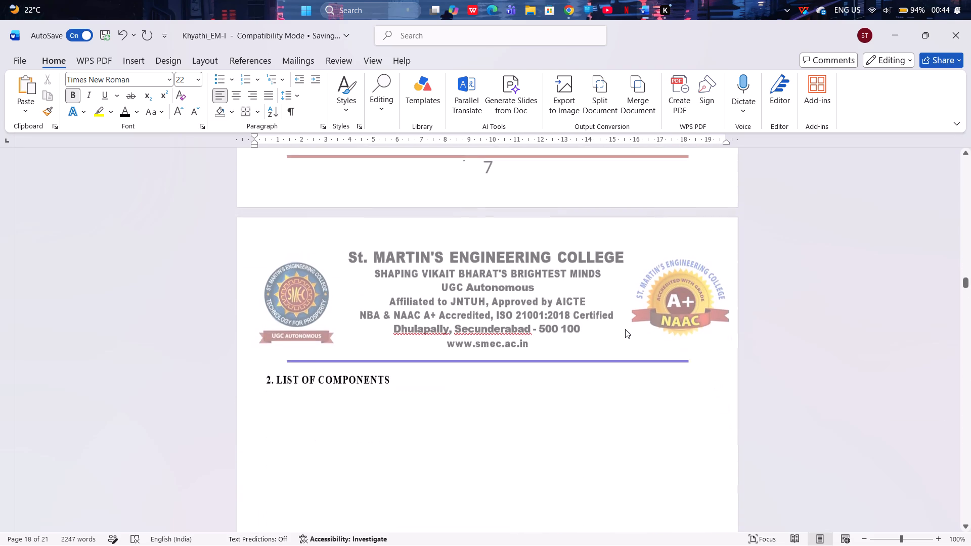
scroll(610, 335, down, 2)
scroll(551, 370, up, 2)
scroll(551, 370, down, 7)
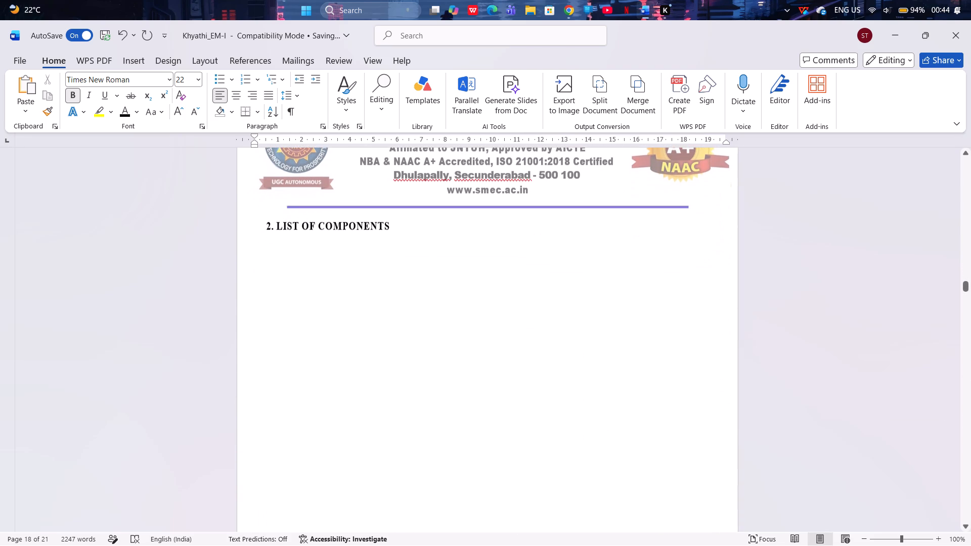
click(420, 238)
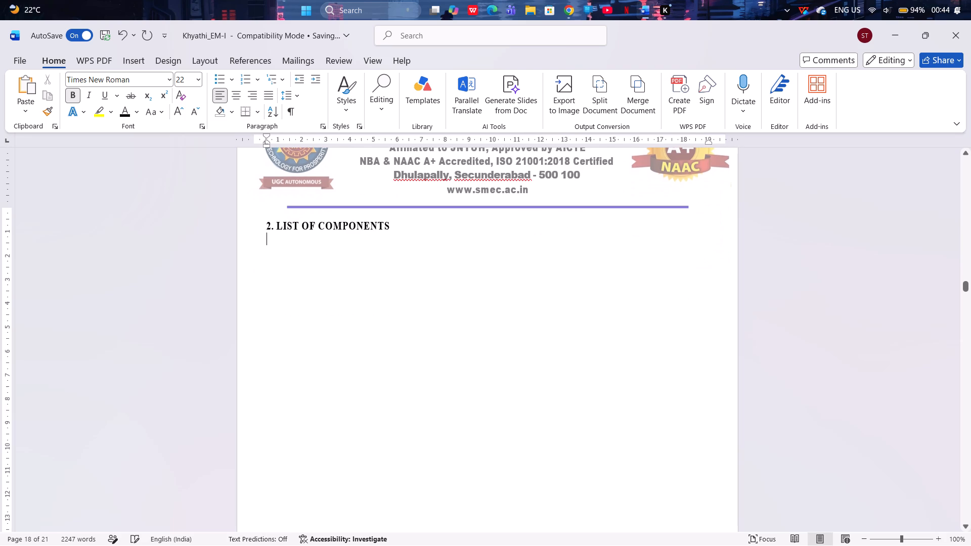
key(ctrl+shift+Up)
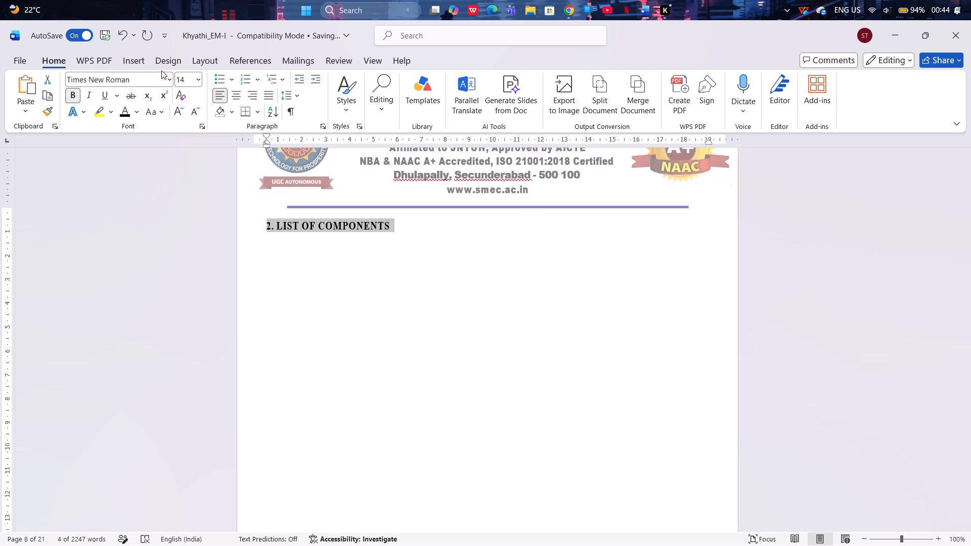
click(145, 65)
click(66, 57)
Apply a heading style to 2. LIST OF COMPONENTS on page 8, with Times New Roman, size 22 and black text.
click(343, 108)
click(488, 180)
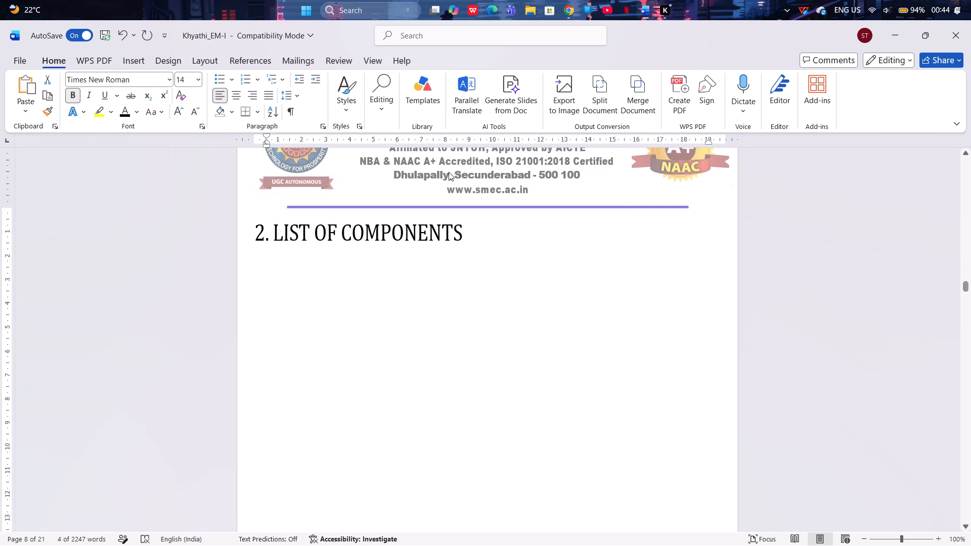
click(166, 80)
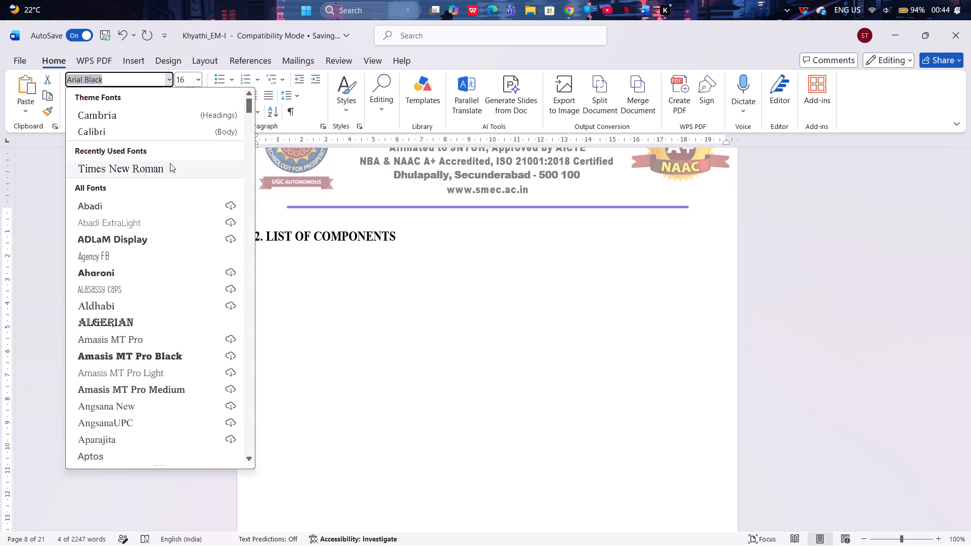
click(170, 163)
click(196, 79)
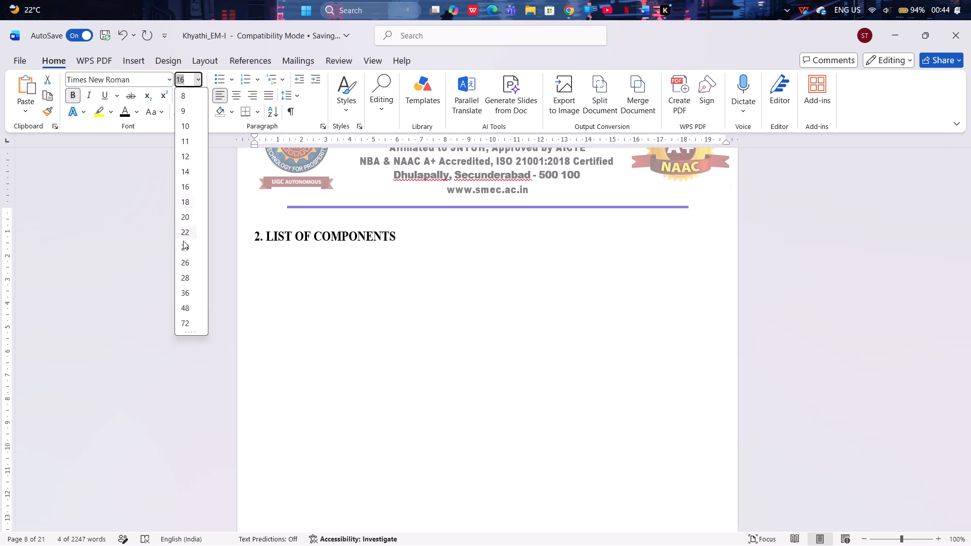
click(190, 232)
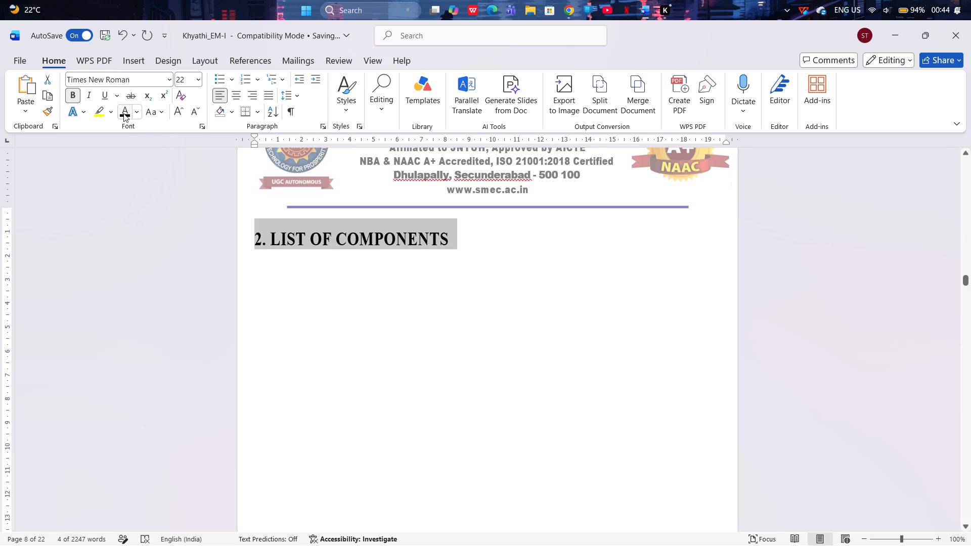
click(123, 113)
click(361, 250)
Switch to the ChatGPT Wireless Power Project Report chat in Chrome and close the report template preview.
key(alt+Tab)
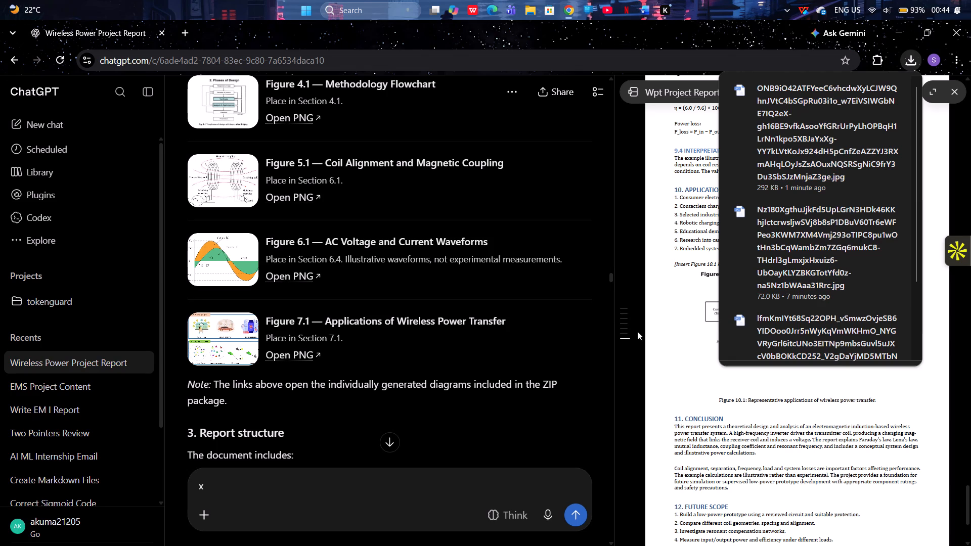
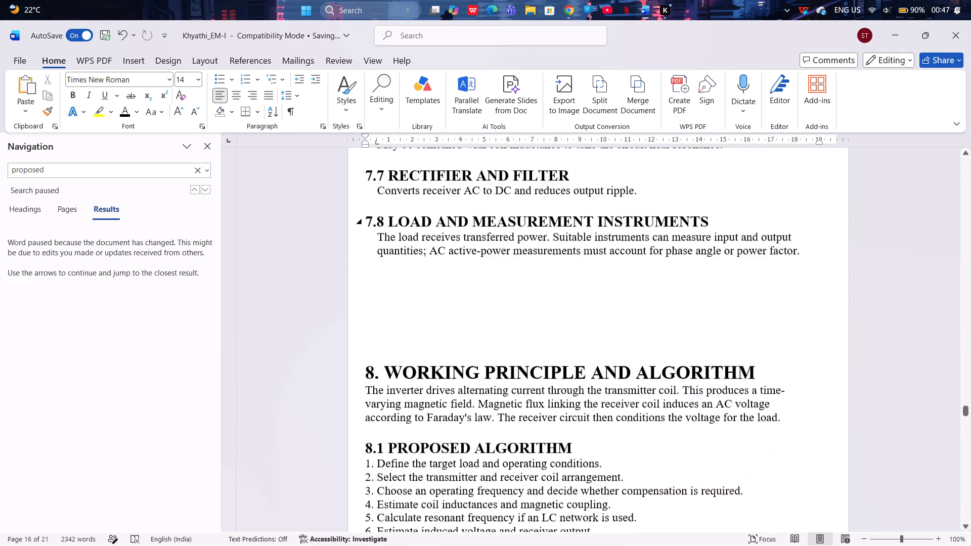
Copy the title words "Proposed Functional Connections" from Table 2 in the ChatGPT chat and search the Word report for them.
scroll(611, 230, up, 9)
key(alt+Tab)
drag(589, 109, 405, 102)
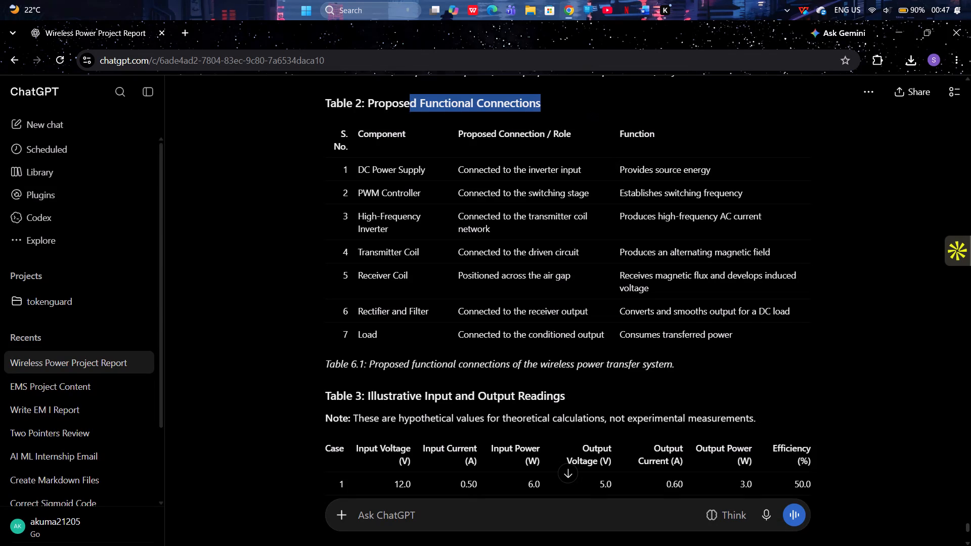
drag(405, 102, 366, 98)
key(ctrl+c)
key(ctrl+c)
key(alt+Tab)
click(94, 163)
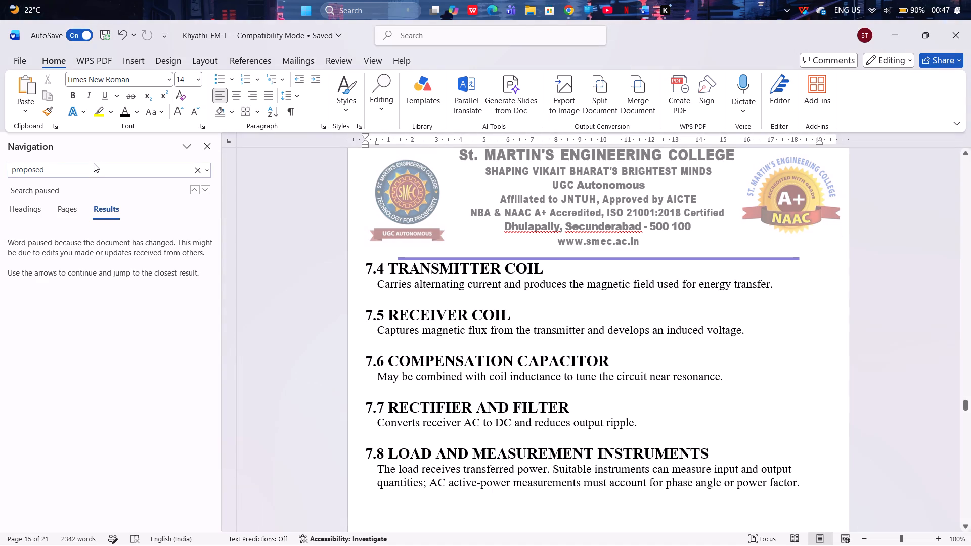
key(ctrl+a)
click(95, 169)
key(ctrl+v)
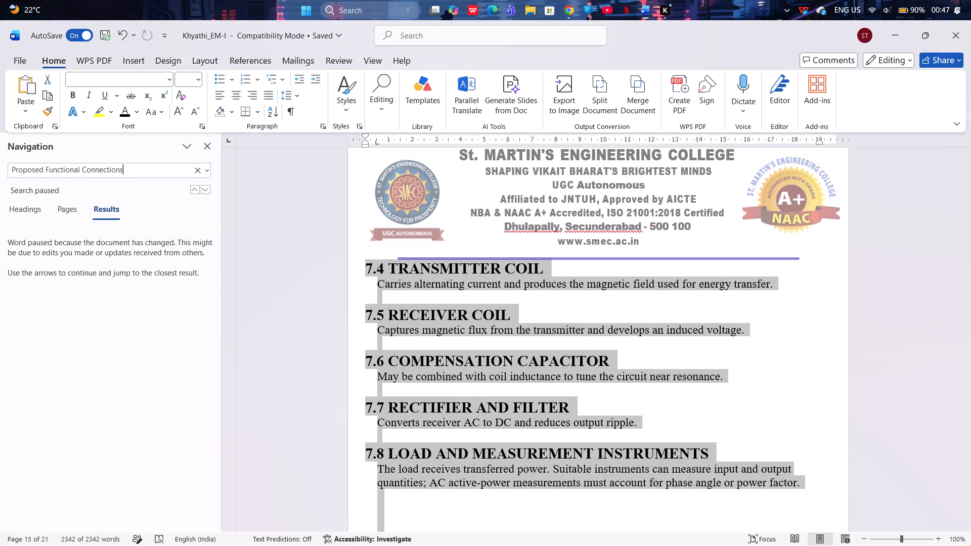
click(150, 238)
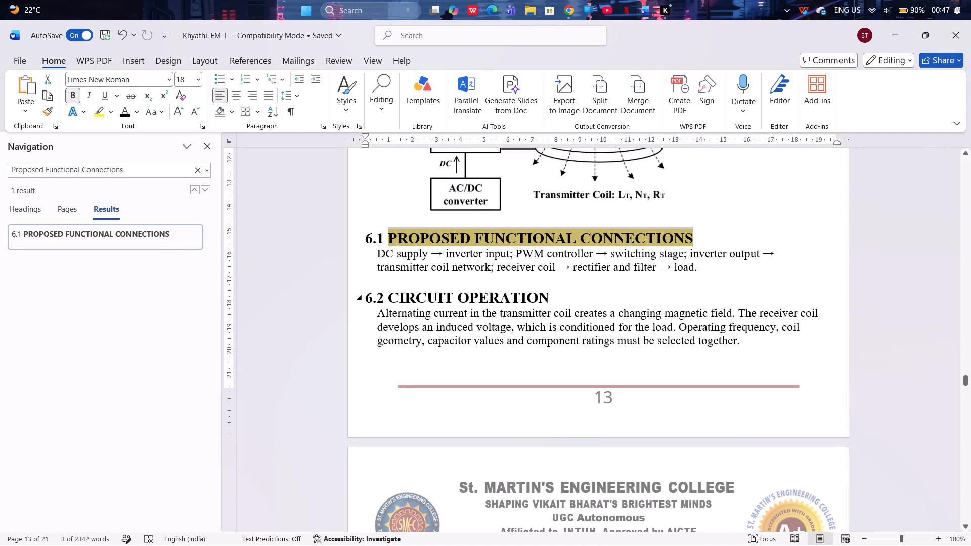
Shrink the coil circuit diagram in section 6. CIRCUIT DIAGRAM proportionally to about 10 cm wide.
scroll(733, 246, down, 15)
scroll(677, 258, down, 10)
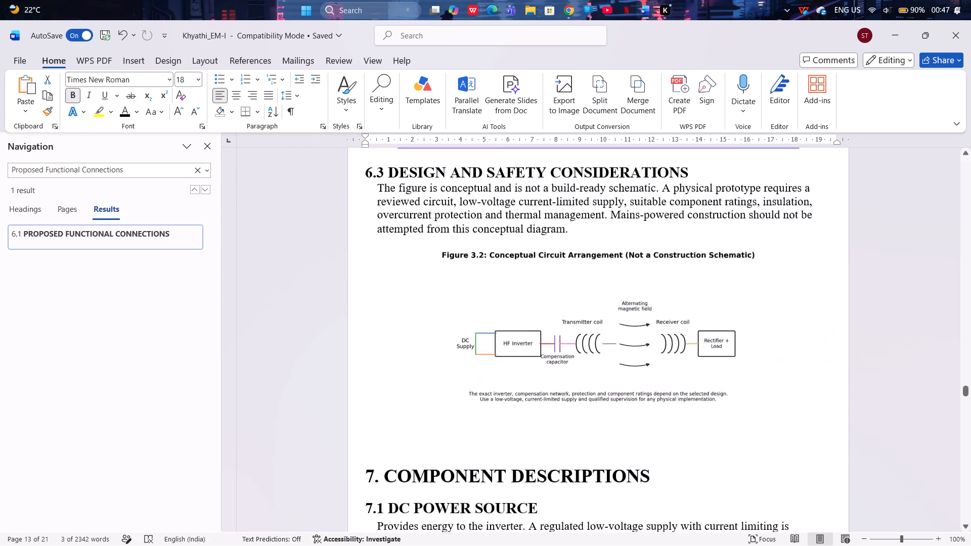
scroll(675, 259, down, 4)
scroll(675, 259, up, 20)
scroll(675, 259, up, 7)
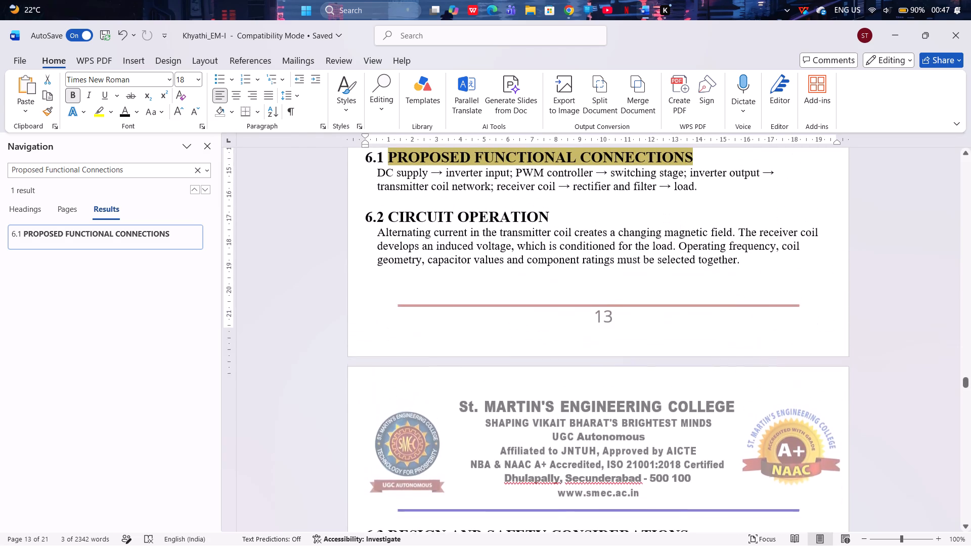
scroll(673, 259, up, 14)
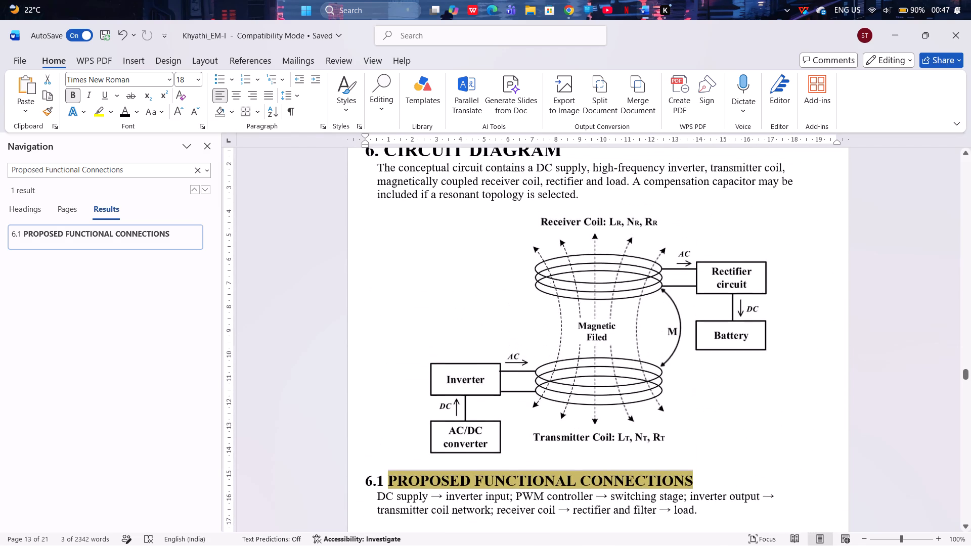
scroll(707, 266, up, 2)
drag(696, 315, 694, 322)
drag(427, 254, 534, 340)
Copy the whole Table 2: Proposed Functional Connections, header row included, from the ChatGPT chat and return to the Word report.
key(alt+Tab)
click(698, 336)
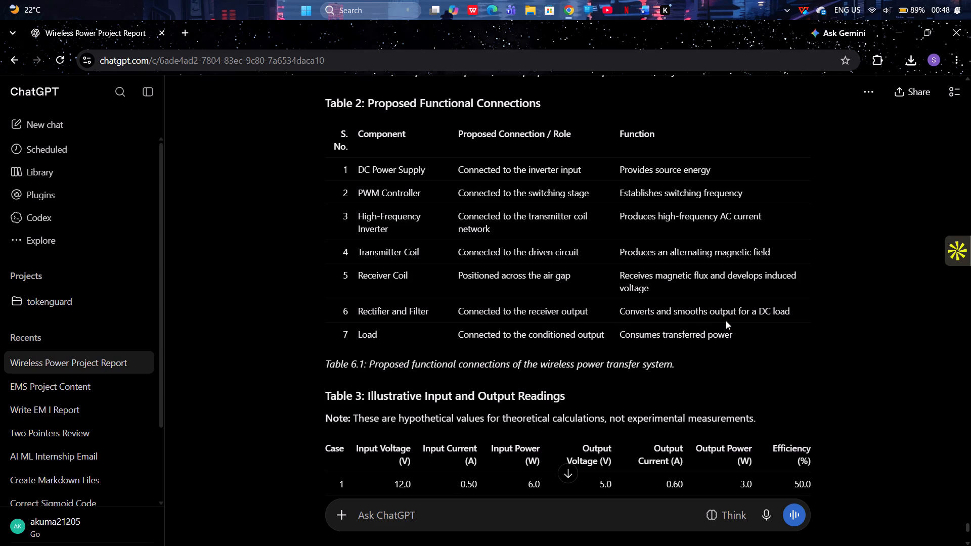
key(alt+Tab)
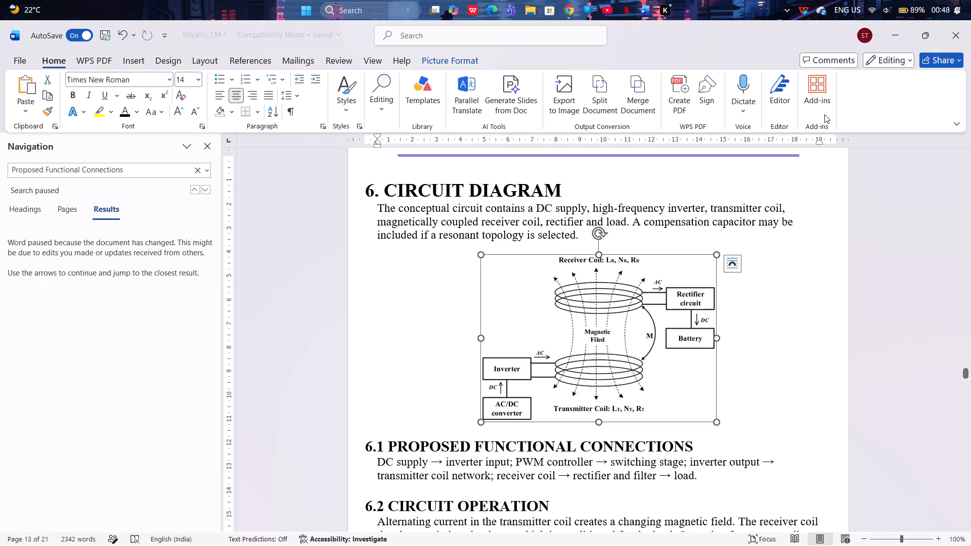
key(alt+Tab)
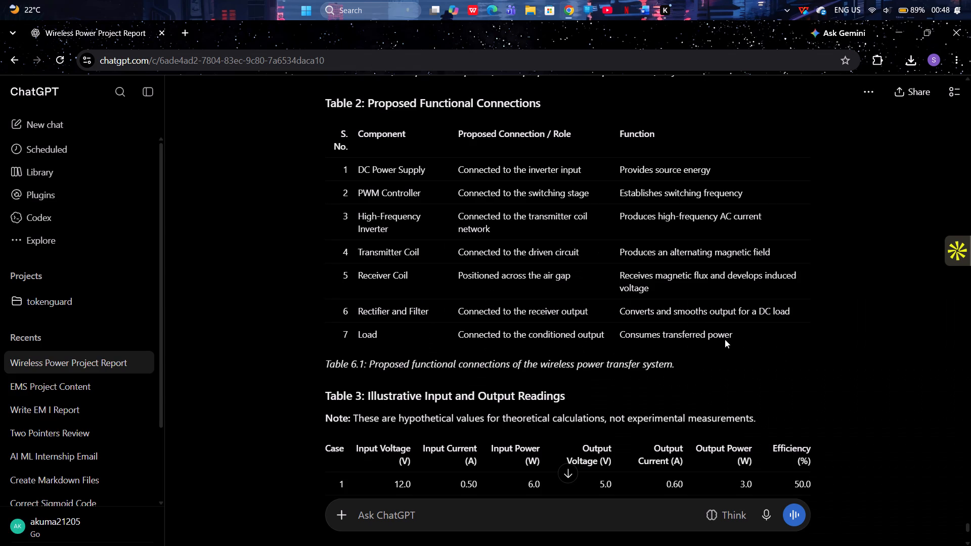
drag(742, 340, 325, 138)
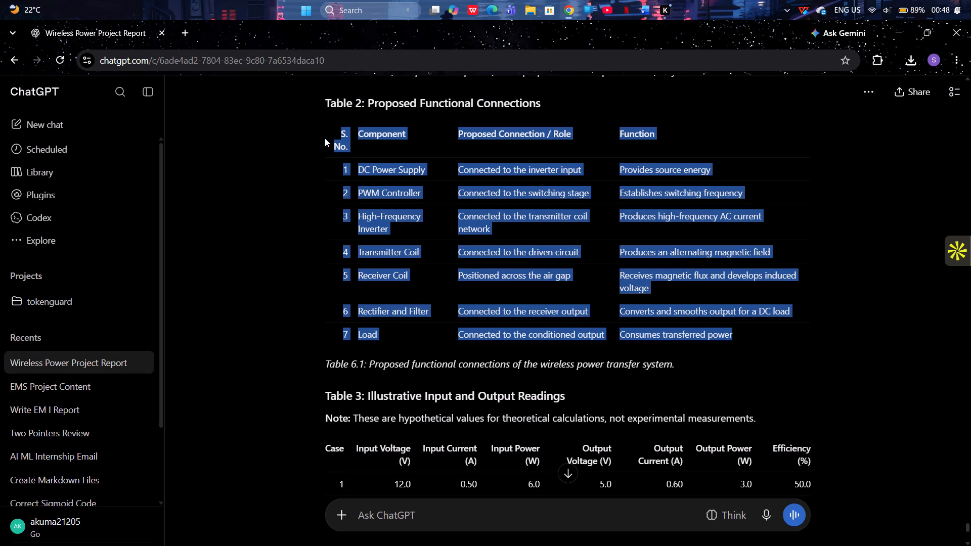
drag(325, 138, 326, 132)
key(ctrl+c)
key(ctrl+c)
key(alt+Tab)
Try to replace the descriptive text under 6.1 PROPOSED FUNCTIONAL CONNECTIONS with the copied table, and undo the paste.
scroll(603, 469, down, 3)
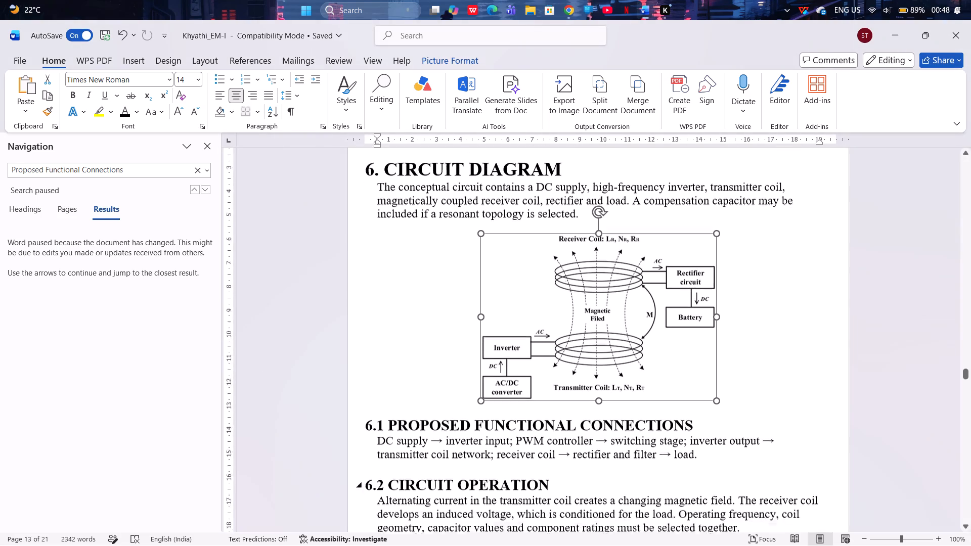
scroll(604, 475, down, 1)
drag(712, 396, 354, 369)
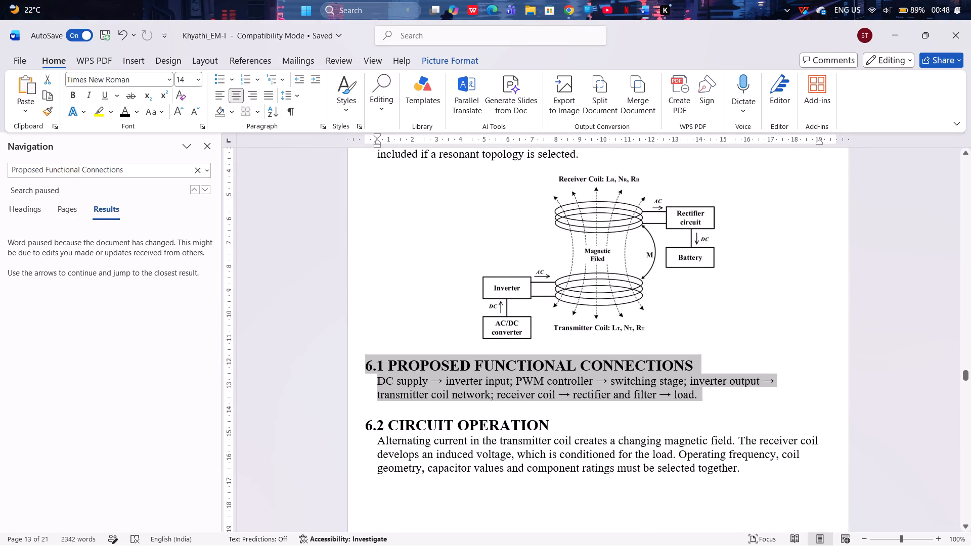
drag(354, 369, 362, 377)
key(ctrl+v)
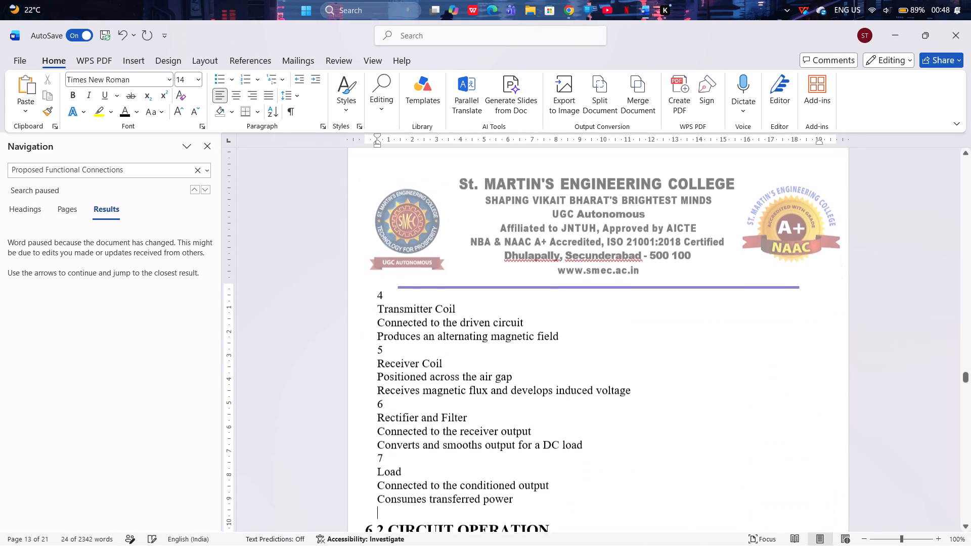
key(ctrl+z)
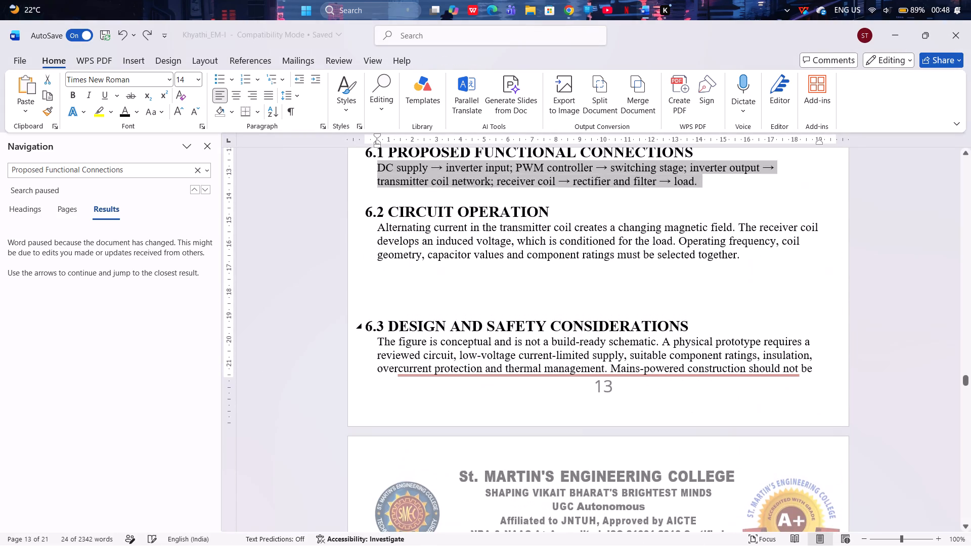
Delete the paragraph under the 6.1 PROPOSED FUNCTIONAL CONNECTIONS heading.
scroll(517, 319, up, 4)
scroll(567, 332, up, 4)
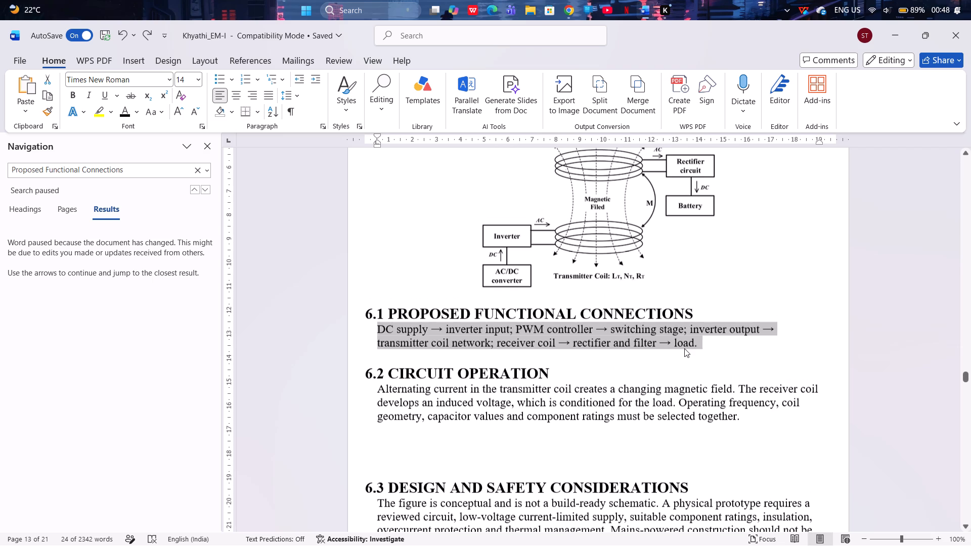
key(BackSpace)
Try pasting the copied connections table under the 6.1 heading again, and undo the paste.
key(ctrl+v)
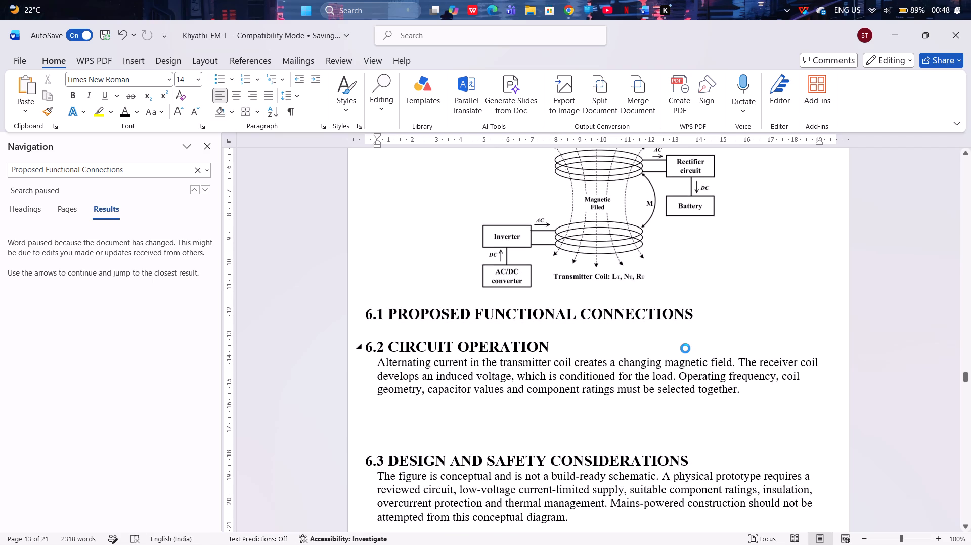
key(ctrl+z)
Copy the full Proposed Functional Connections table again from the ChatGPT conversation and return to the report.
key(alt+Tab)
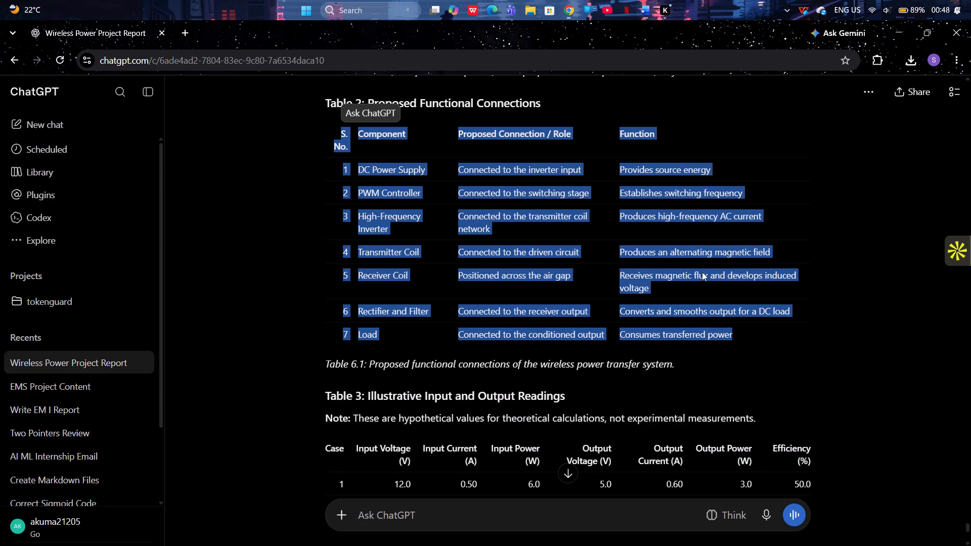
click(614, 272)
scroll(289, 162, up, 2)
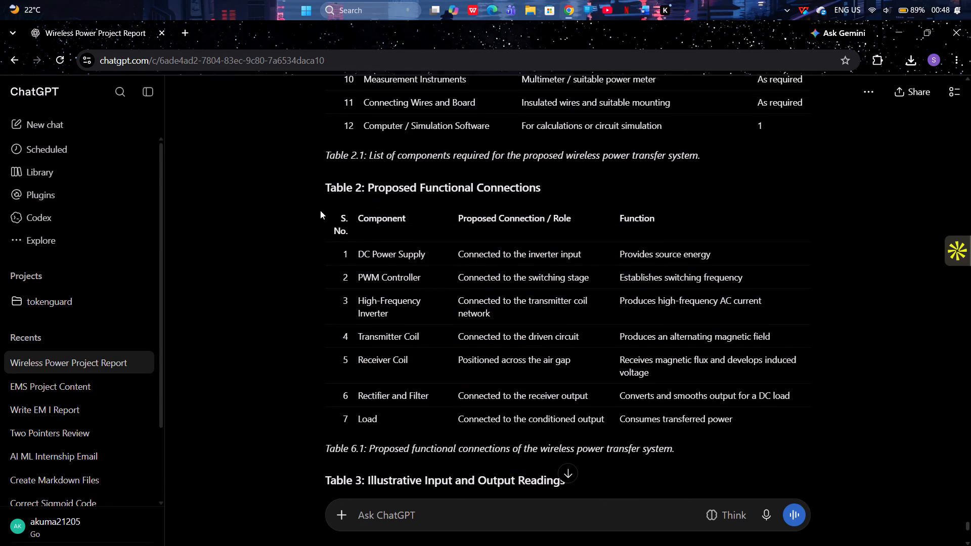
drag(320, 210, 898, 415)
key(ctrl+c)
key(ctrl+c)
key(alt+Tab)
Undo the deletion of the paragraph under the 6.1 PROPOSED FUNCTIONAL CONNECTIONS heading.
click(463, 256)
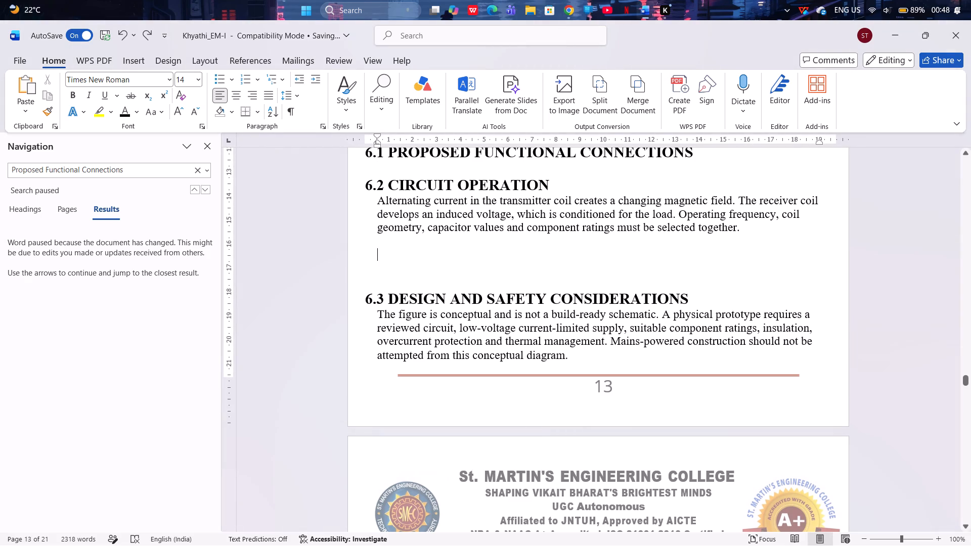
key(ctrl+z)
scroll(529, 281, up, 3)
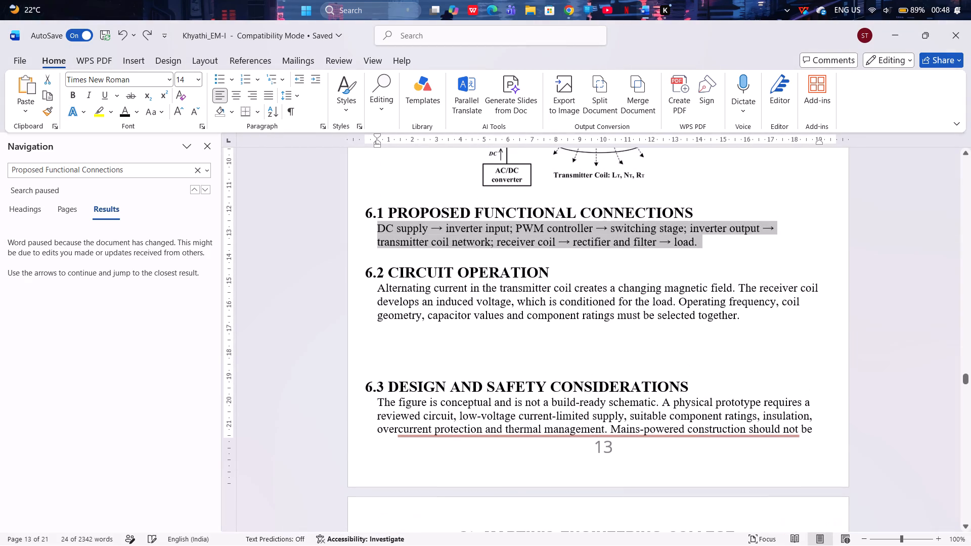
Replace the paragraph under the 6.1 PROPOSED FUNCTIONAL CONNECTIONS heading with the copied connections table.
click(601, 257)
drag(677, 247, 304, 236)
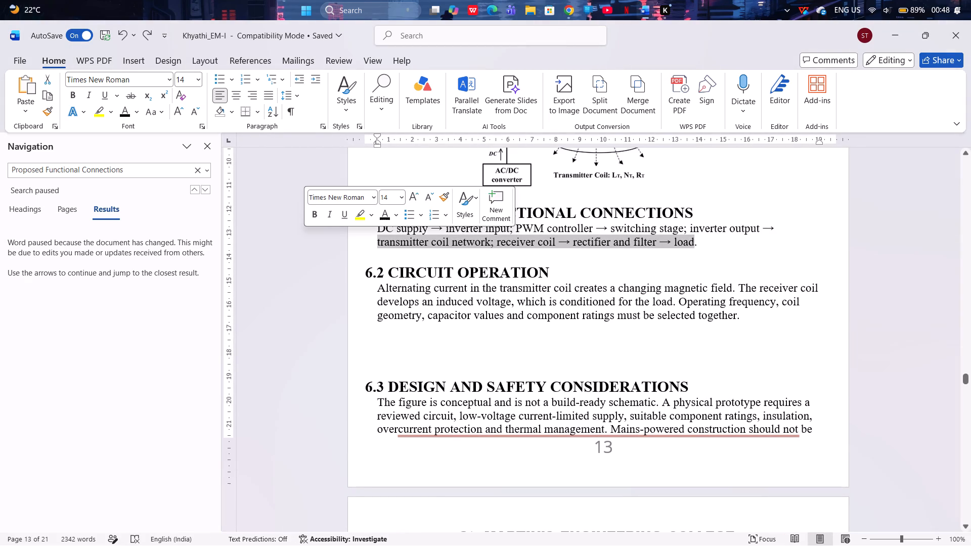
key(BackSpace)
key(ctrl+shift+Up)
key(BackSpace)
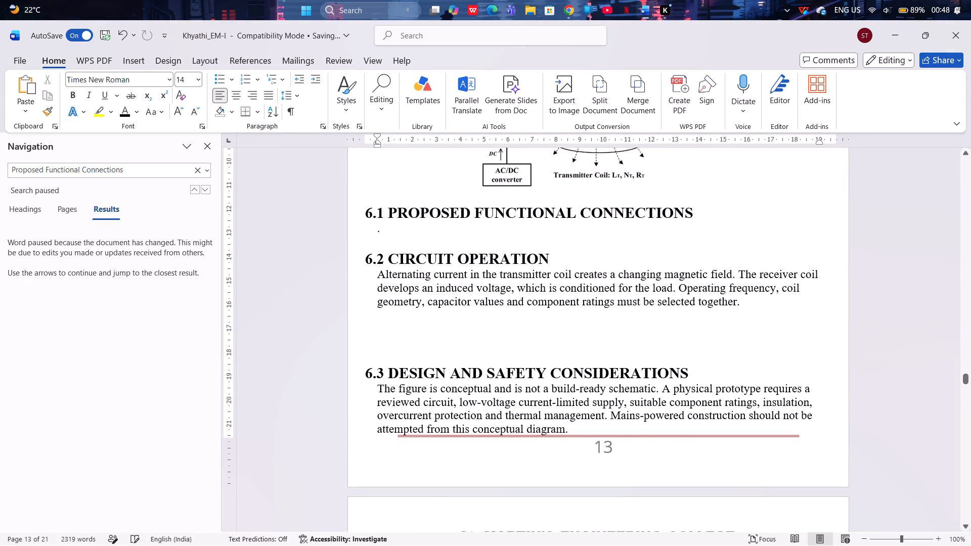
key(Right)
key(BackSpace)
key(ctrl+v)
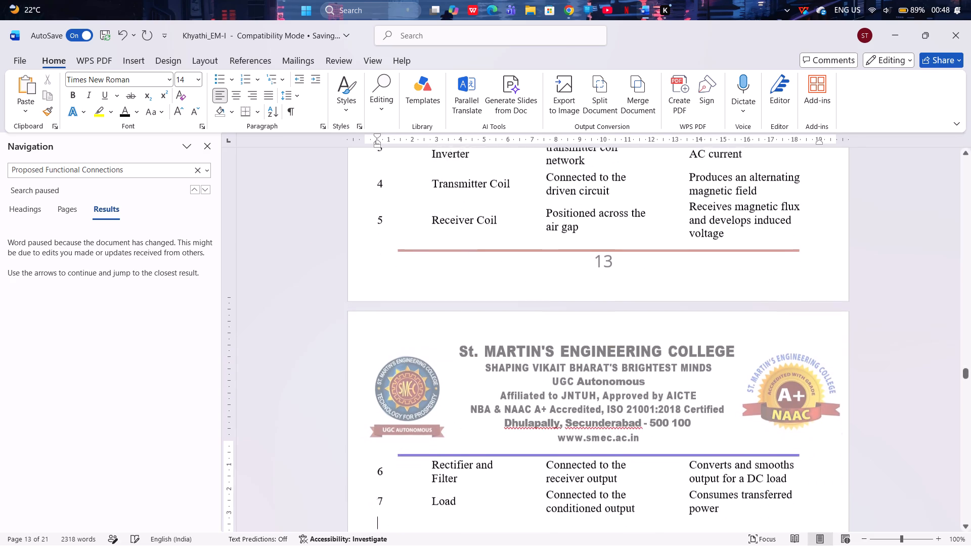
Remove the stray blank line directly above the 6.3 DESIGN AND SAFETY CONSIDERATIONS heading.
scroll(520, 234, up, 2)
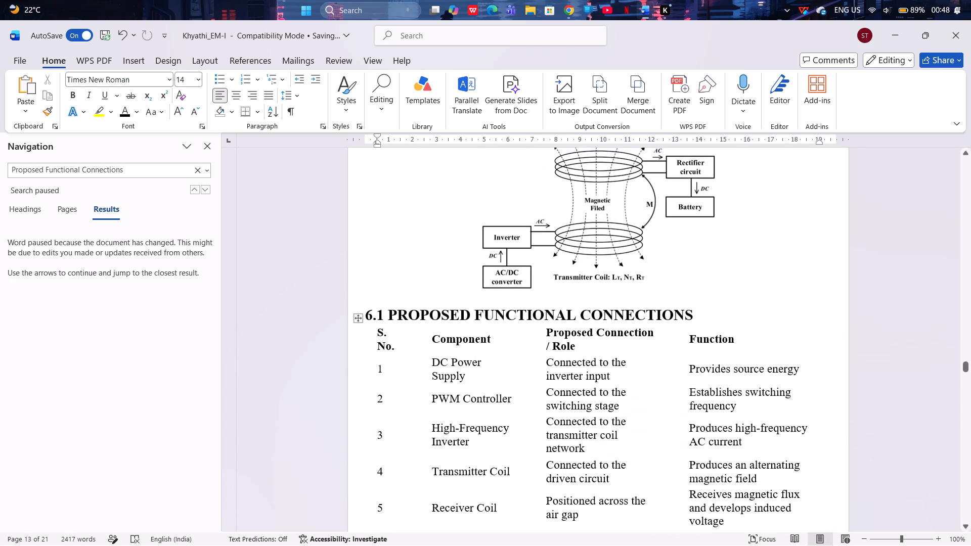
scroll(498, 306, up, 1)
click(562, 299)
scroll(562, 299, up, 1)
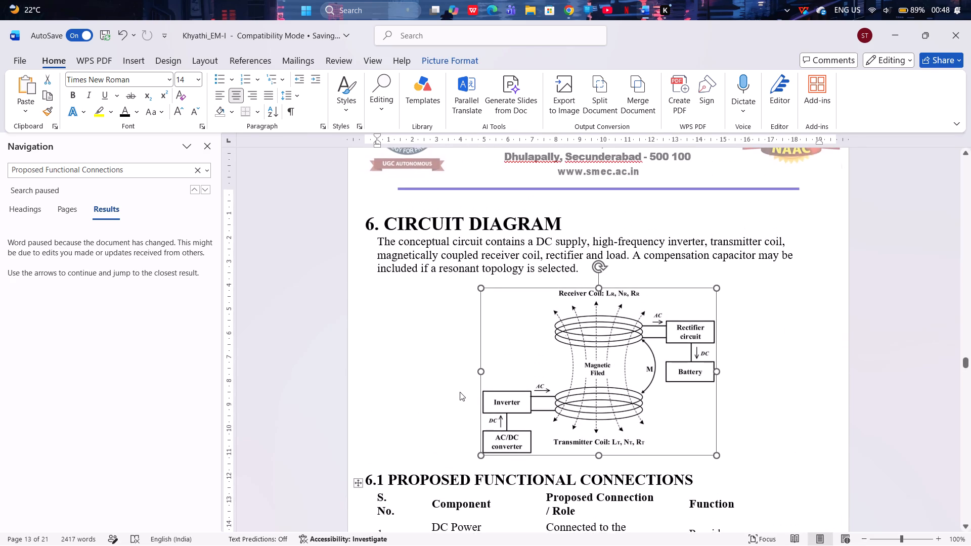
scroll(460, 392, down, 4)
scroll(460, 392, up, 1)
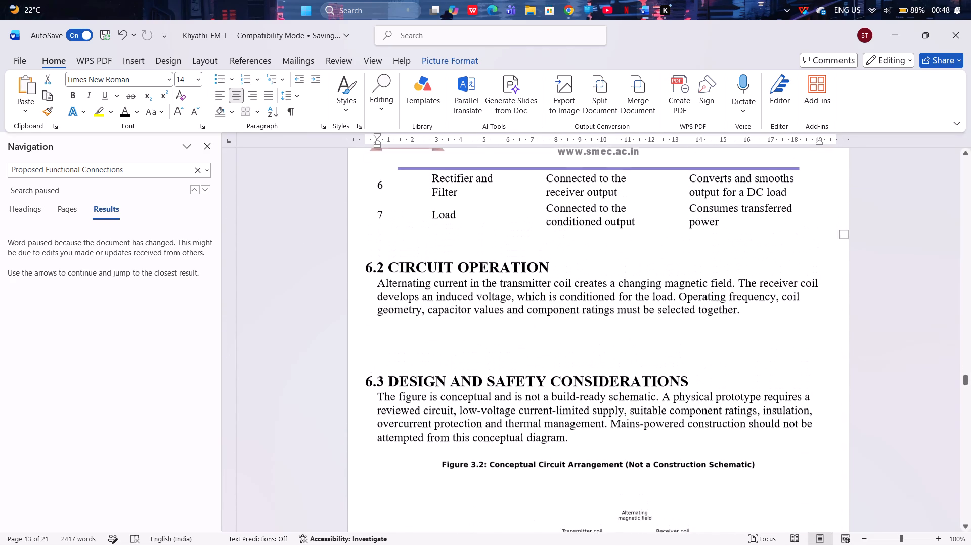
click(456, 365)
key(BackSpace)
key(BackSpace)
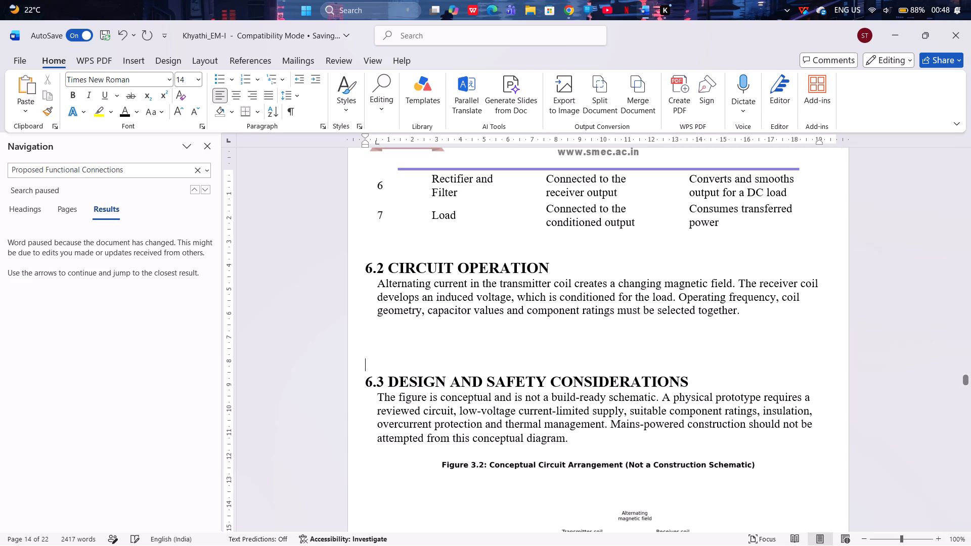
key(BackSpace)
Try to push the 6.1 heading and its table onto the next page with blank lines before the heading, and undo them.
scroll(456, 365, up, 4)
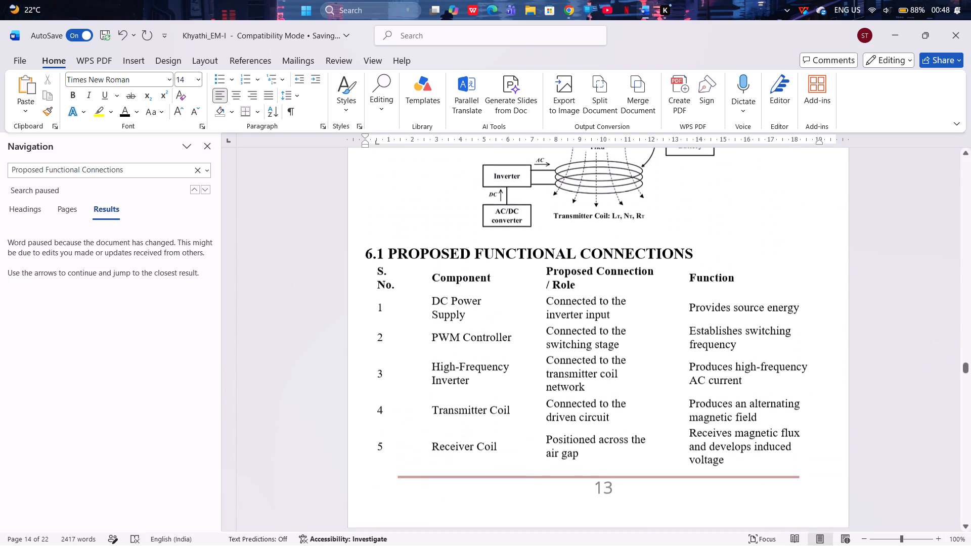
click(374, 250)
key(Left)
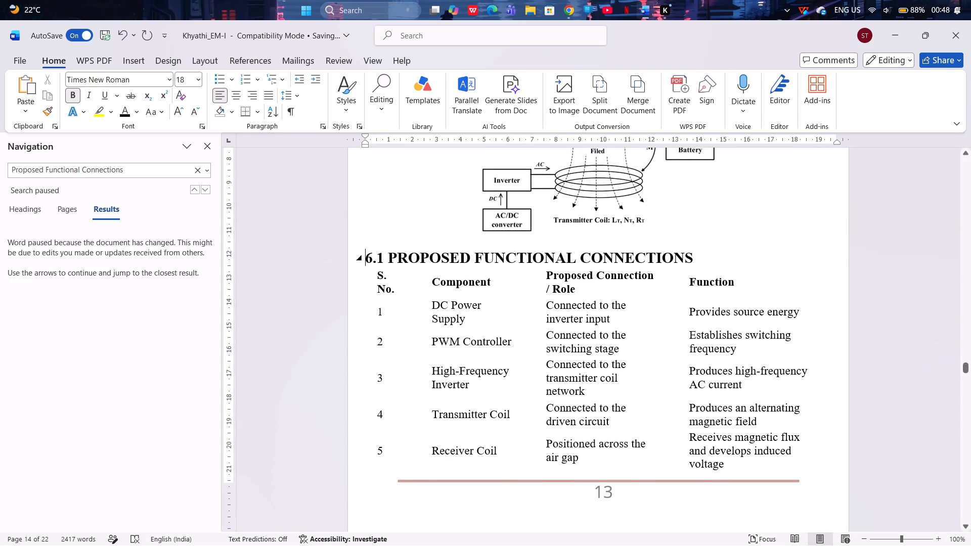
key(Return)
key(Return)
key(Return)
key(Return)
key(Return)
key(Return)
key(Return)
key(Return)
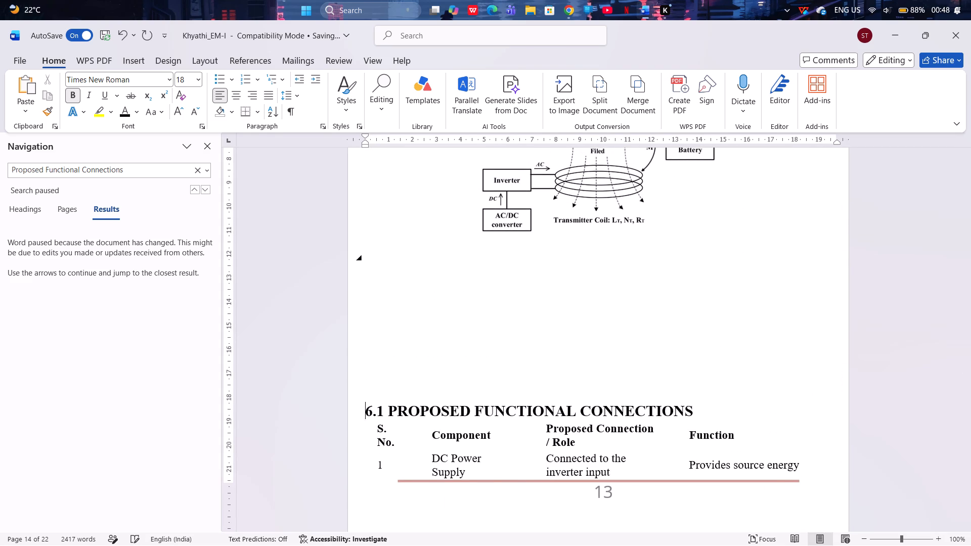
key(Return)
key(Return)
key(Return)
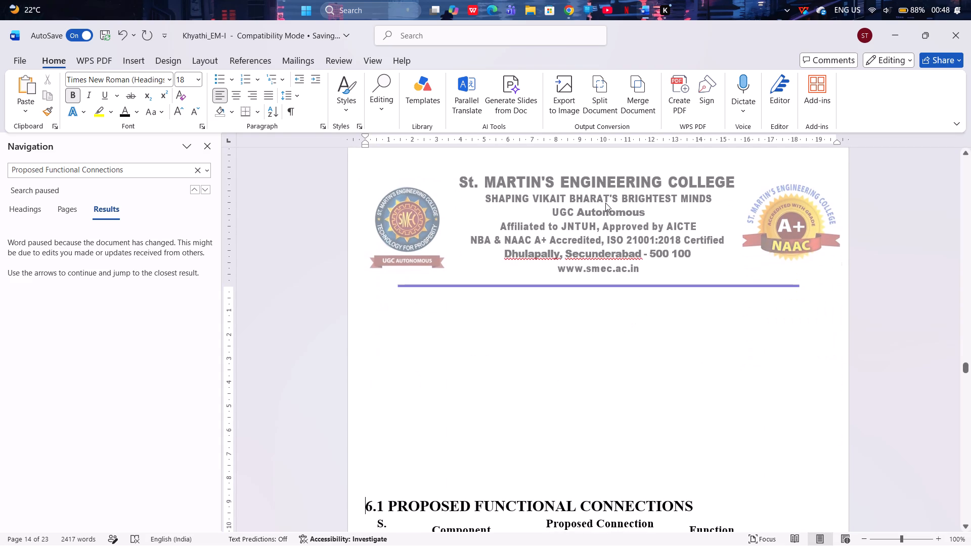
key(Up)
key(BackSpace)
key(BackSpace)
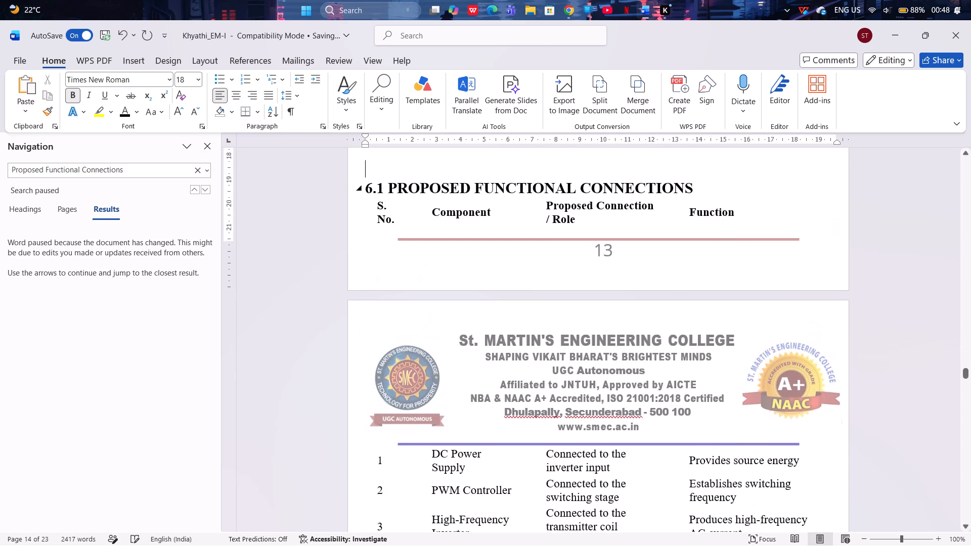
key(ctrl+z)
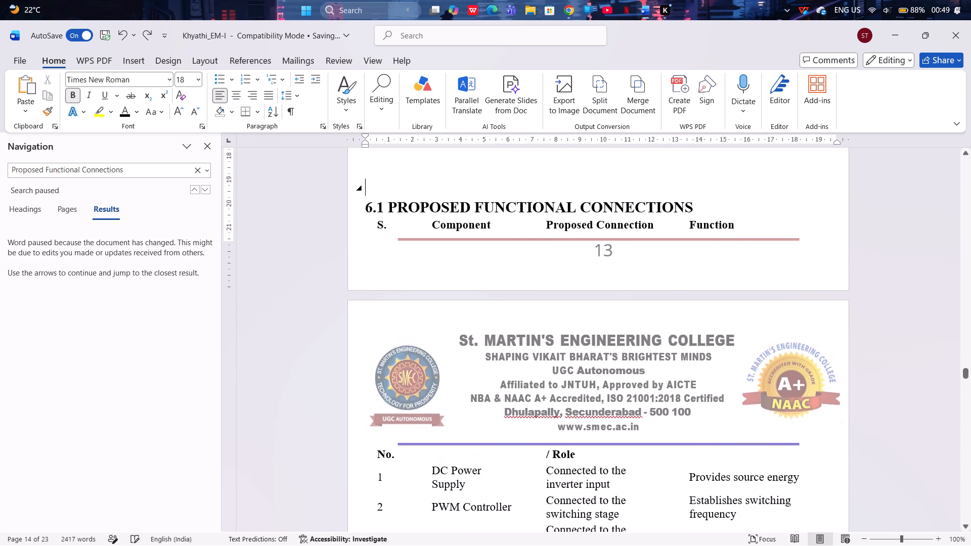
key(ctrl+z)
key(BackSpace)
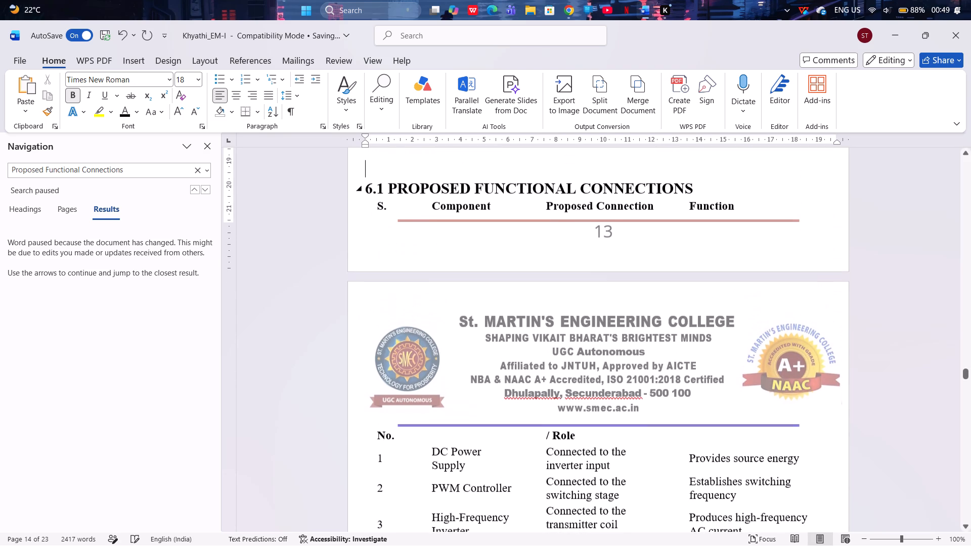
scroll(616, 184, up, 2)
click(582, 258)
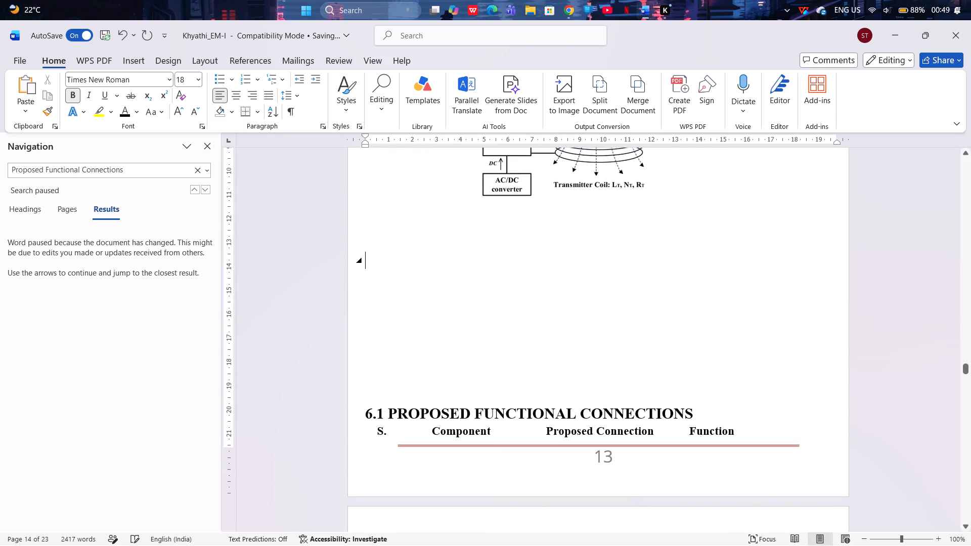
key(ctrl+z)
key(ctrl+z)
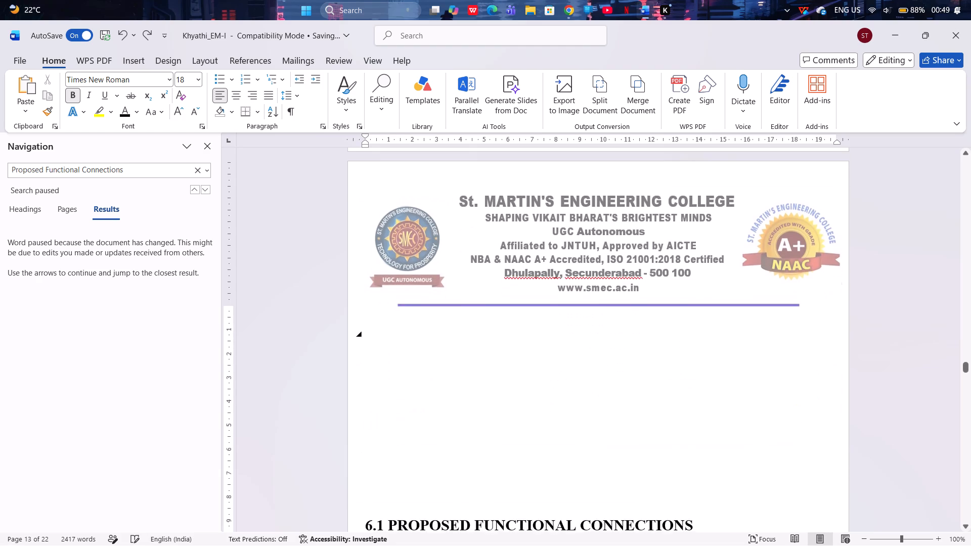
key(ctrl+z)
Insert blank lines after the circuit diagram picture until the 6.1 heading and its table start on the next page.
scroll(410, 333, up, 14)
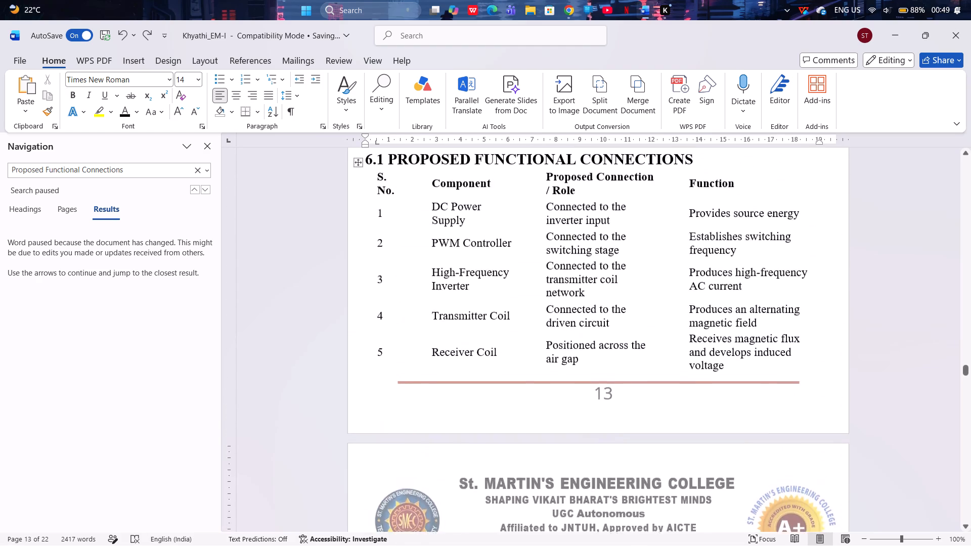
scroll(422, 314, up, 5)
click(430, 246)
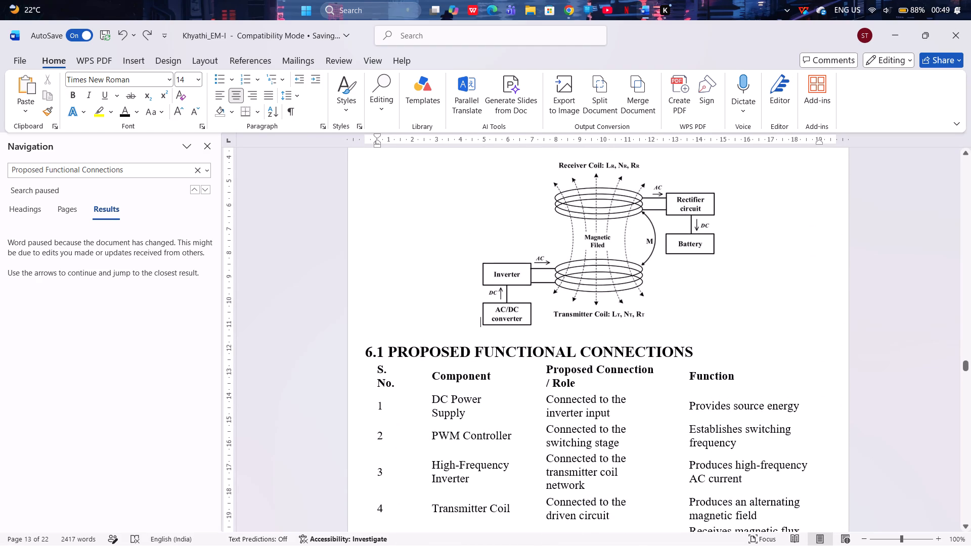
click(715, 326)
click(749, 317)
key(Return)
key(Return)
key(Return)
key(Return)
key(Return)
key(Return)
key(Return)
key(Return)
key(Return)
key(Return)
key(Return)
key(Return)
key(Return)
key(Return)
key(Return)
key(Return)
key(Return)
scroll(763, 317, down, 1)
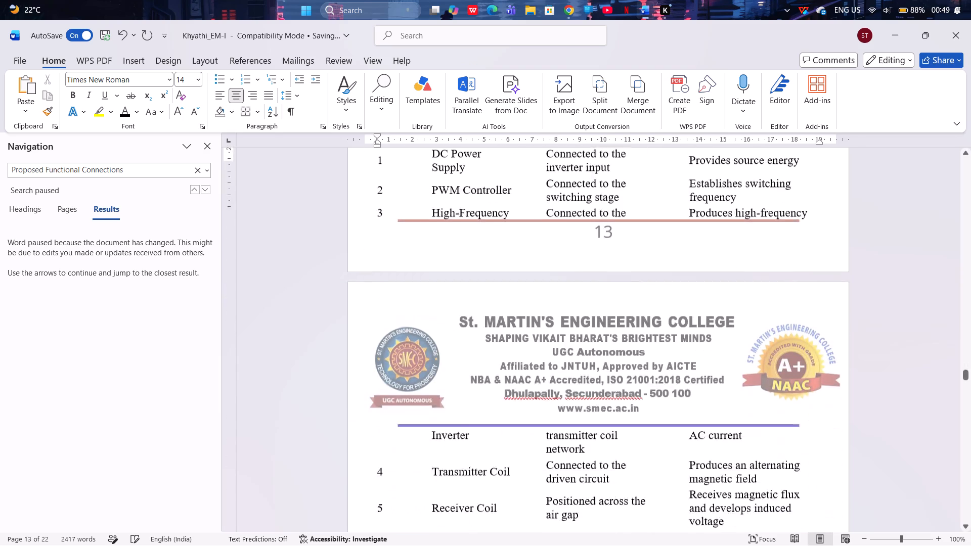
scroll(763, 317, down, 1)
key(Return)
key(Return)
key(Return)
key(Return)
key(Return)
key(Return)
key(Return)
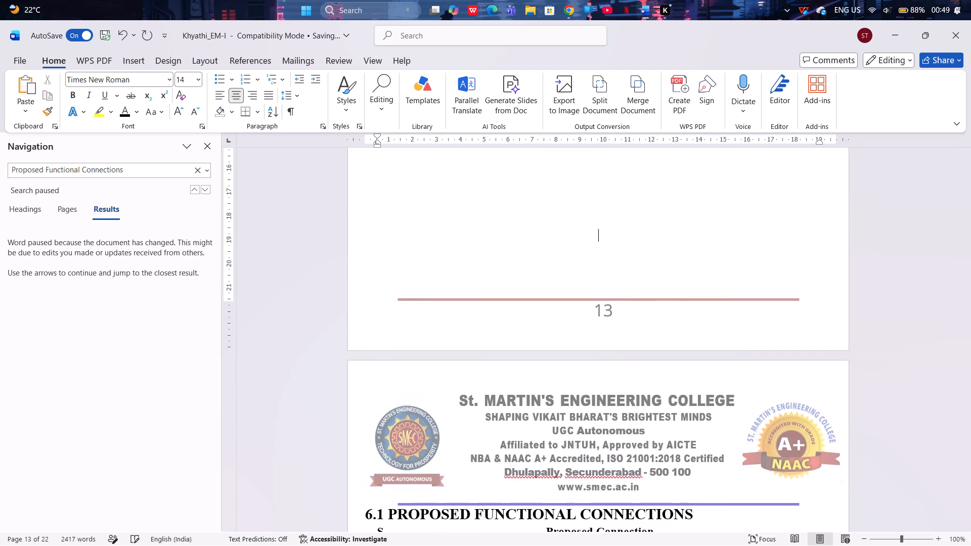
Move the 6.2 CIRCUIT OPERATION heading and its paragraph into the blank space below the circuit diagram.
scroll(763, 317, down, 2)
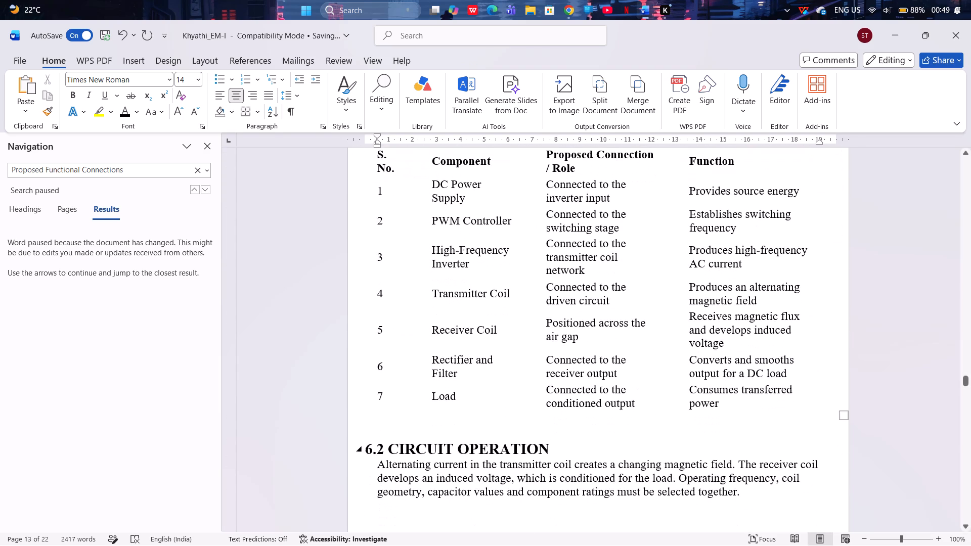
drag(757, 504, 383, 460)
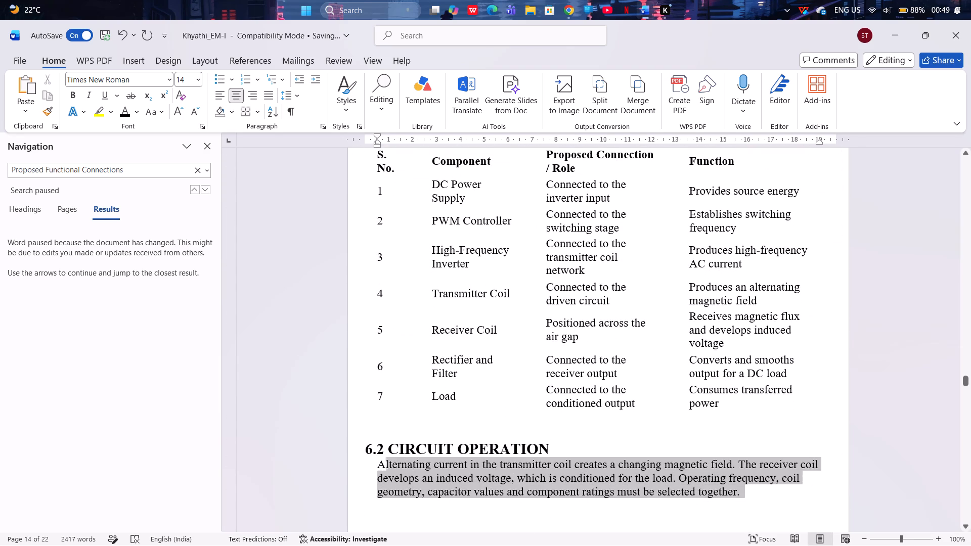
drag(383, 460, 364, 447)
key(ctrl+x)
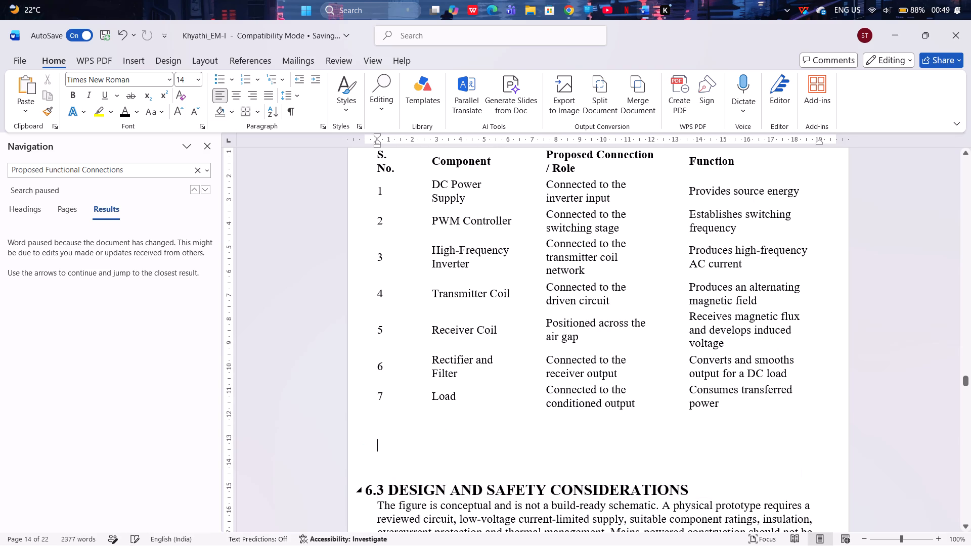
key(ctrl+z)
key(ctrl+c)
key(BackSpace)
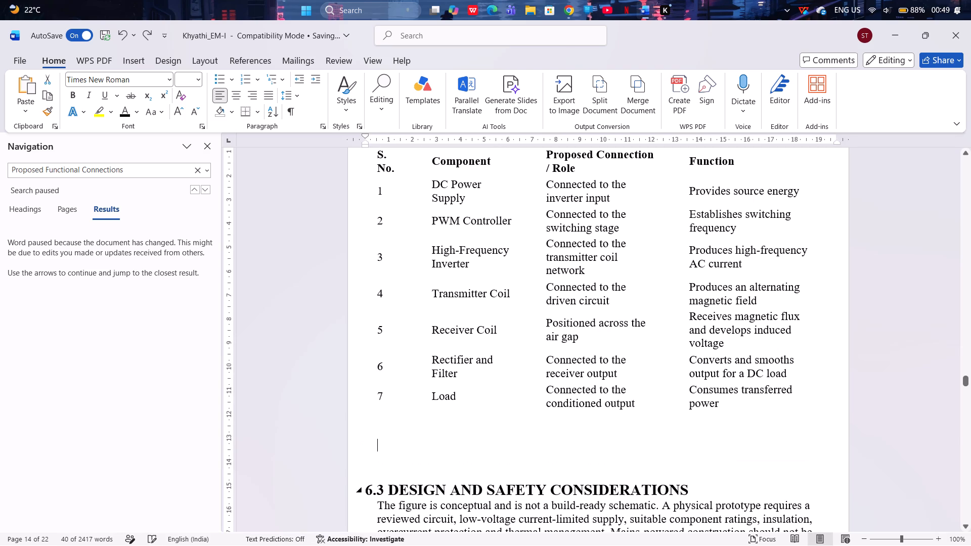
scroll(364, 447, up, 4)
click(407, 395)
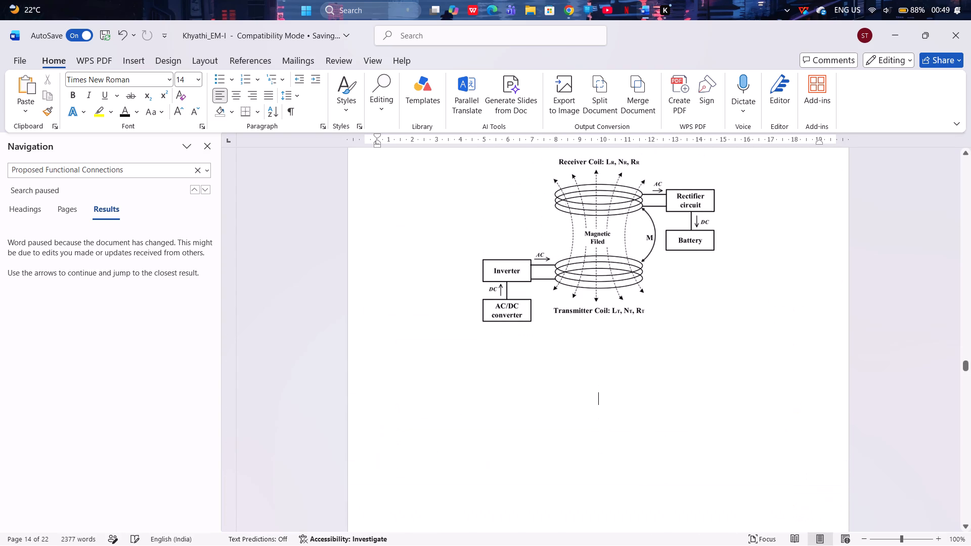
key(BackSpace)
key(ctrl+v)
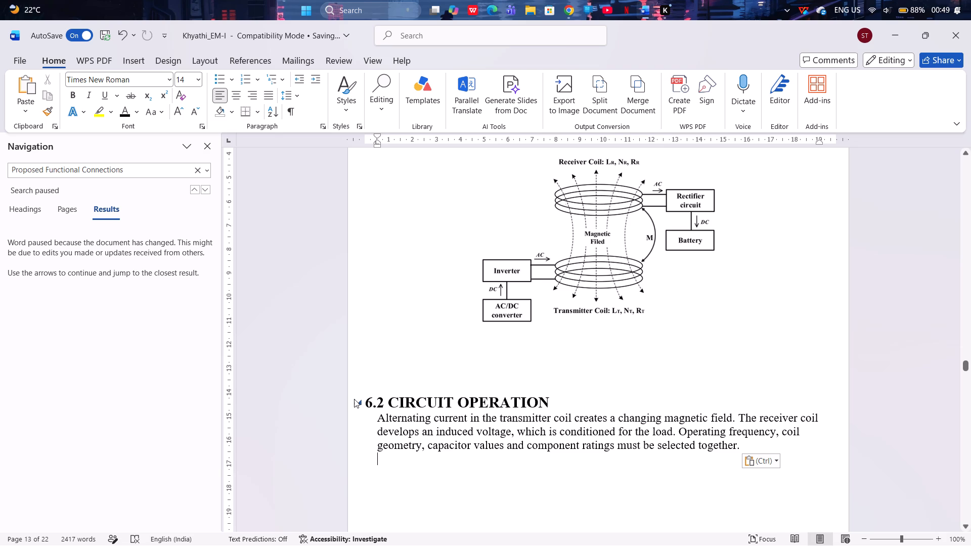
Renumber the moved CIRCUIT OPERATION heading as 6.1.
click(387, 403)
key(Left)
key(BackSpace)
key(1)
Renumber the PROPOSED FUNCTIONAL CONNECTIONS heading as 6.2.
scroll(404, 396, down, 4)
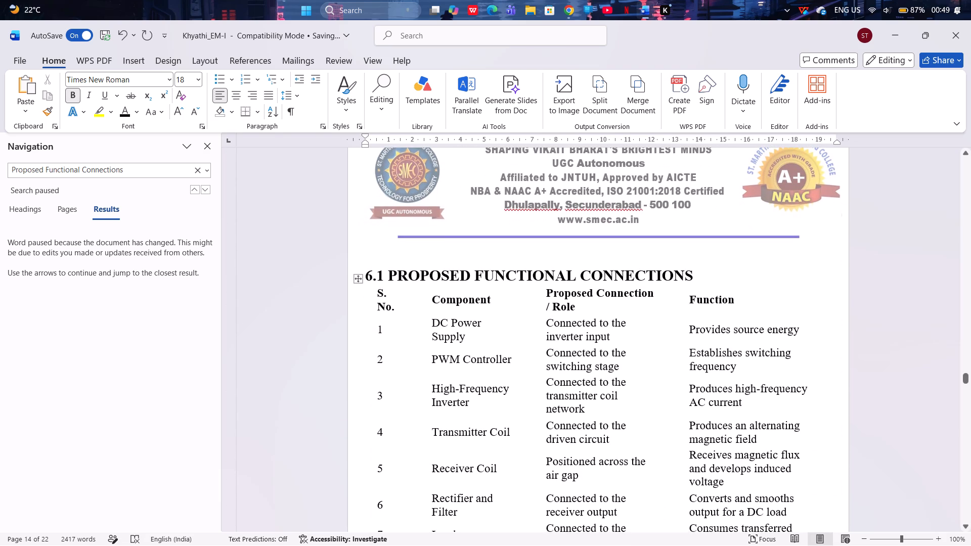
click(382, 273)
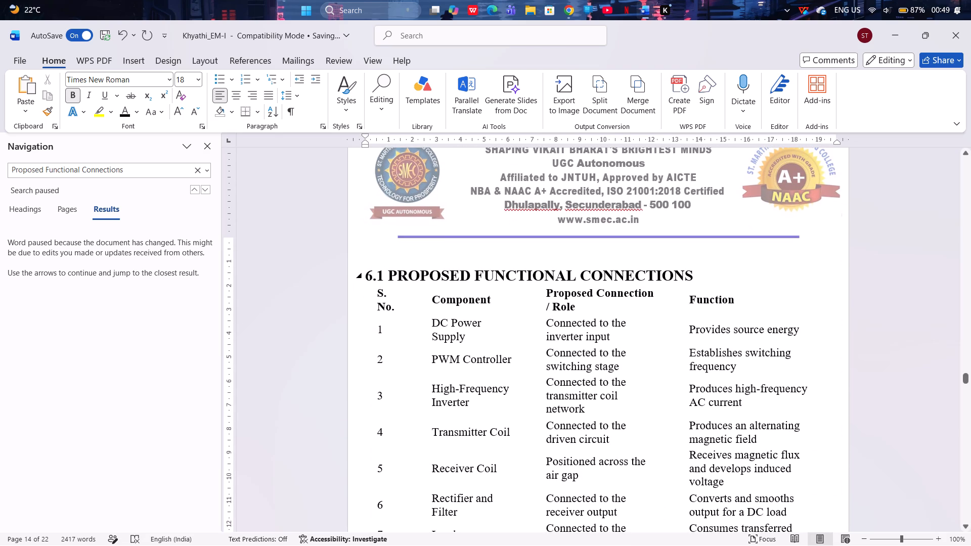
key(BackSpace)
key(2)
scroll(845, 68, down, 7)
scroll(575, 245, down, 8)
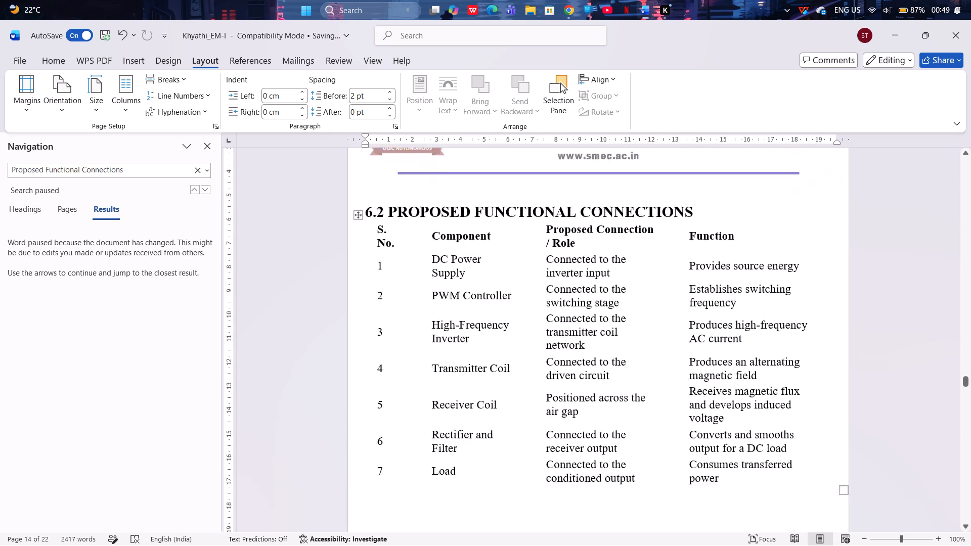
Delete the extra blank lines between the functional connections table and the 6.3 DESIGN AND SAFETY CONSIDERATIONS heading.
click(515, 437)
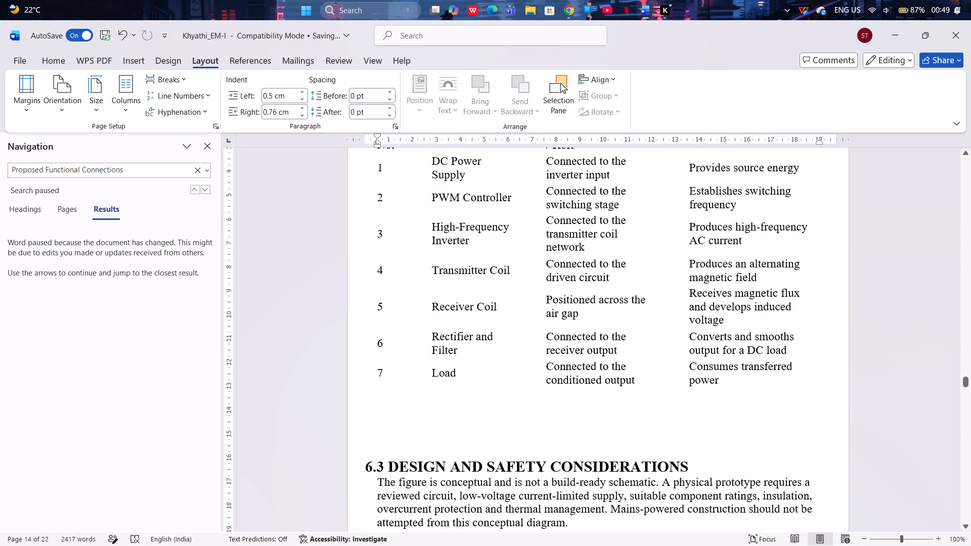
key(BackSpace)
key(BackSpace)
key(BackSpace)
key(BackSpace)
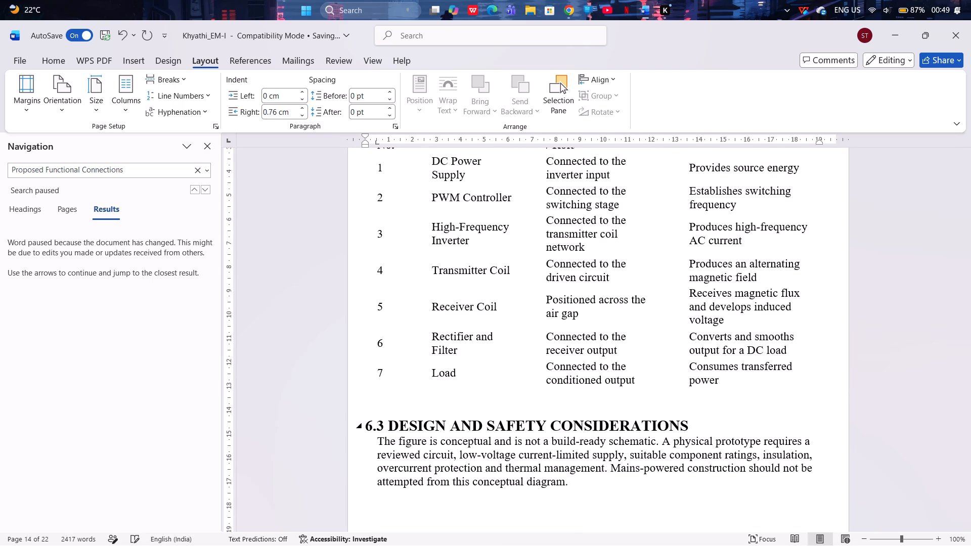
Enlarge the section 6 circuit diagram picture proportionally to about 16 cm wide.
scroll(630, 450, up, 10)
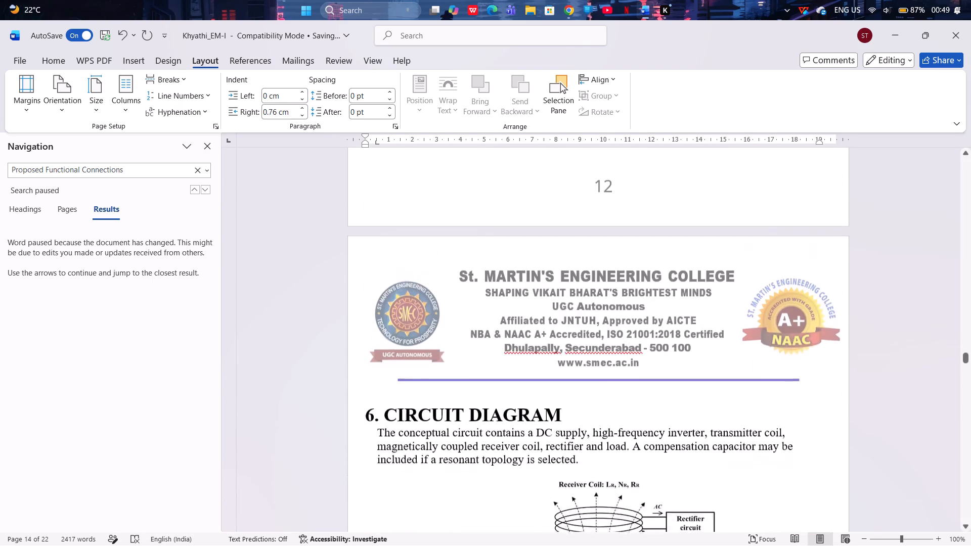
scroll(632, 458, down, 2)
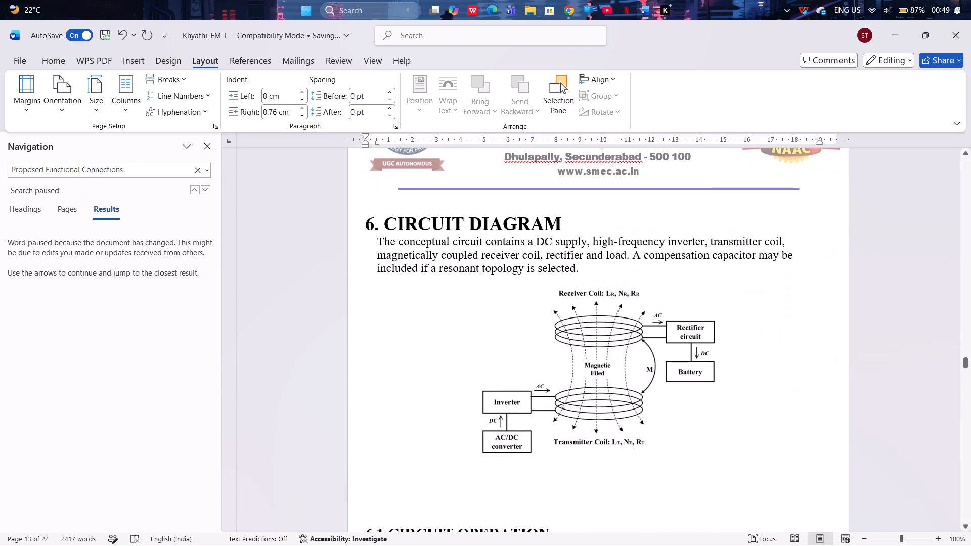
click(594, 417)
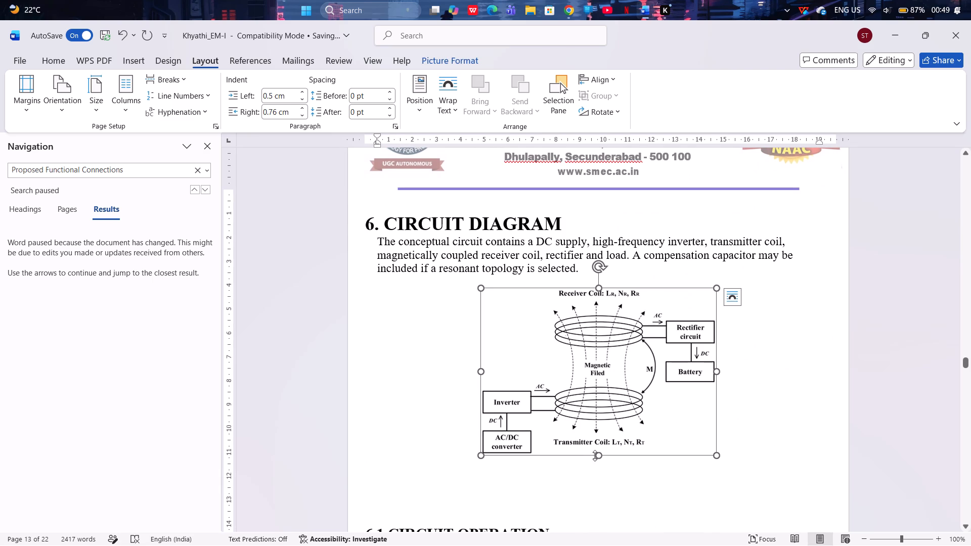
drag(716, 456, 725, 468)
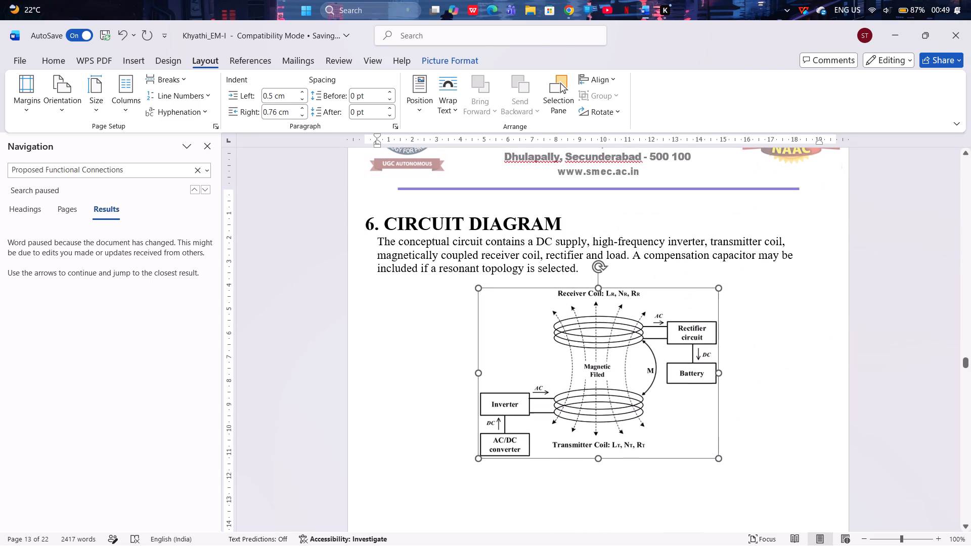
drag(725, 468, 859, 536)
Reduce the blank lines between the enlarged circuit diagram and the 6.1 CIRCUIT OPERATION heading.
scroll(688, 402, down, 8)
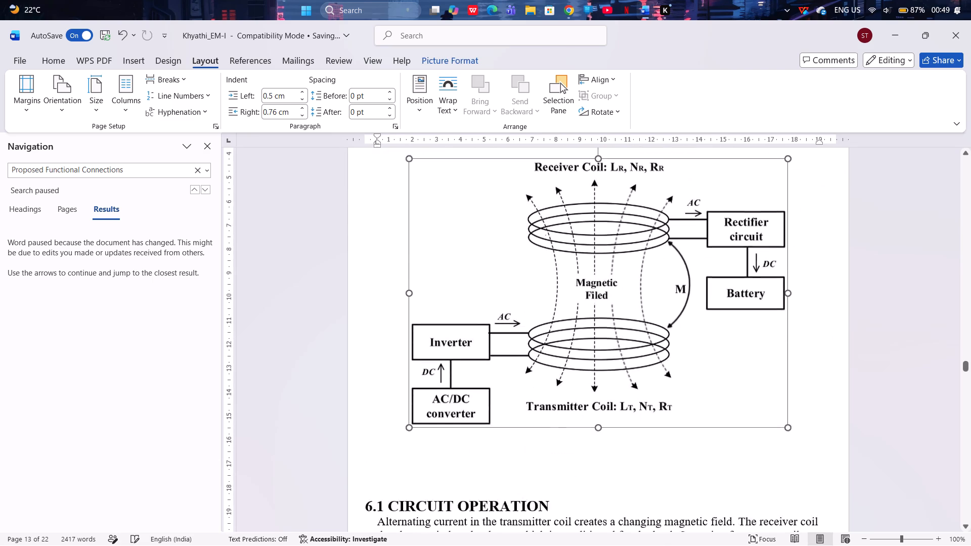
click(513, 448)
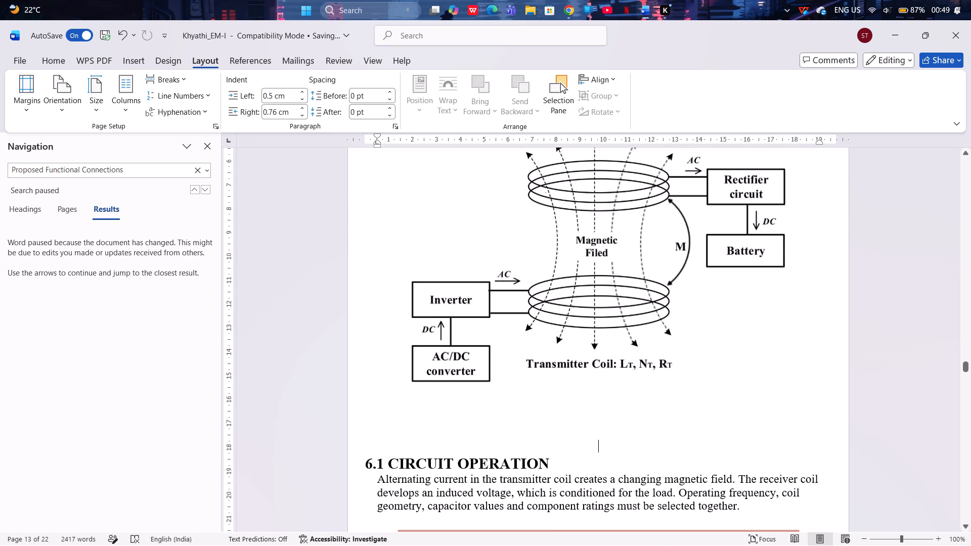
key(BackSpace)
key(BackSpace)
key(BackSpace)
key(BackSpace)
key(BackSpace)
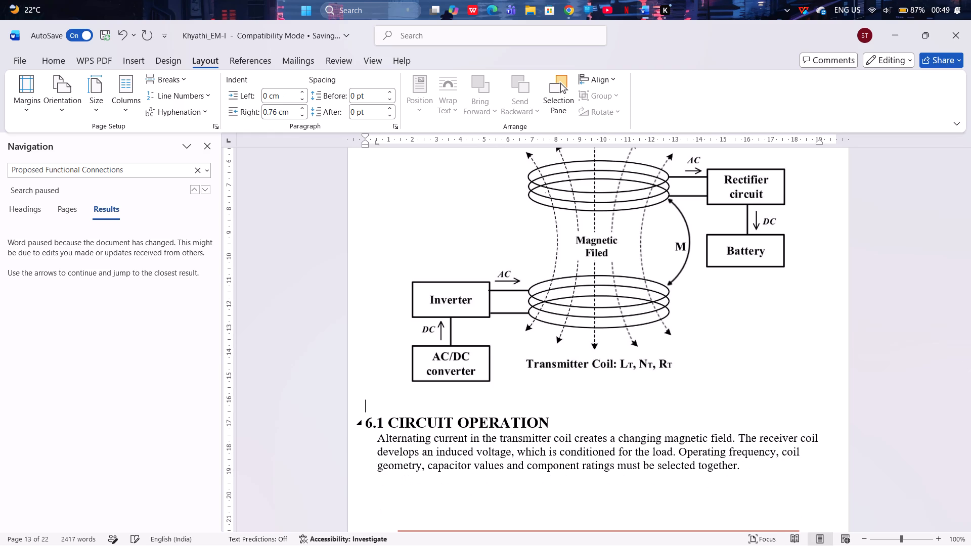
key(Return)
Delete the blank lines above the 6.2 PROPOSED FUNCTIONAL CONNECTIONS heading so it starts at the top of page 14.
scroll(611, 385, down, 13)
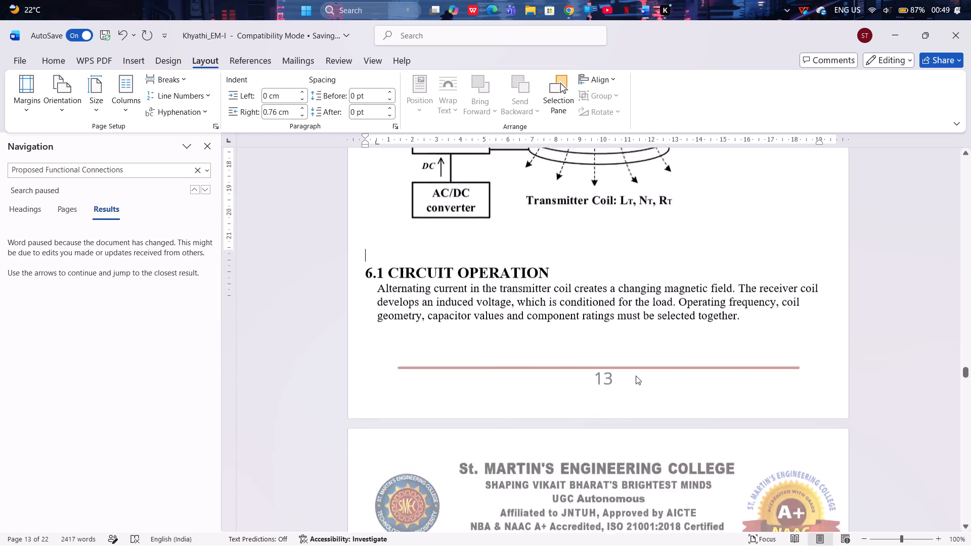
scroll(636, 376, down, 11)
click(558, 343)
key(BackSpace)
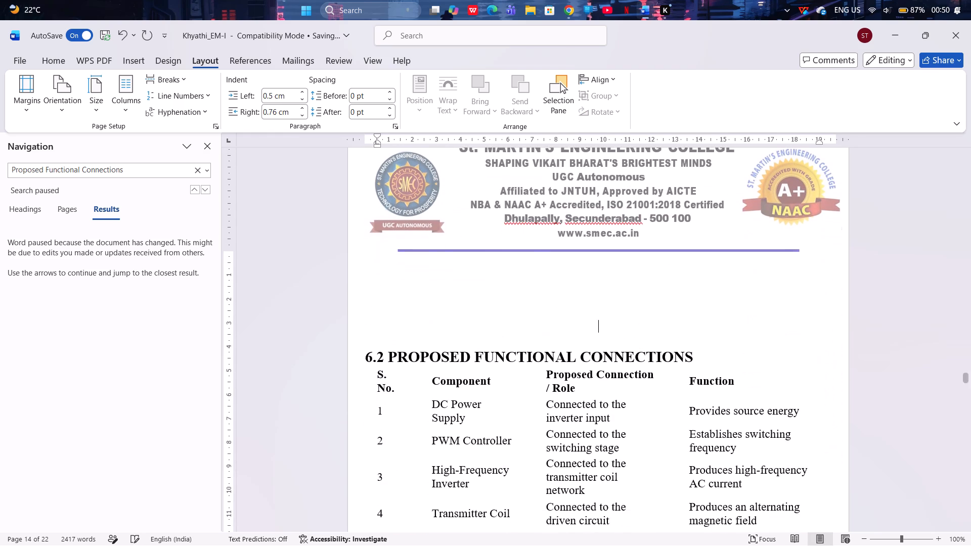
key(BackSpace)
key(BackSpace)
key(BackSpace)
key(BackSpace)
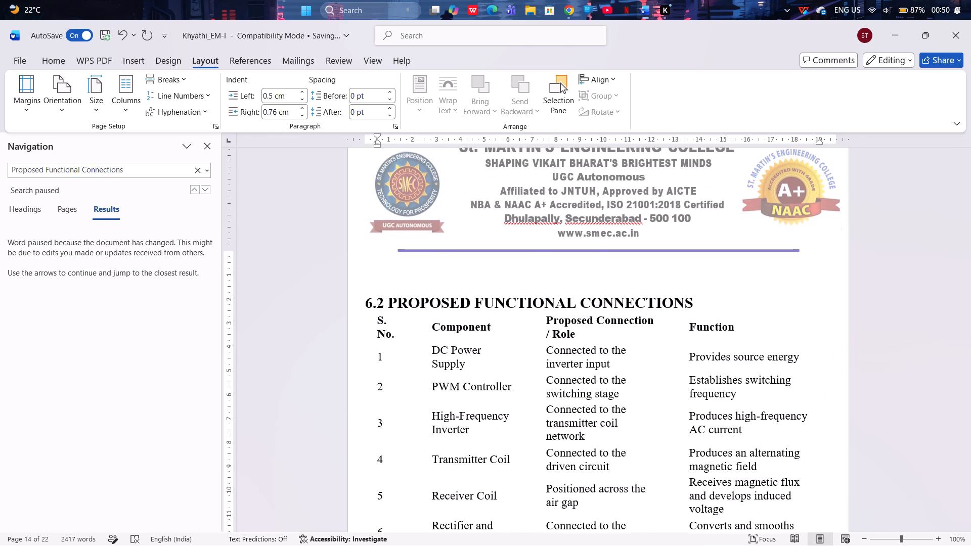
key(BackSpace)
key(BackSpace)
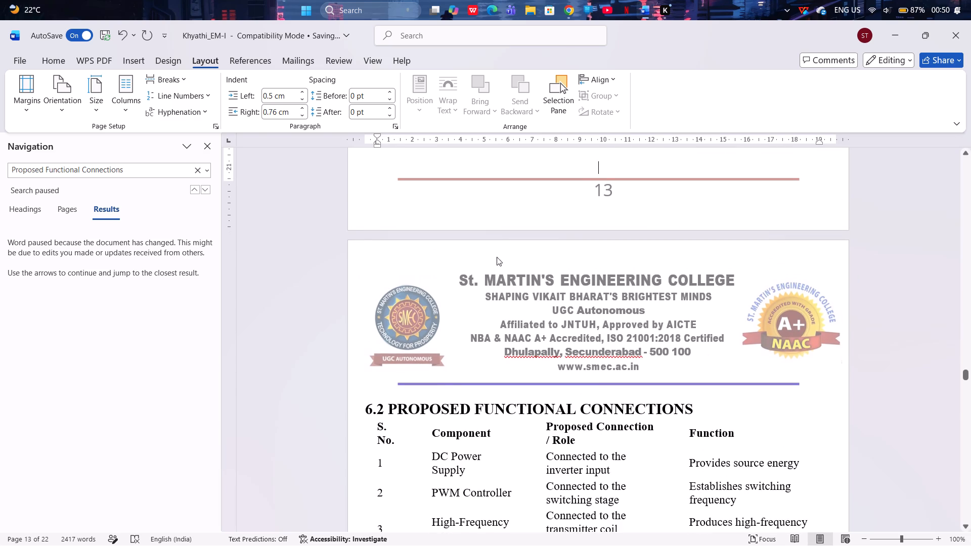
Left-align the blank line after the 6.1 paragraph and adjust the spacing there, keeping 6.2 at the top of page 14.
click(53, 65)
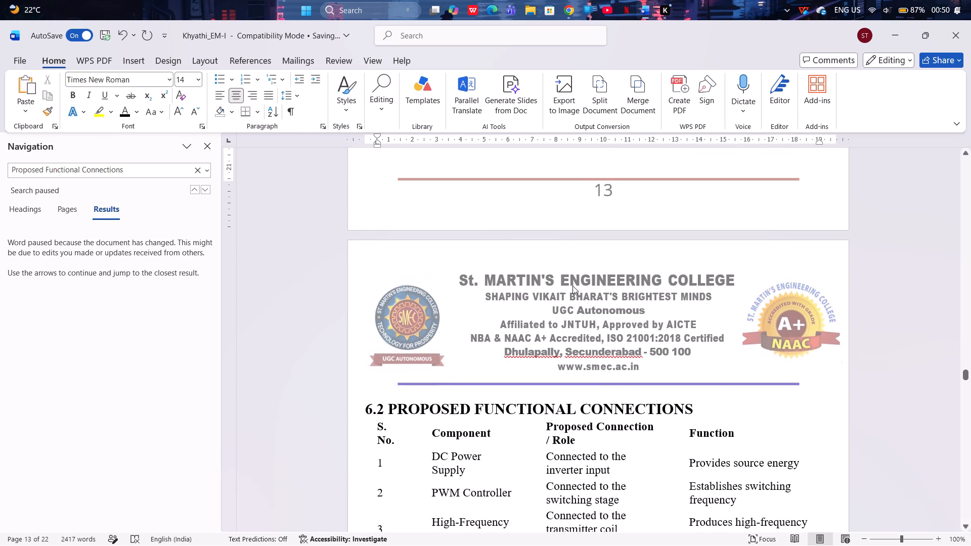
scroll(574, 286, up, 3)
click(219, 100)
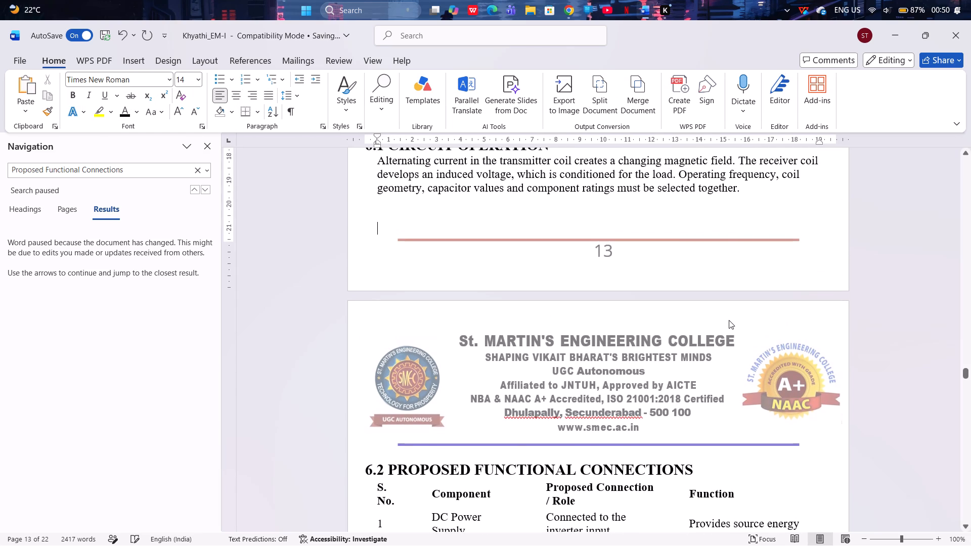
scroll(729, 320, up, 4)
key(BackSpace)
key(BackSpace)
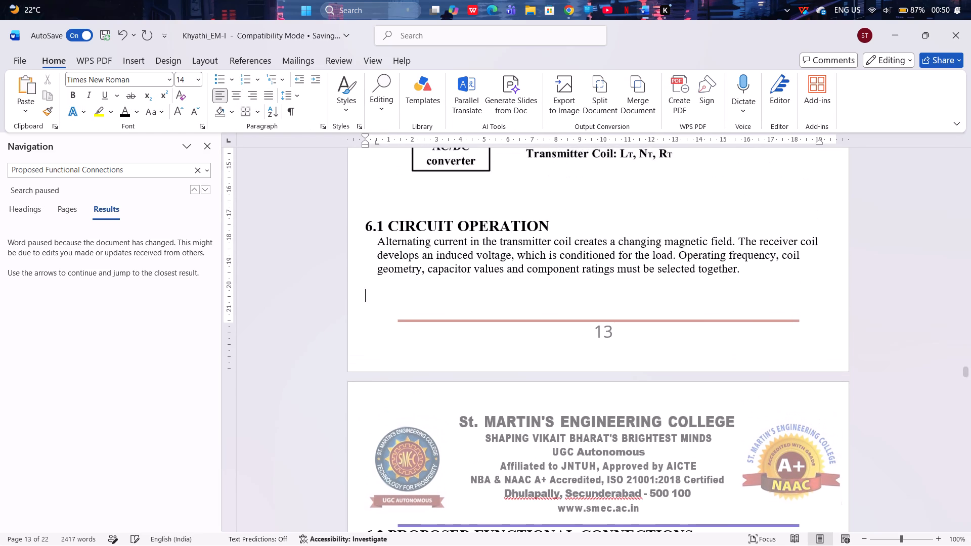
scroll(727, 315, down, 1)
key(Return)
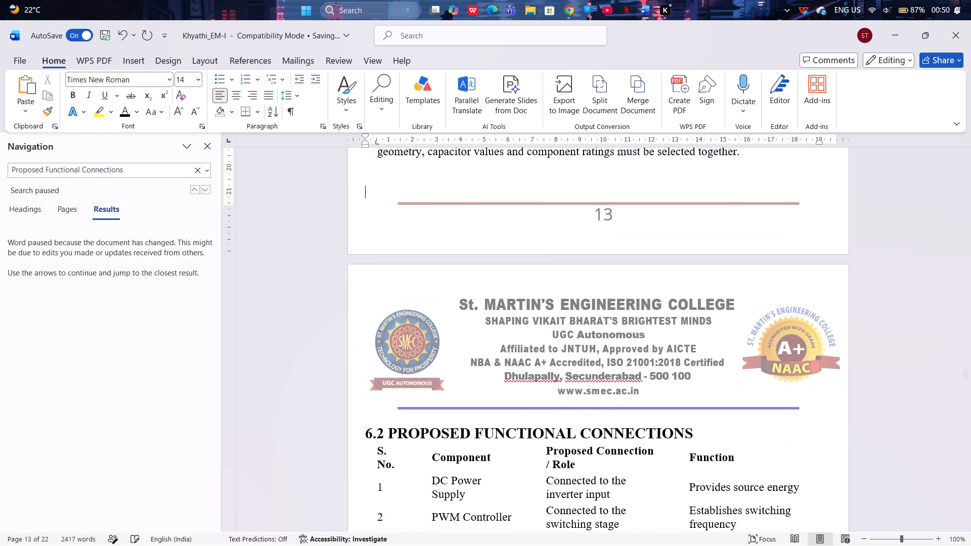
Remove one more blank line between the functional connections table and the 6.3 heading.
scroll(744, 282, down, 20)
scroll(744, 282, down, 5)
scroll(521, 297, down, 10)
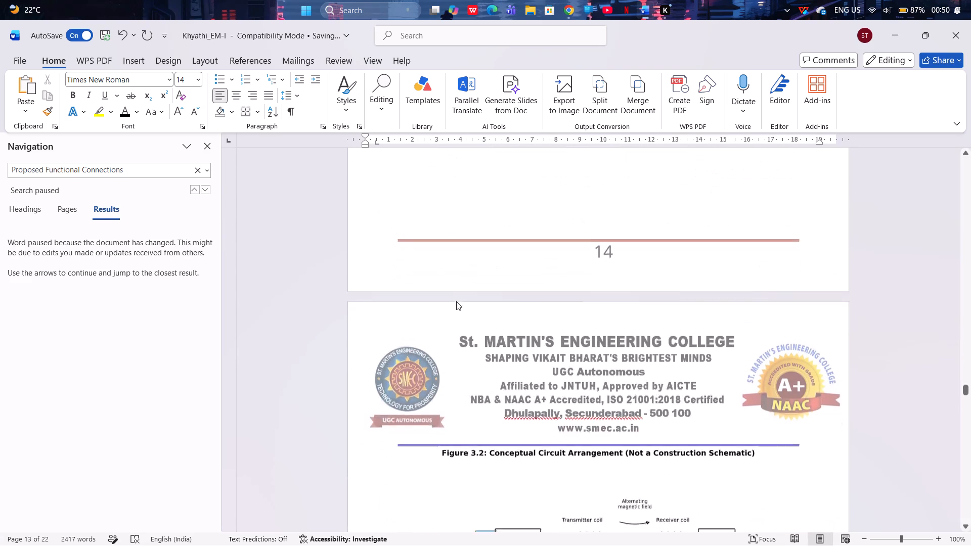
scroll(456, 301, down, 6)
scroll(508, 318, up, 18)
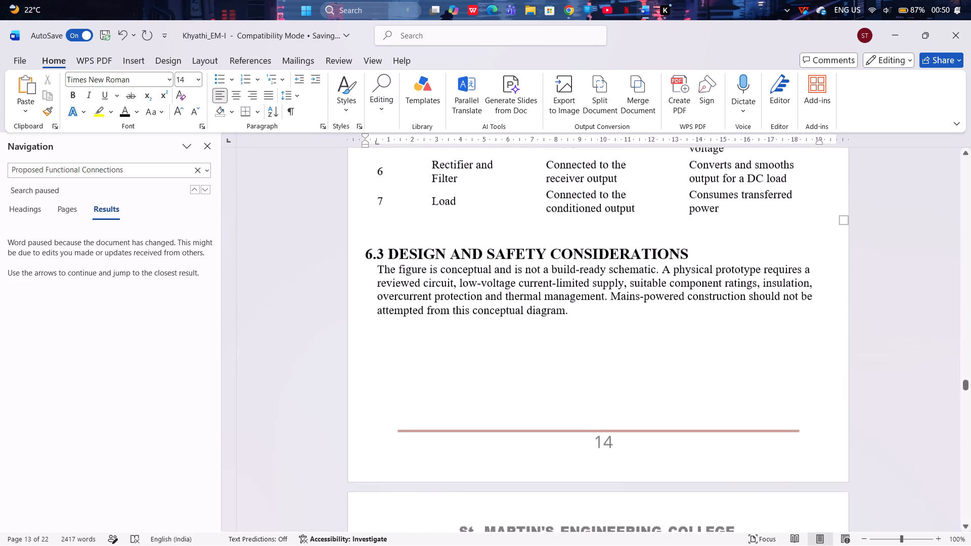
scroll(516, 318, up, 5)
click(558, 371)
click(561, 360)
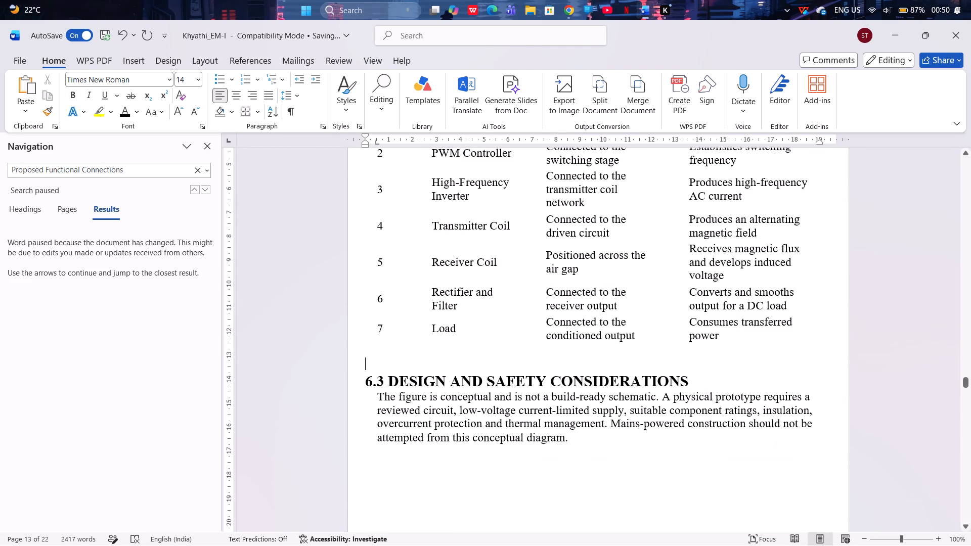
key(BackSpace)
key(BackSpace)
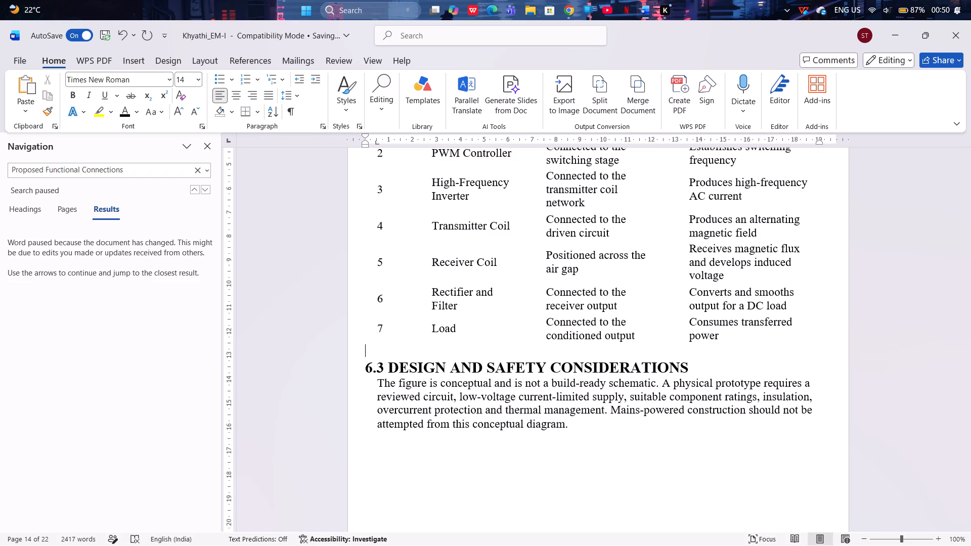
Shrink the Figure 3.2 circuit arrangement picture to about 7 cm wide so it fits below the 6.3 paragraph on page 14.
scroll(608, 345, down, 4)
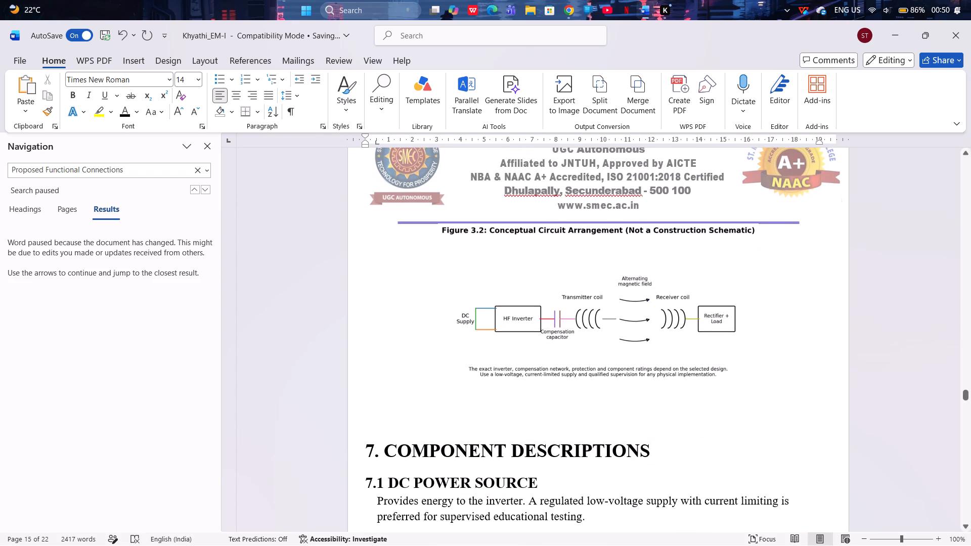
click(613, 321)
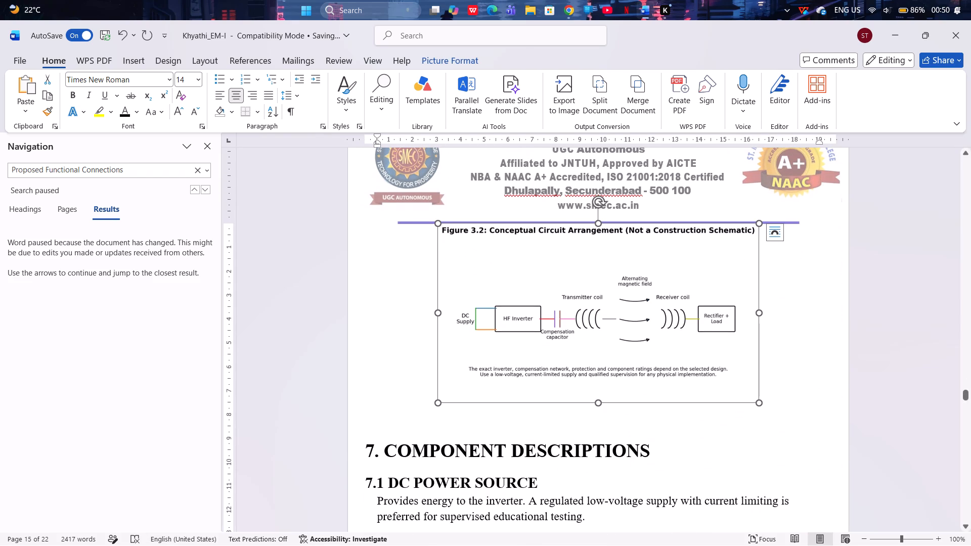
drag(760, 220, 677, 297)
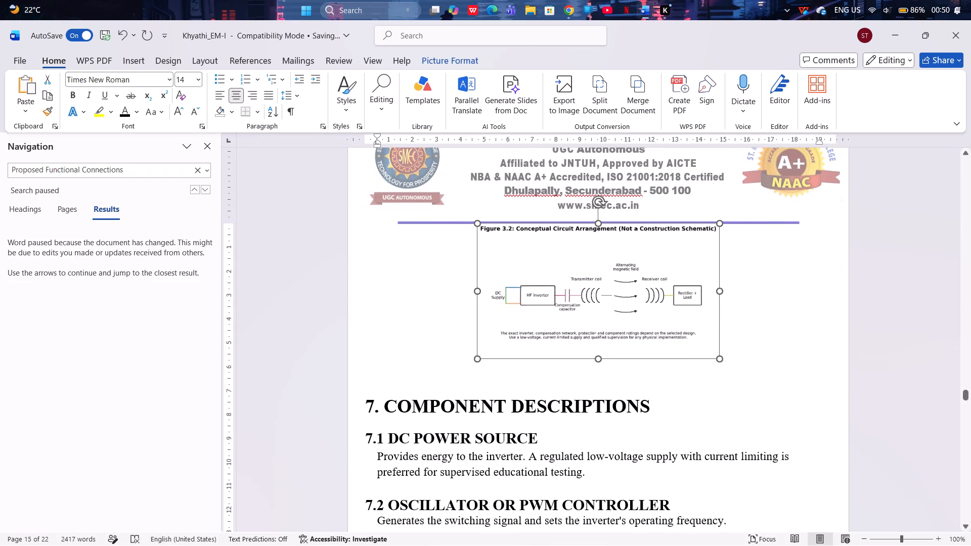
drag(677, 297, 648, 322)
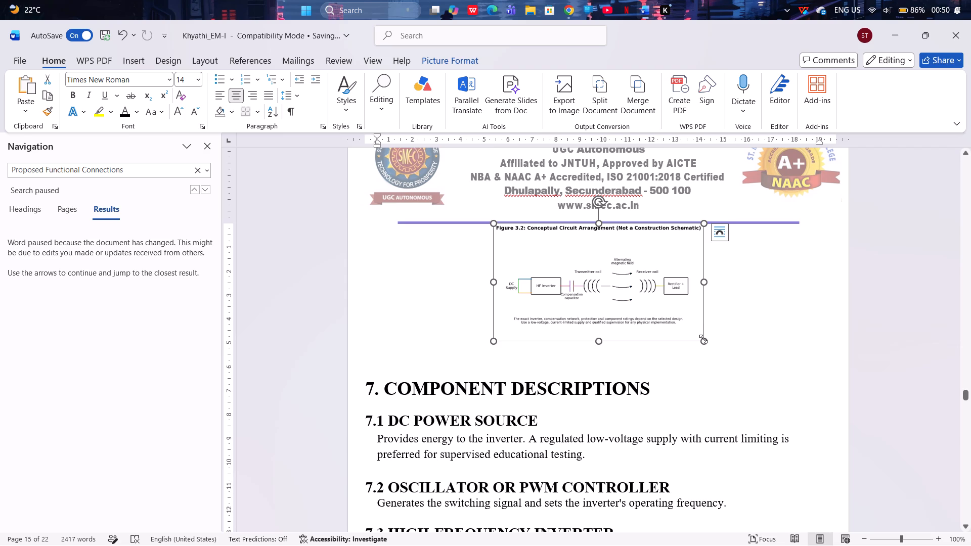
drag(703, 339, 656, 320)
scroll(638, 271, up, 2)
click(577, 263)
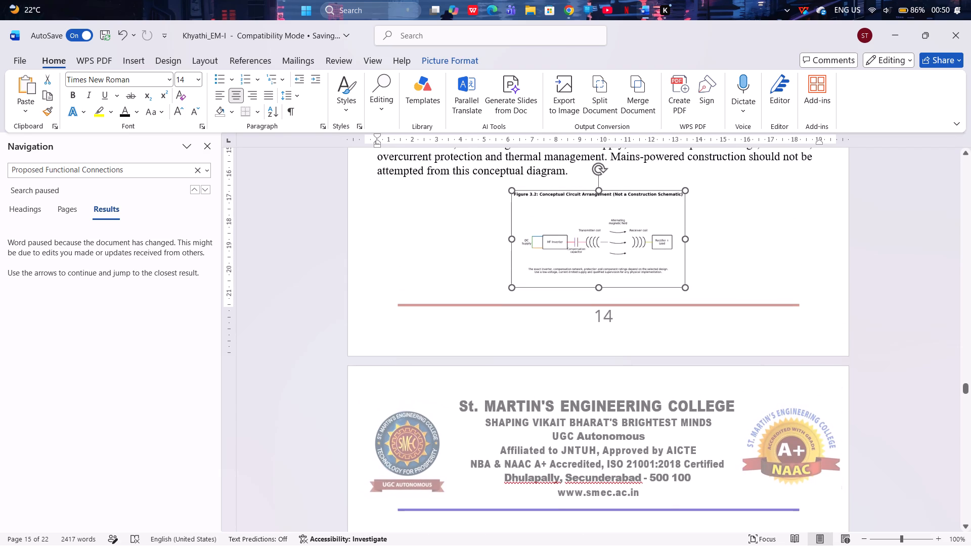
Delete the blank line between the 6.3 paragraph and the Figure 3.2 picture.
click(491, 180)
key(BackSpace)
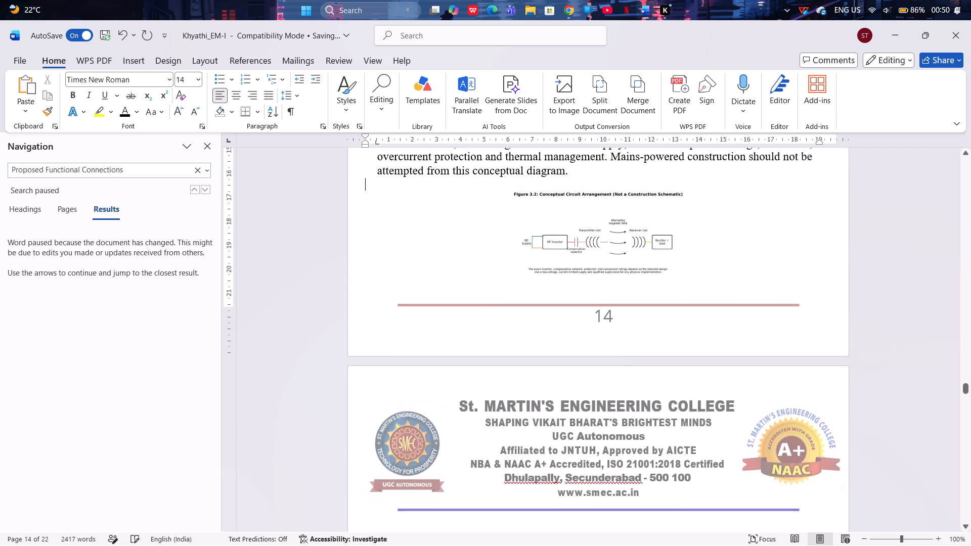
key(BackSpace)
Enlarge the Figure 3.2 picture to about 9 cm wide to fill the remaining space on page 14.
click(574, 202)
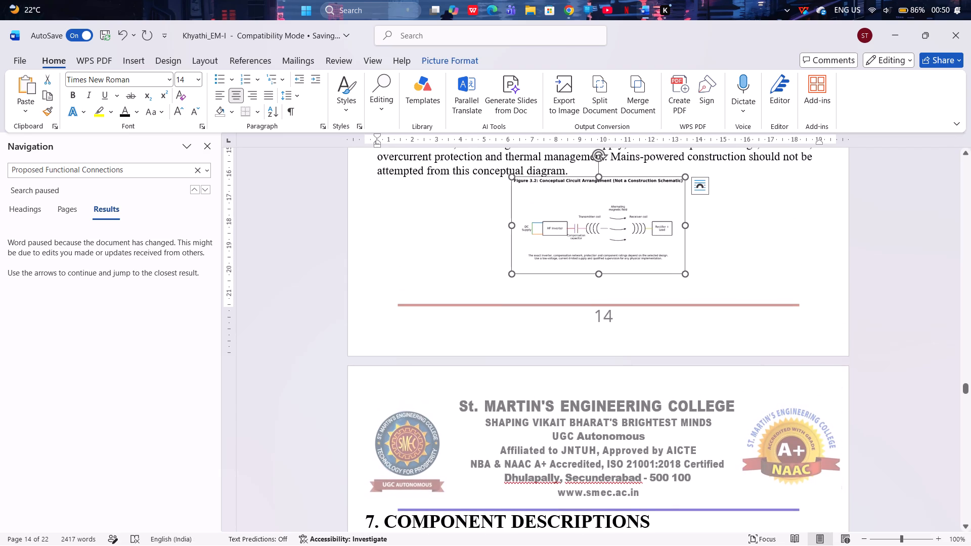
drag(515, 276, 489, 298)
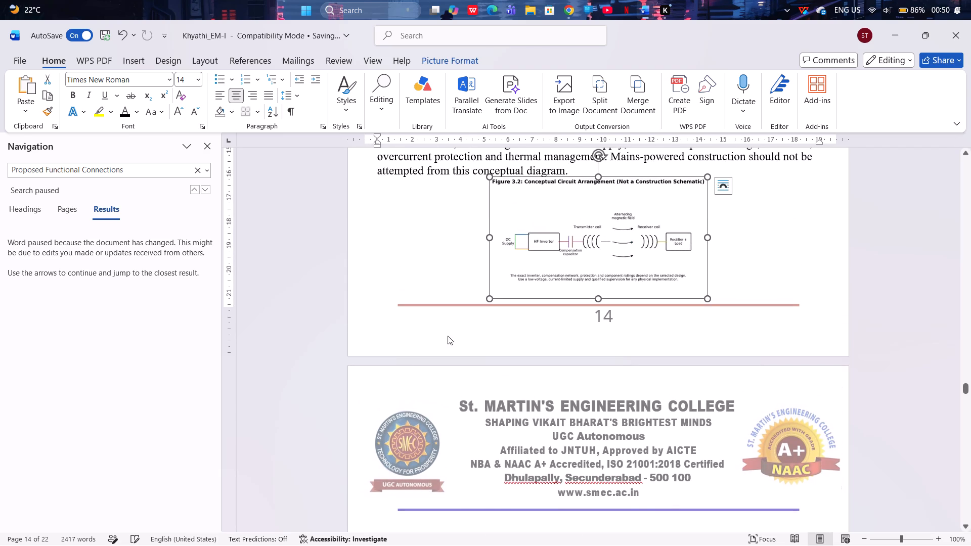
Shrink the section 6 circuit diagram picture very slightly.
scroll(443, 337, down, 7)
scroll(443, 340, up, 20)
scroll(443, 340, up, 4)
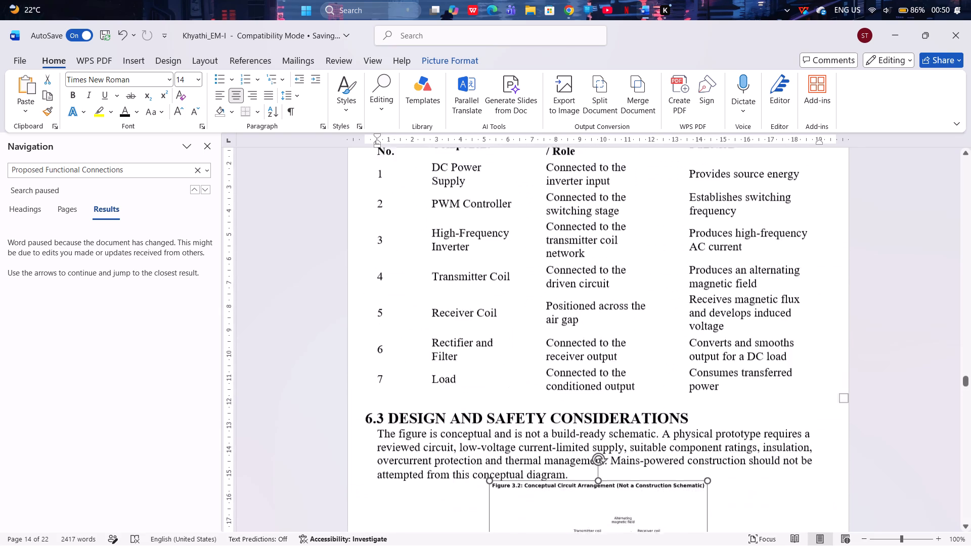
scroll(443, 336, up, 20)
scroll(443, 336, up, 6)
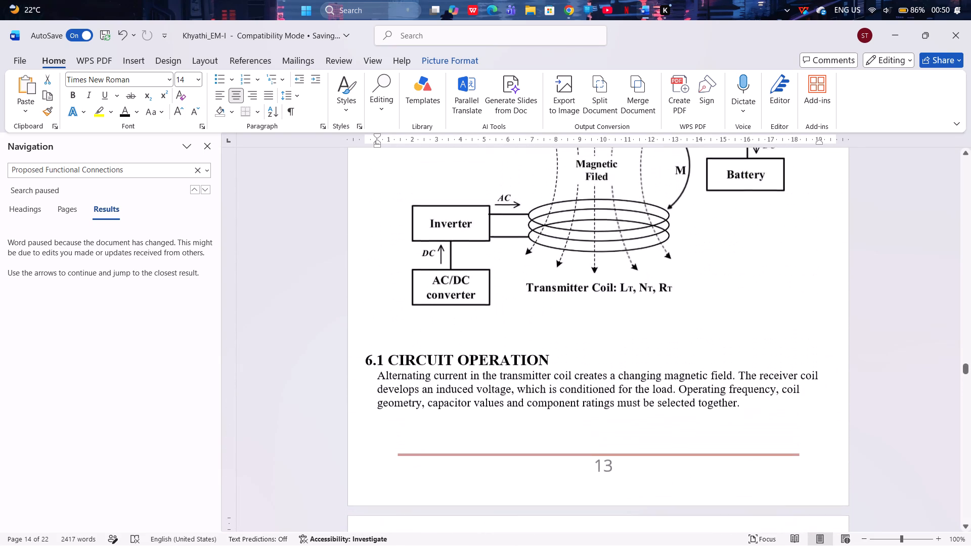
scroll(536, 352, up, 11)
click(540, 354)
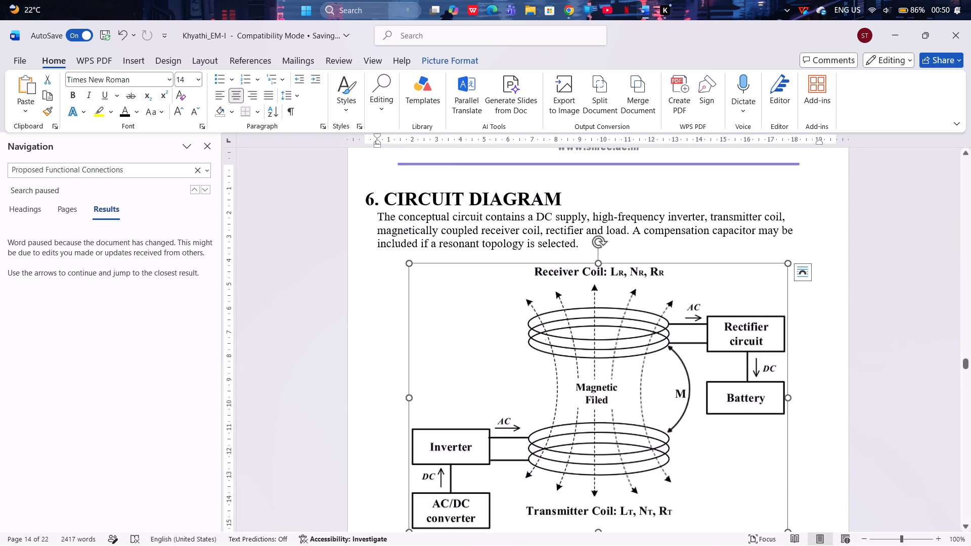
drag(410, 262, 414, 267)
scroll(497, 317, down, 4)
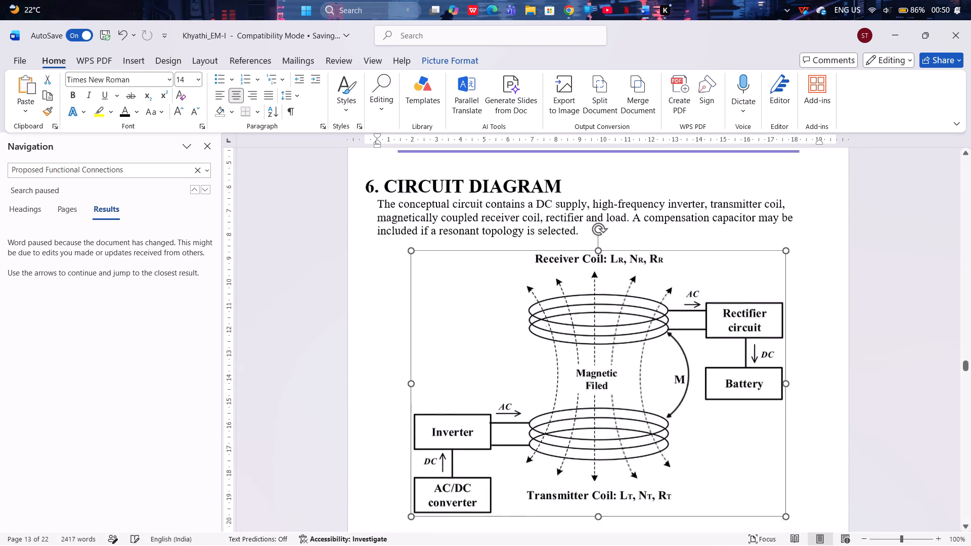
scroll(513, 332, down, 12)
click(525, 326)
Set the font size of the whole 6.2 functional connections table, including its header row, to 12.
scroll(525, 326, down, 17)
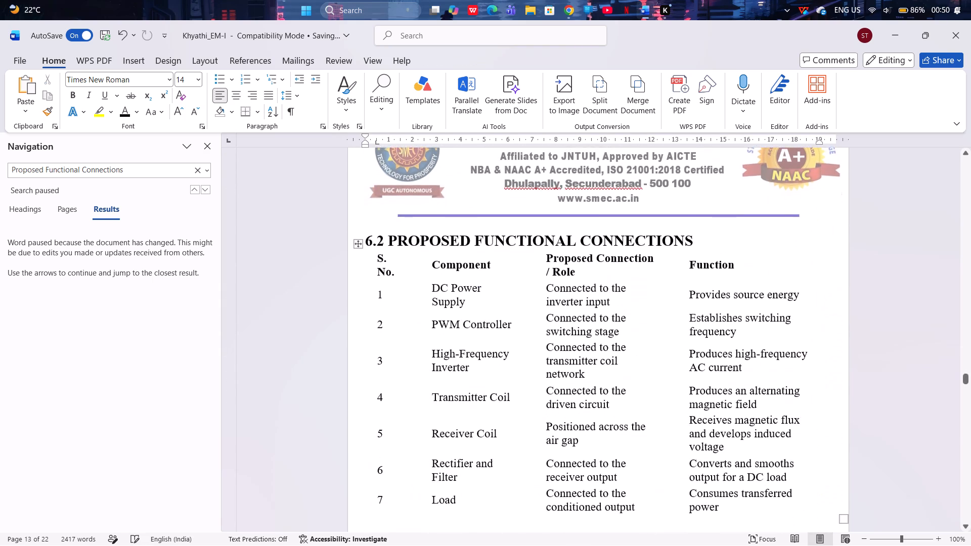
scroll(524, 326, down, 6)
drag(744, 390, 356, 175)
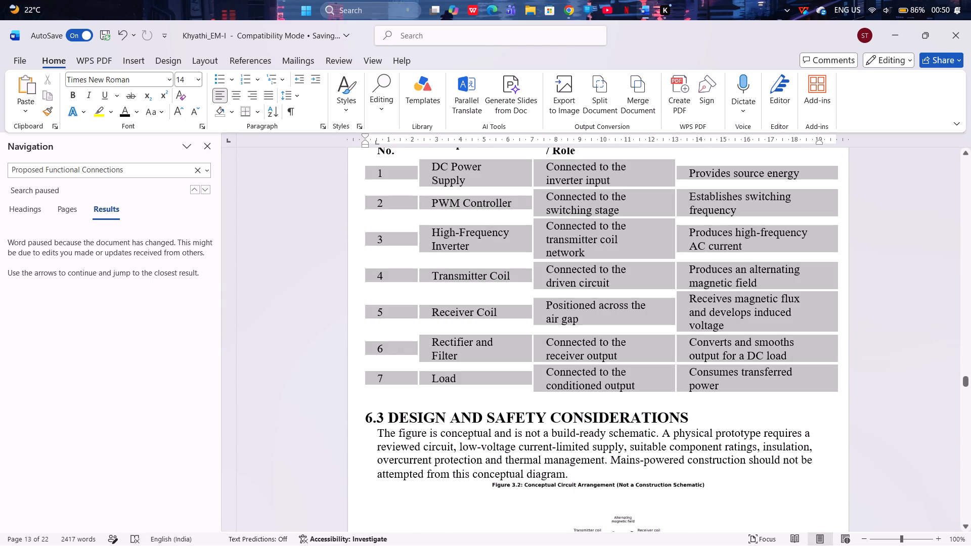
drag(356, 175, 362, 152)
scroll(446, 243, up, 4)
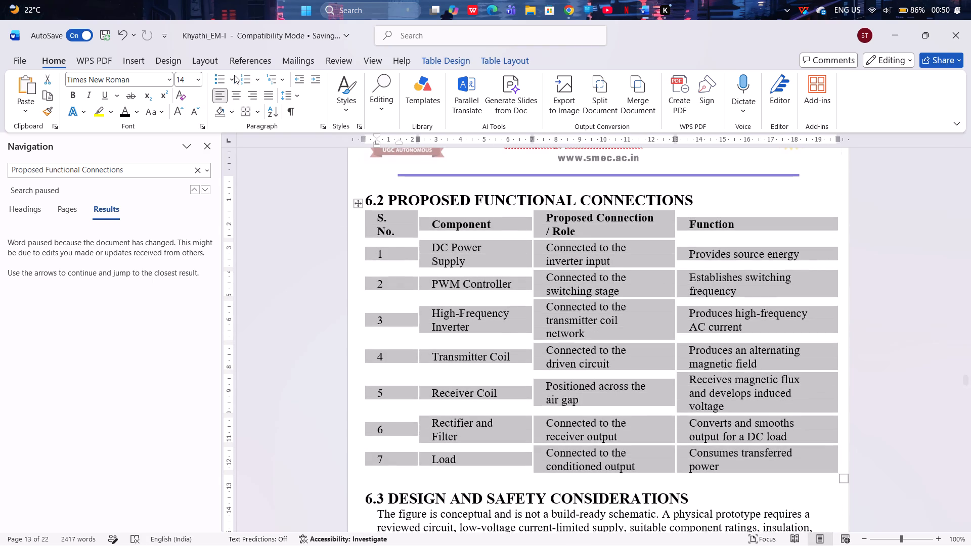
click(201, 80)
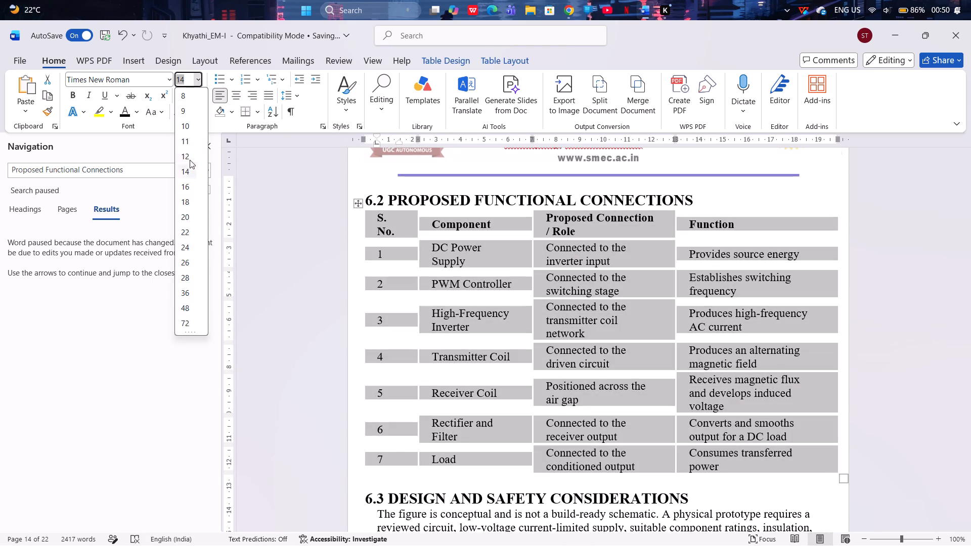
click(191, 154)
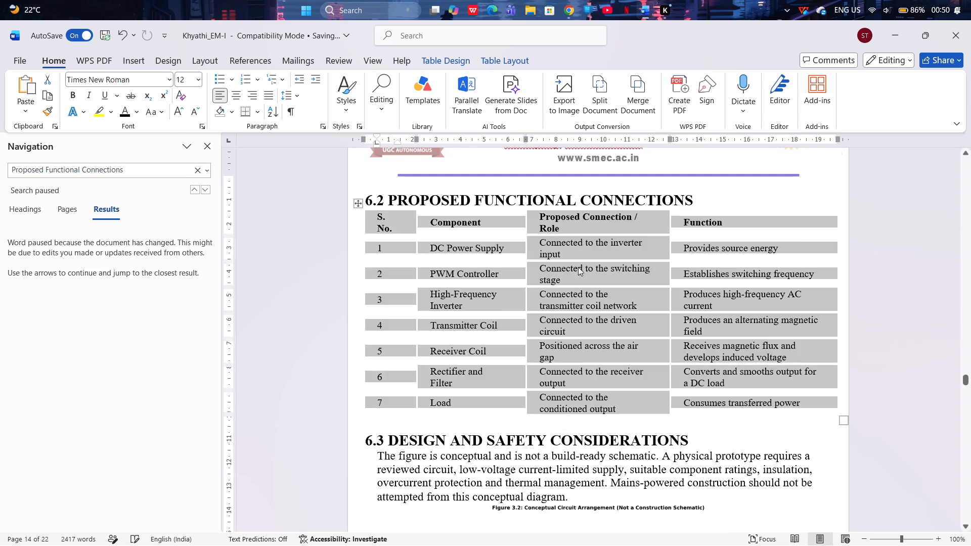
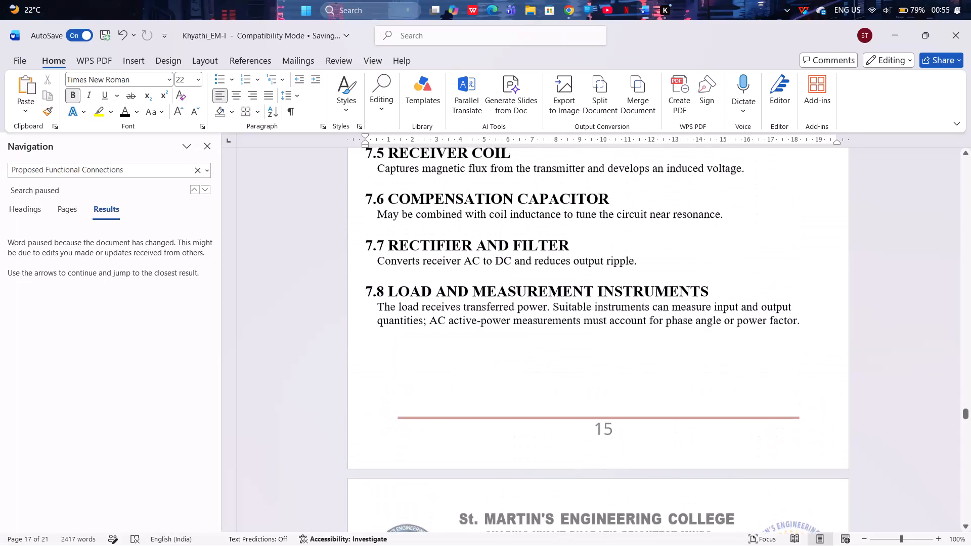
Review the page layout, tables and figures from section 7 back through the report to the table of contents.
scroll(618, 384, up, 10)
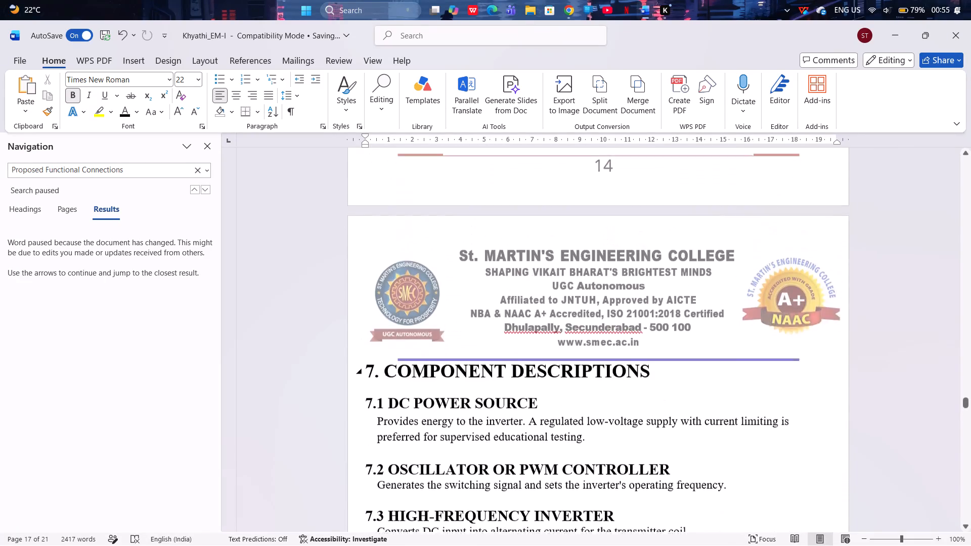
scroll(618, 384, up, 20)
scroll(618, 384, up, 17)
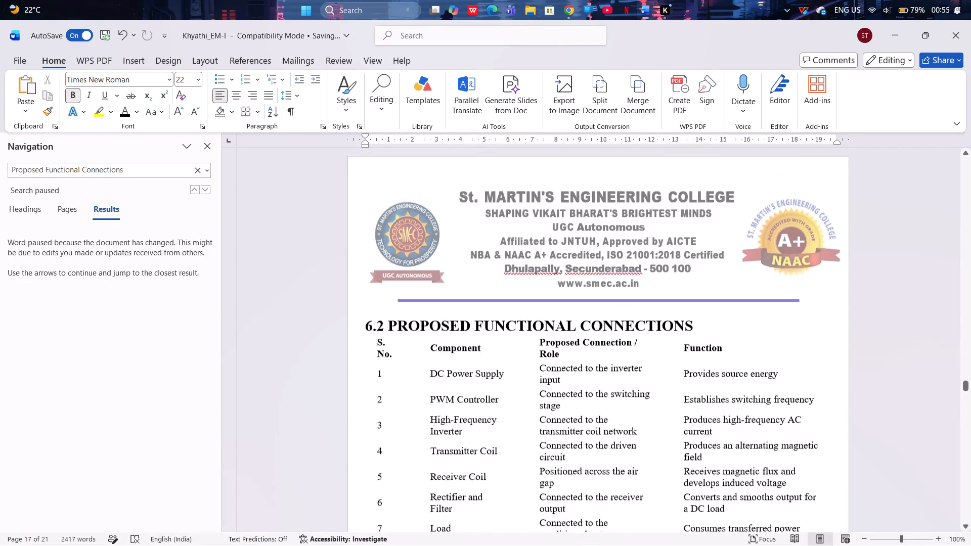
scroll(618, 384, up, 20)
scroll(618, 384, up, 7)
scroll(604, 319, down, 11)
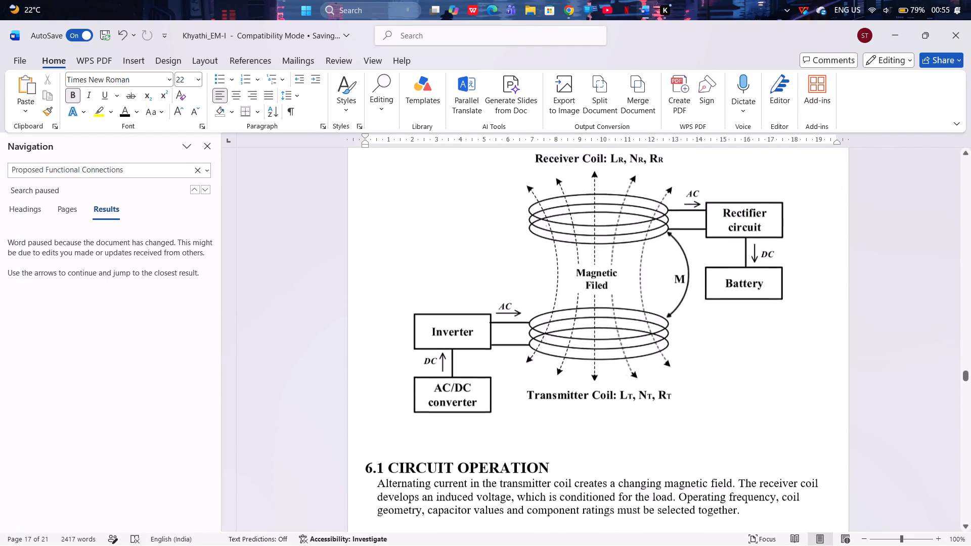
scroll(559, 300, down, 20)
scroll(559, 300, down, 5)
scroll(646, 535, down, 9)
scroll(578, 433, down, 7)
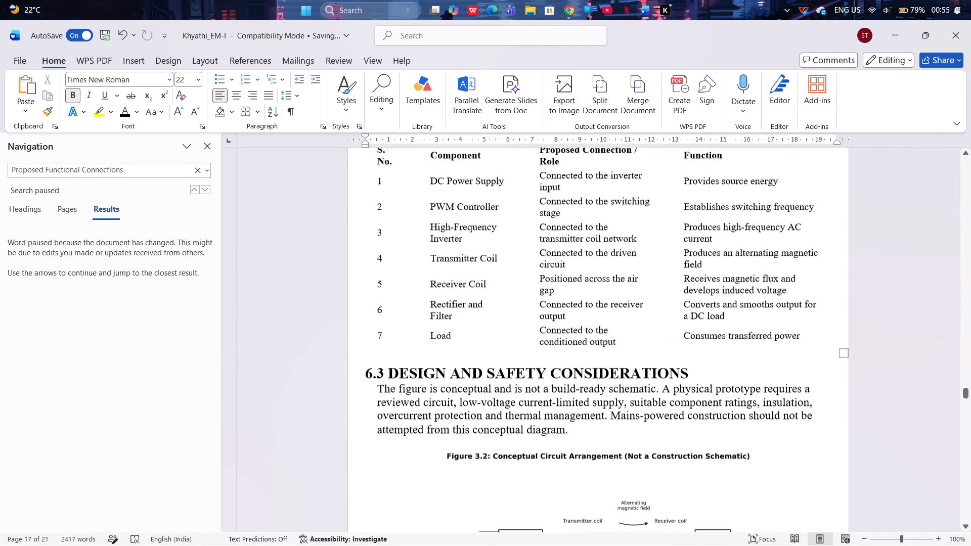
scroll(575, 431, down, 1)
scroll(567, 424, up, 20)
scroll(567, 424, up, 19)
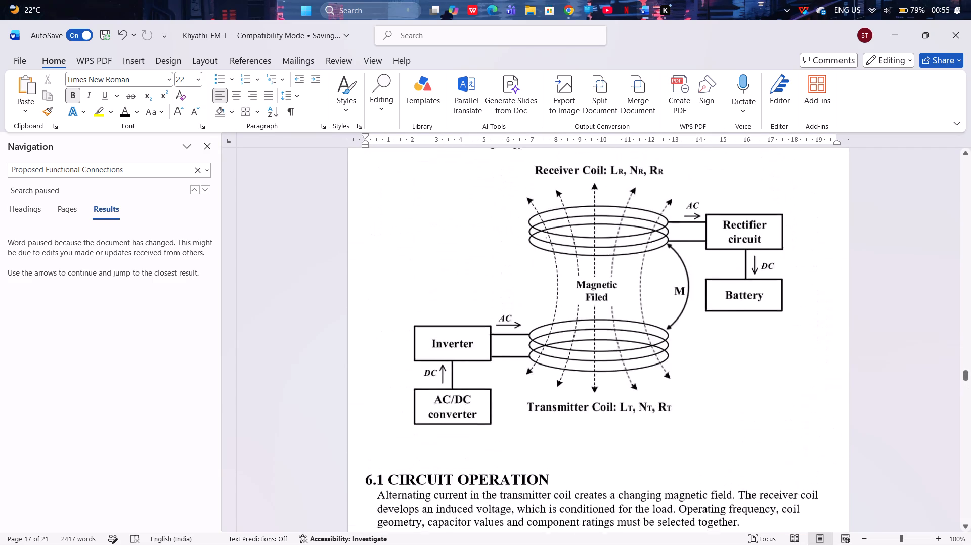
scroll(565, 409, up, 20)
scroll(565, 409, up, 20)
scroll(565, 409, up, 7)
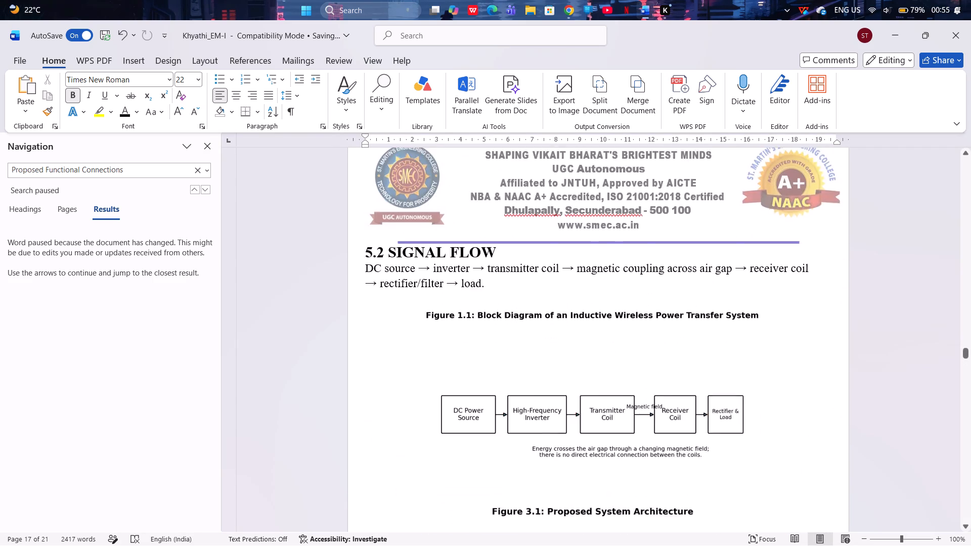
scroll(563, 396, up, 10)
scroll(563, 394, up, 13)
scroll(563, 394, down, 8)
scroll(563, 394, up, 12)
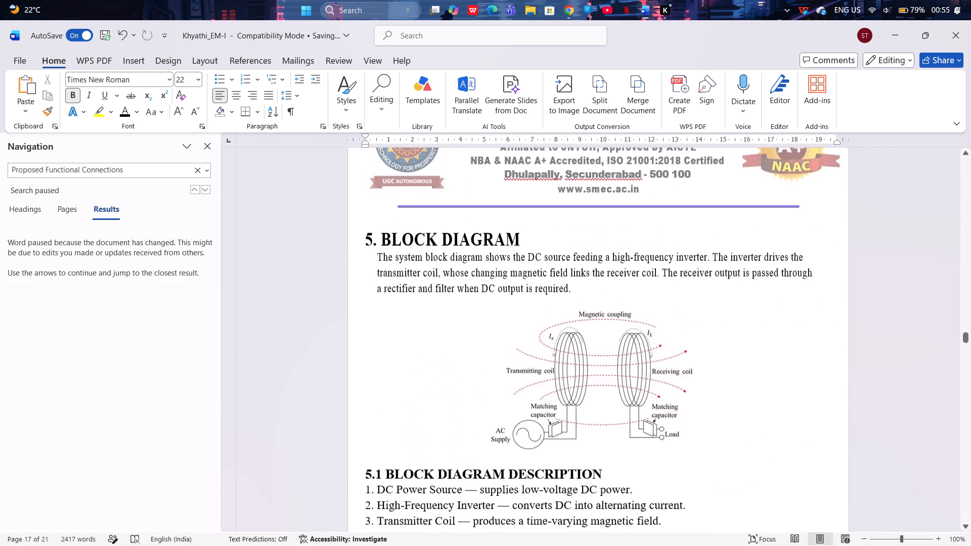
scroll(563, 393, up, 15)
scroll(563, 393, down, 9)
scroll(561, 389, down, 13)
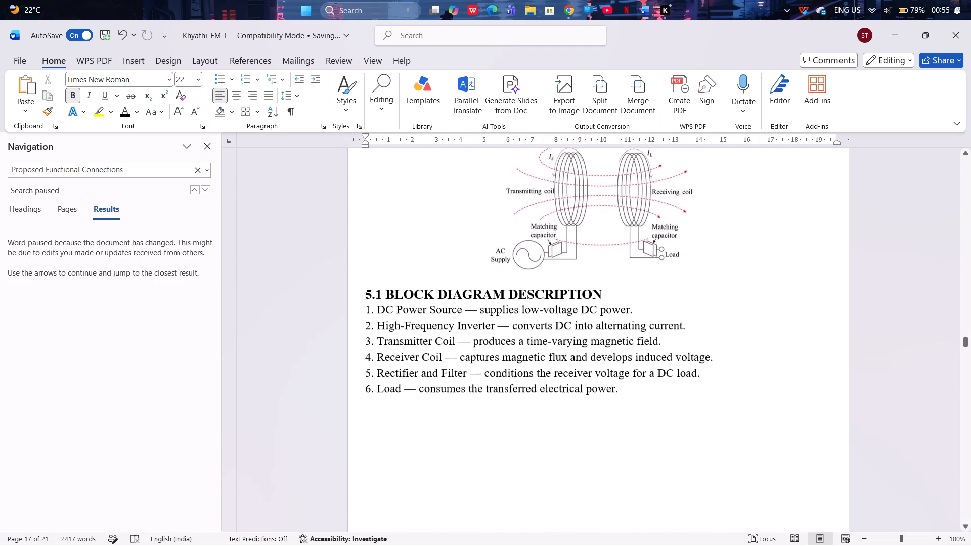
click(678, 277)
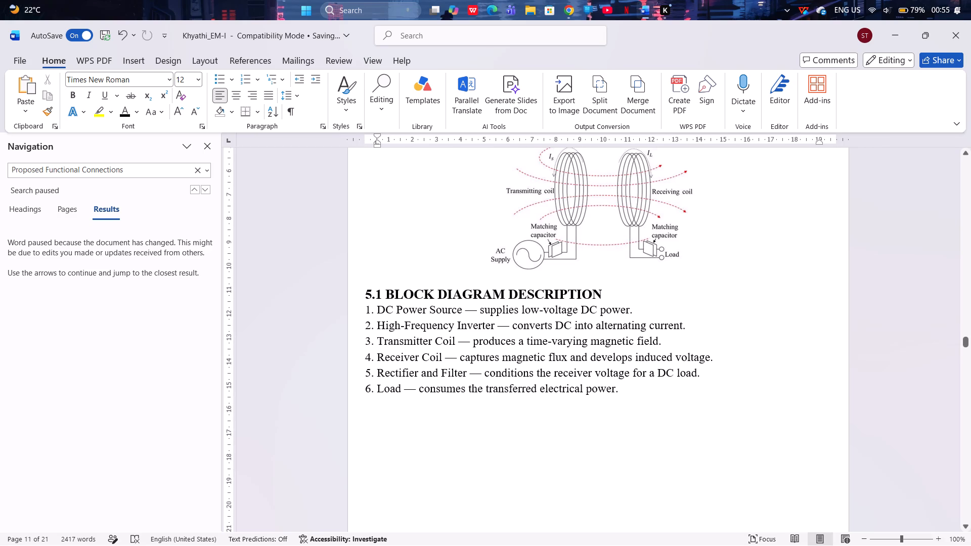
scroll(570, 293, up, 20)
scroll(570, 293, up, 12)
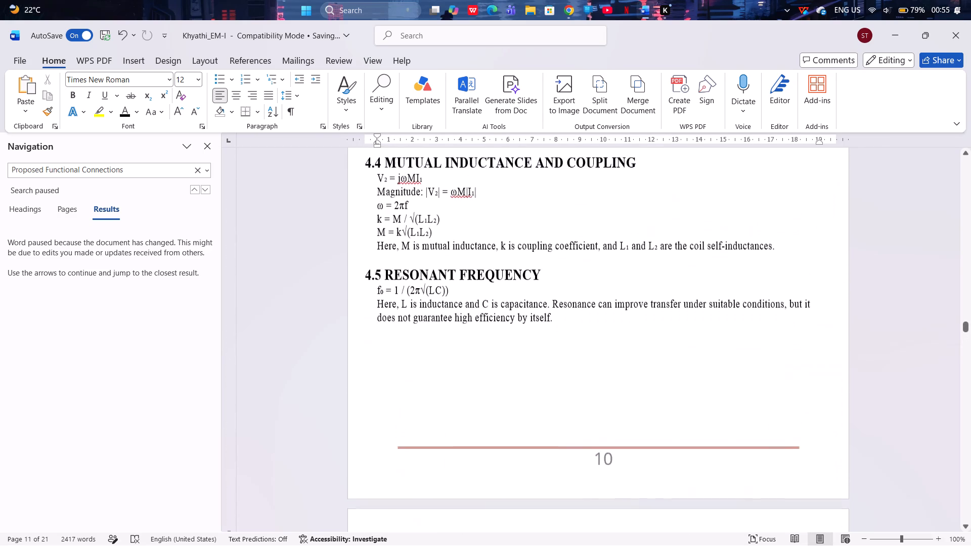
scroll(590, 324, up, 20)
scroll(590, 324, up, 20)
scroll(590, 324, up, 1)
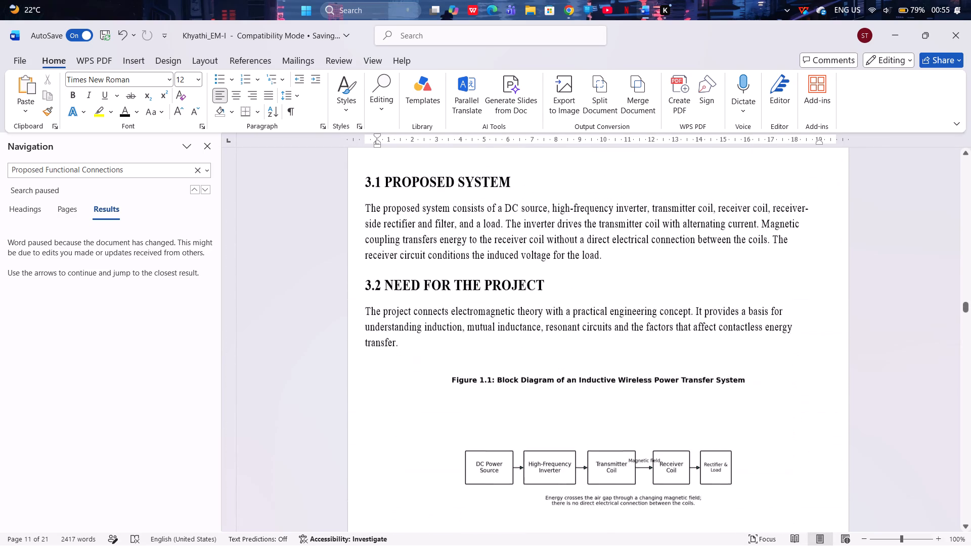
scroll(588, 317, up, 20)
scroll(588, 317, up, 20)
scroll(588, 317, up, 3)
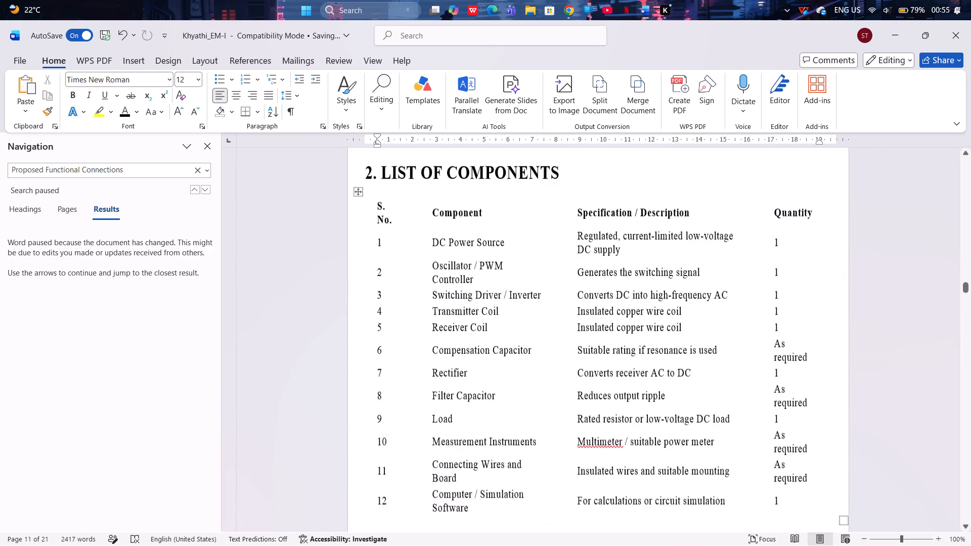
scroll(608, 312, up, 20)
scroll(608, 312, up, 15)
scroll(746, 271, up, 3)
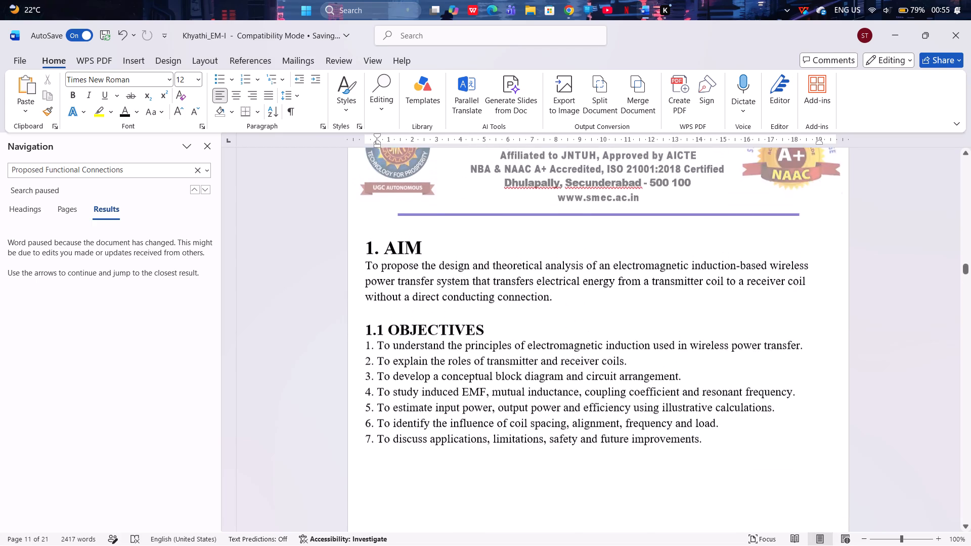
scroll(746, 271, up, 20)
scroll(746, 271, up, 9)
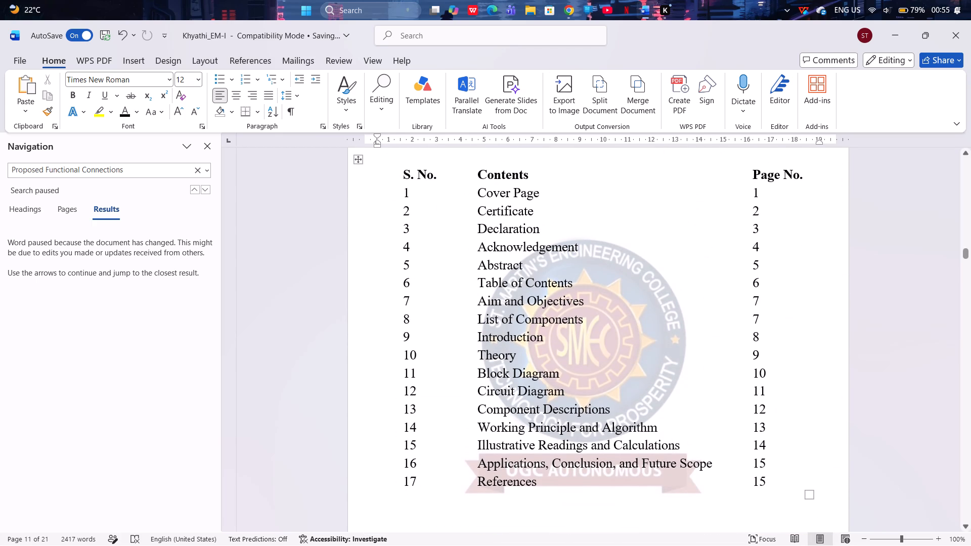
click(554, 199)
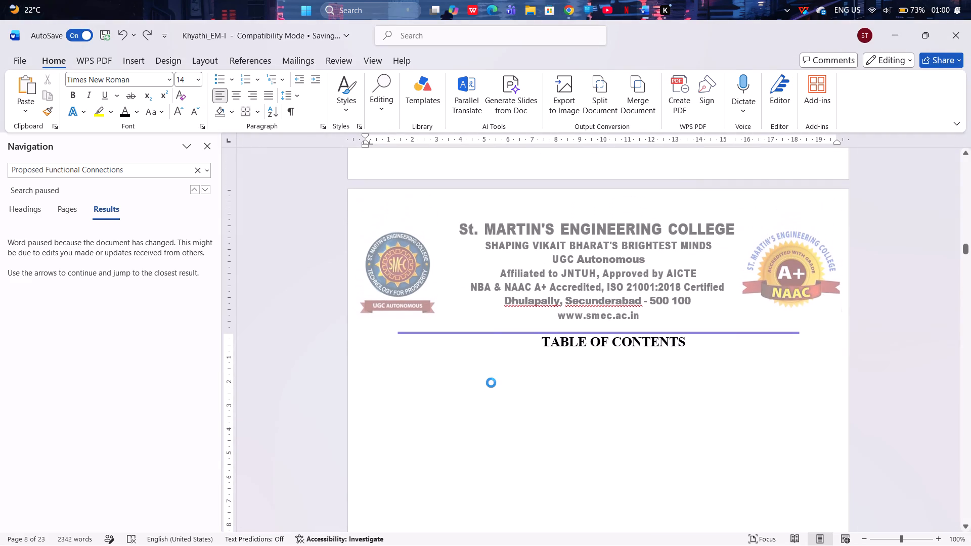
Review the pasted table of contents across its pages, checking the layout from the header row through References.
scroll(514, 369, up, 11)
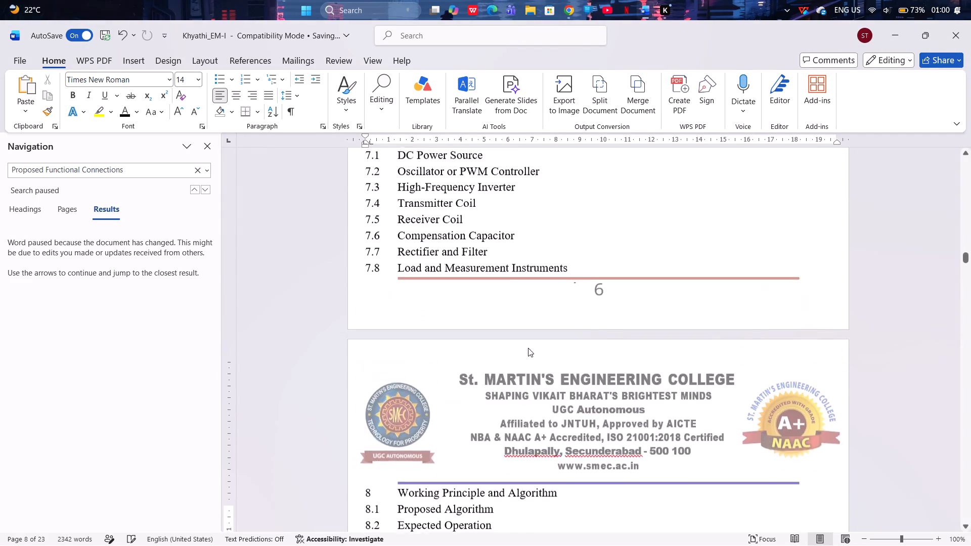
scroll(528, 348, up, 10)
click(621, 211)
scroll(624, 251, up, 5)
click(430, 244)
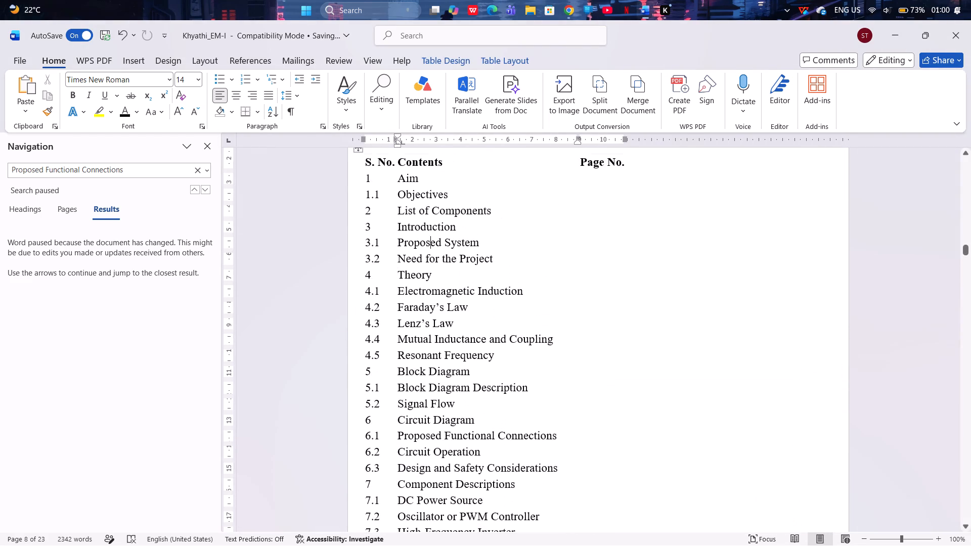
scroll(429, 241, up, 5)
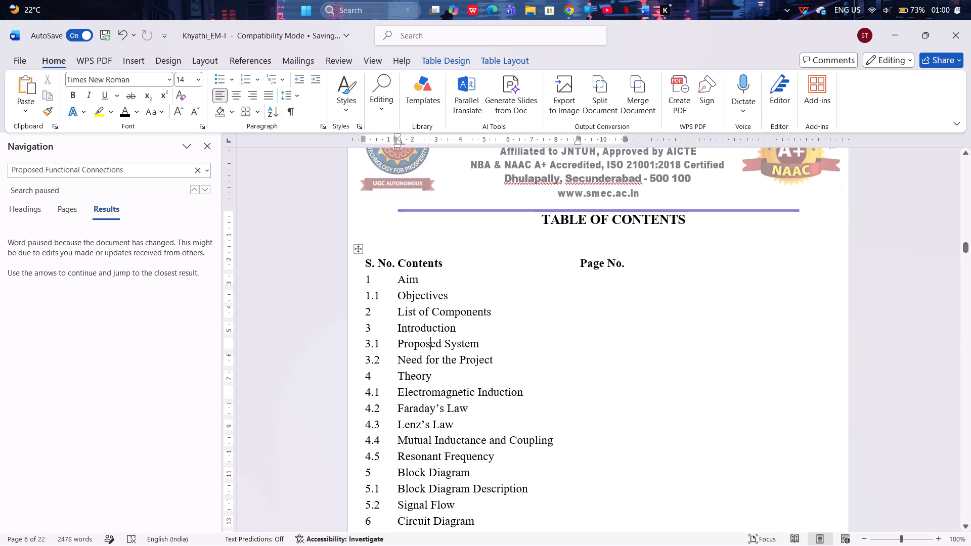
scroll(515, 349, down, 20)
scroll(515, 349, down, 1)
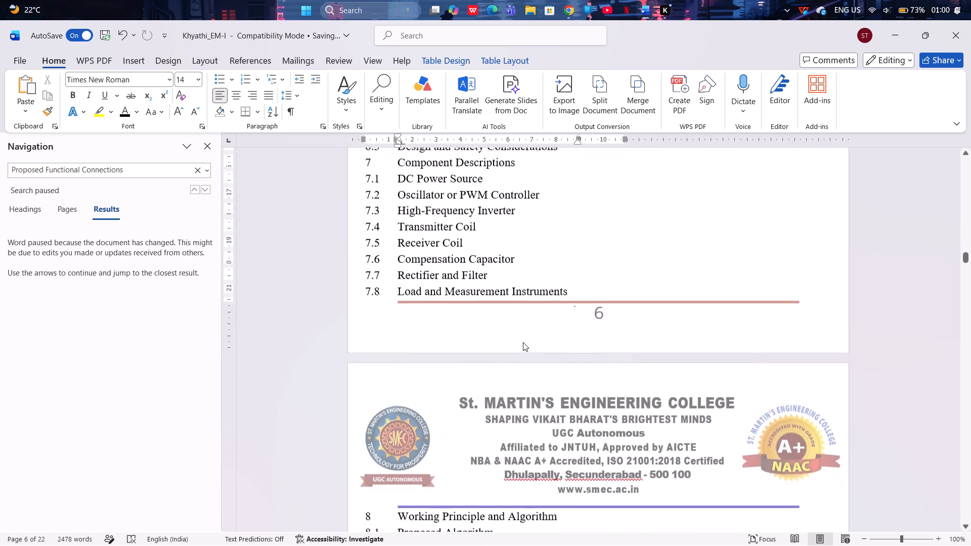
scroll(523, 342, down, 16)
scroll(522, 356, down, 9)
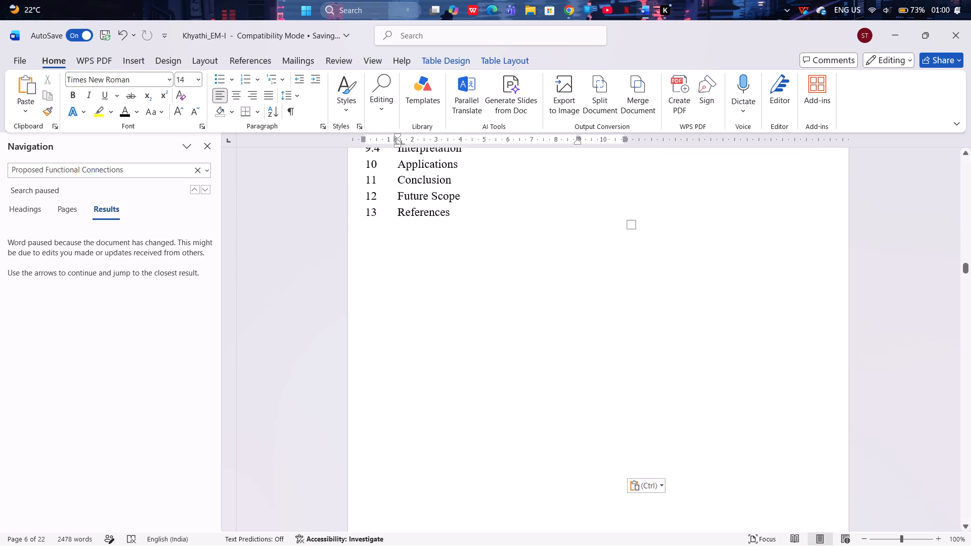
scroll(526, 360, down, 20)
scroll(529, 371, up, 17)
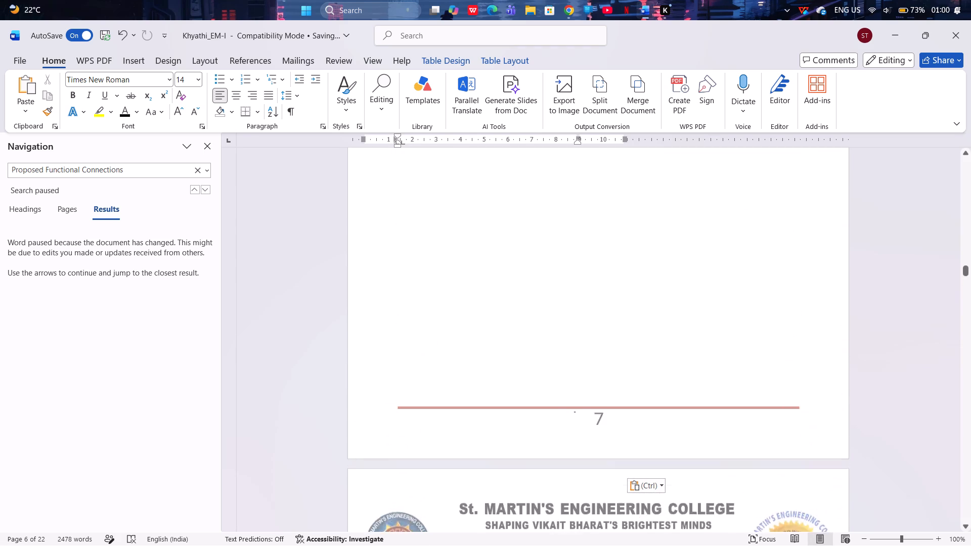
scroll(527, 373, up, 18)
scroll(524, 374, up, 14)
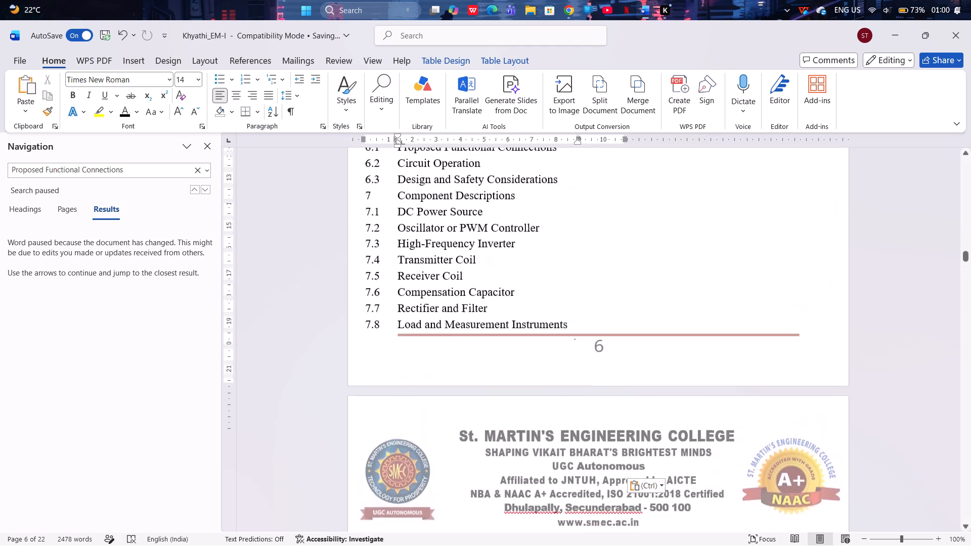
scroll(524, 374, up, 19)
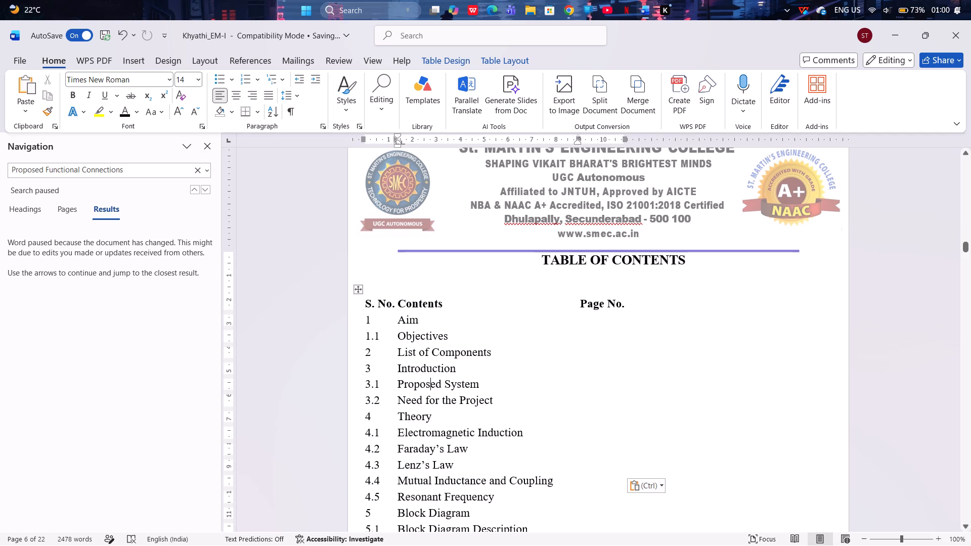
Widen the S. No. column of the contents table to about 4 cm.
drag(395, 304, 486, 304)
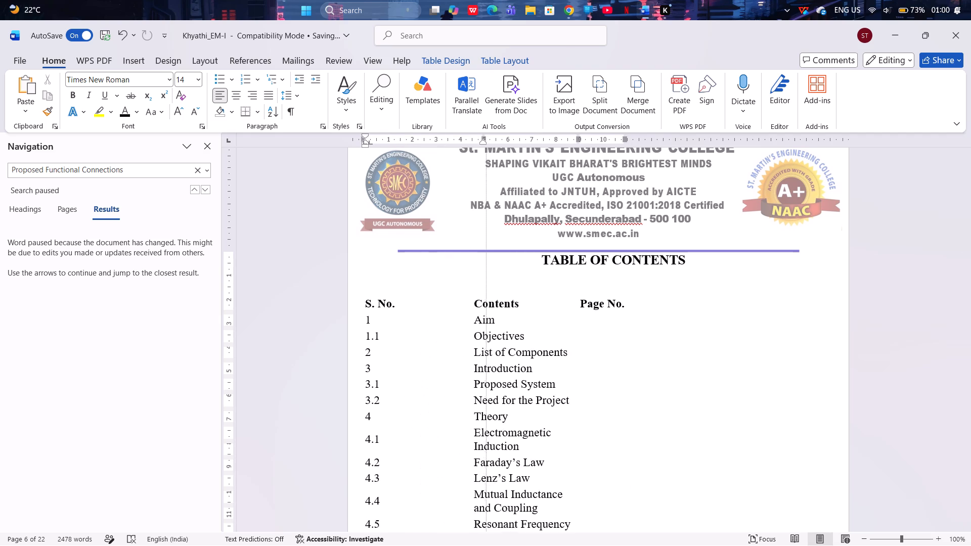
drag(486, 304, 457, 306)
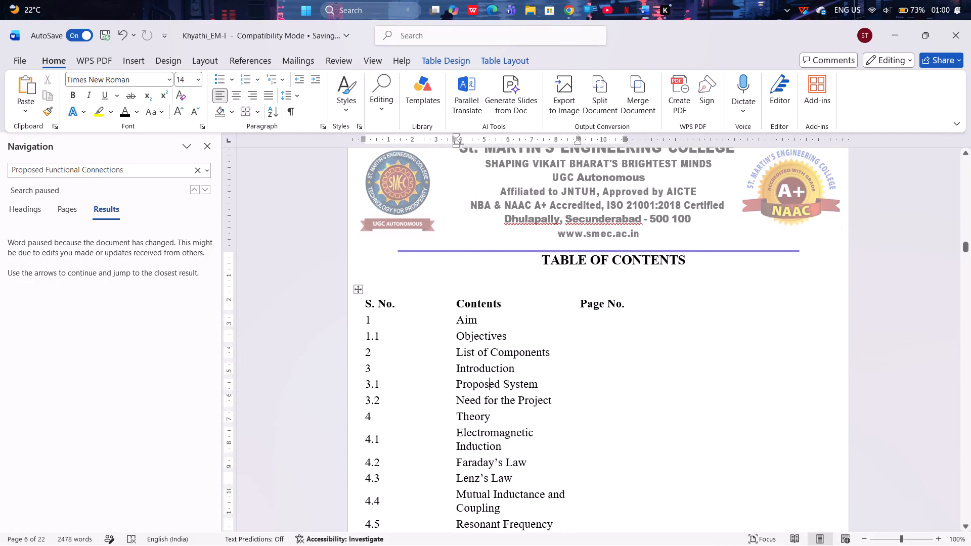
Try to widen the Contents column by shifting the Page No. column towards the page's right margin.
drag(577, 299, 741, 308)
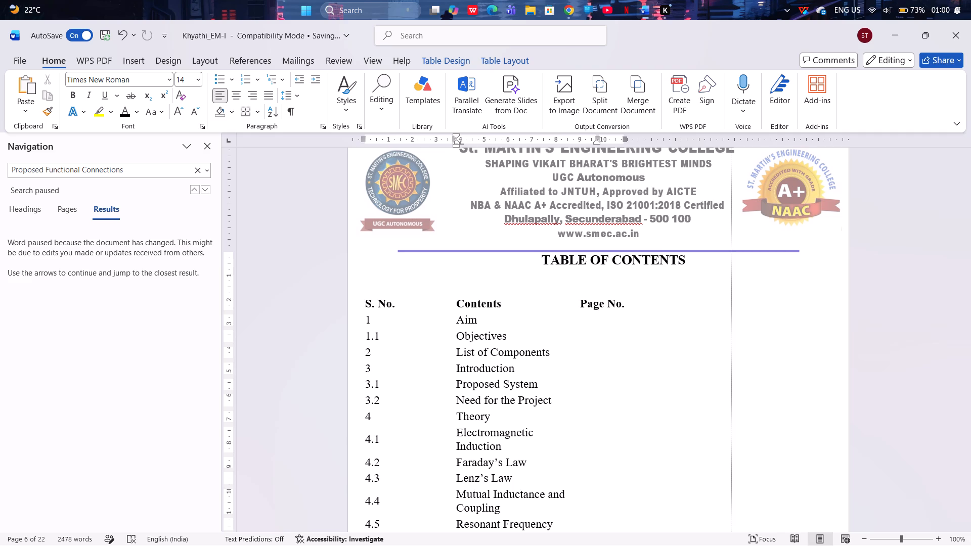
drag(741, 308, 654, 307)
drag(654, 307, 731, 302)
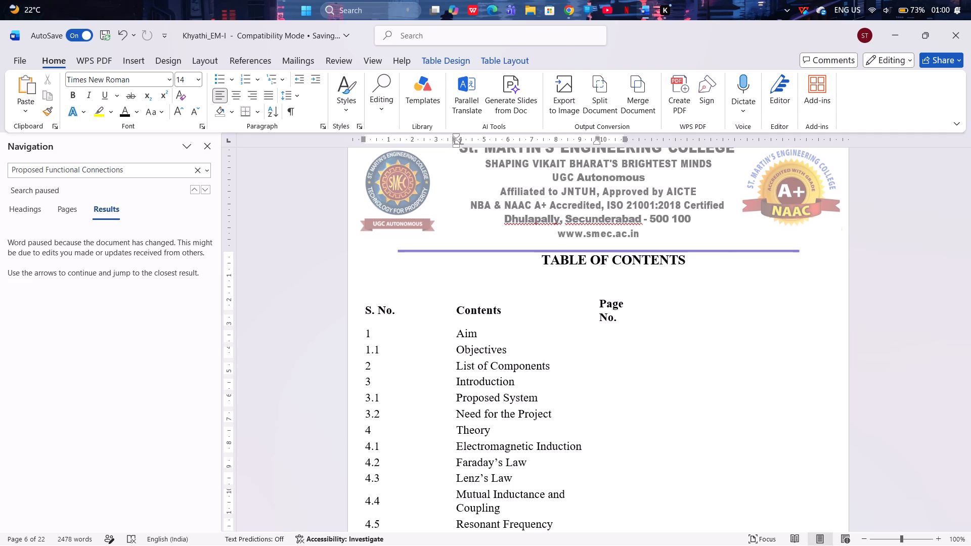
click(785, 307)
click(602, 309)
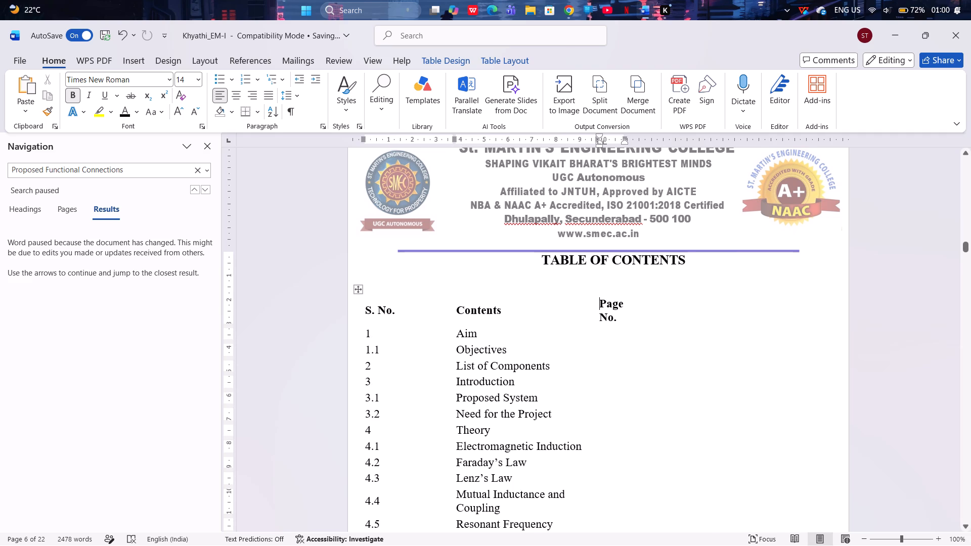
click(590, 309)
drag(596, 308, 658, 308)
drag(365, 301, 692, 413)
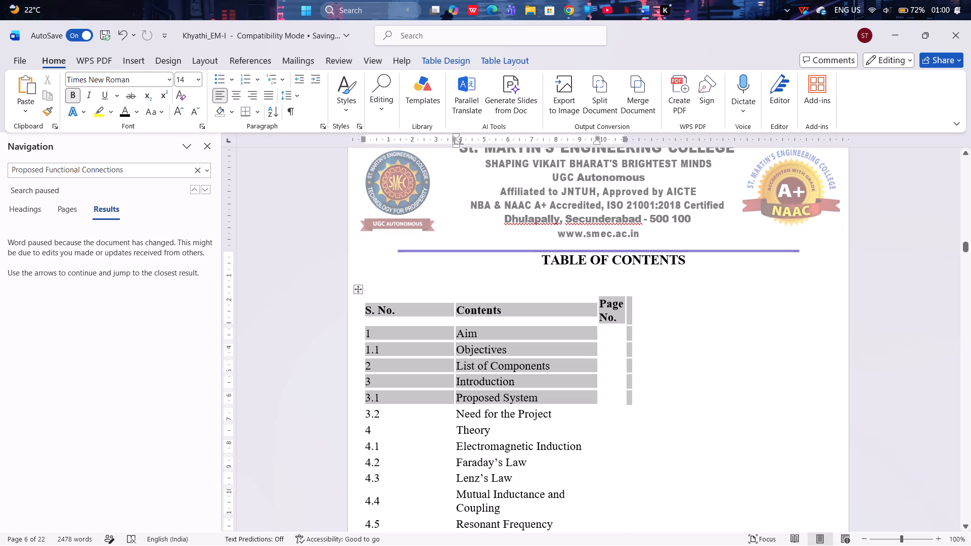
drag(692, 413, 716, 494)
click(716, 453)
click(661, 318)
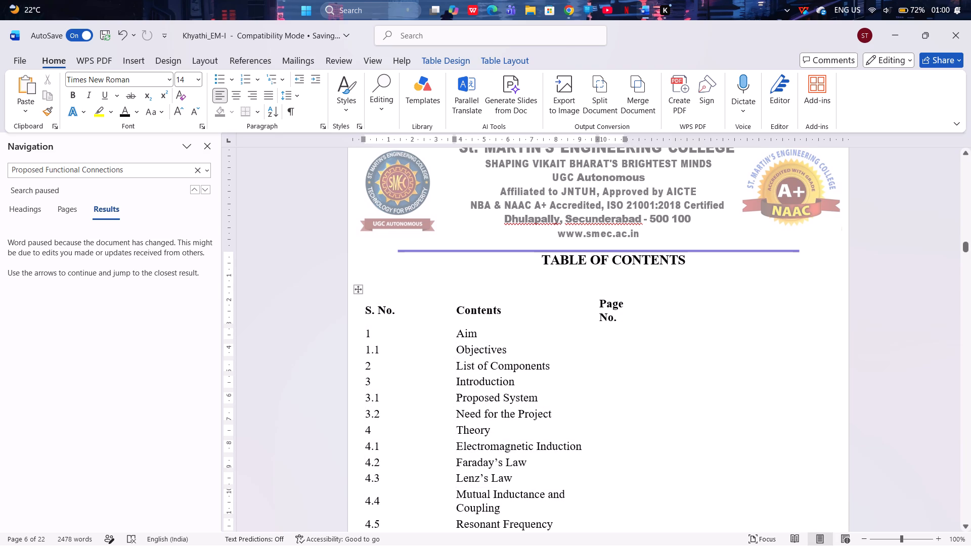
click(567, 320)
Check the contents table's column layout and line wrapping from the header row through 13 References.
scroll(555, 346, down, 15)
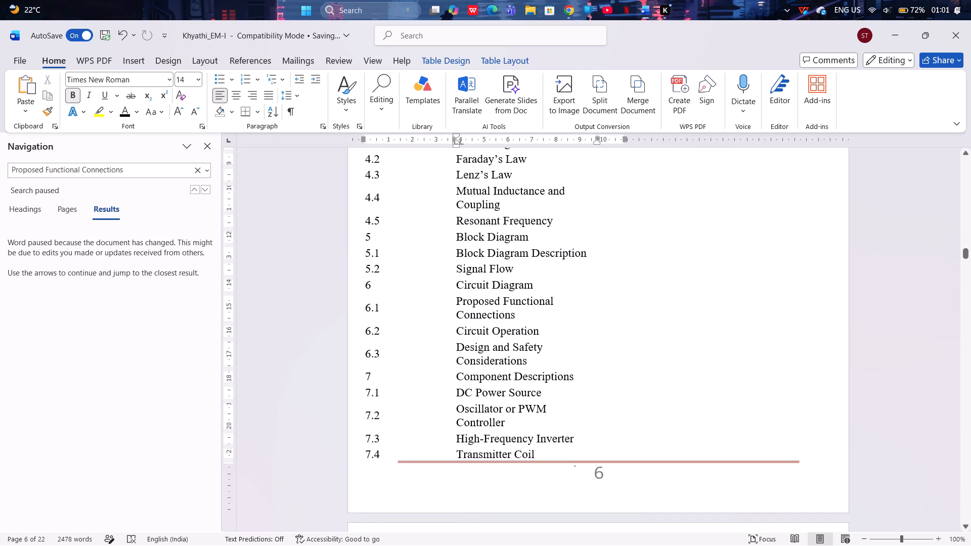
scroll(550, 350, down, 14)
scroll(540, 334, down, 15)
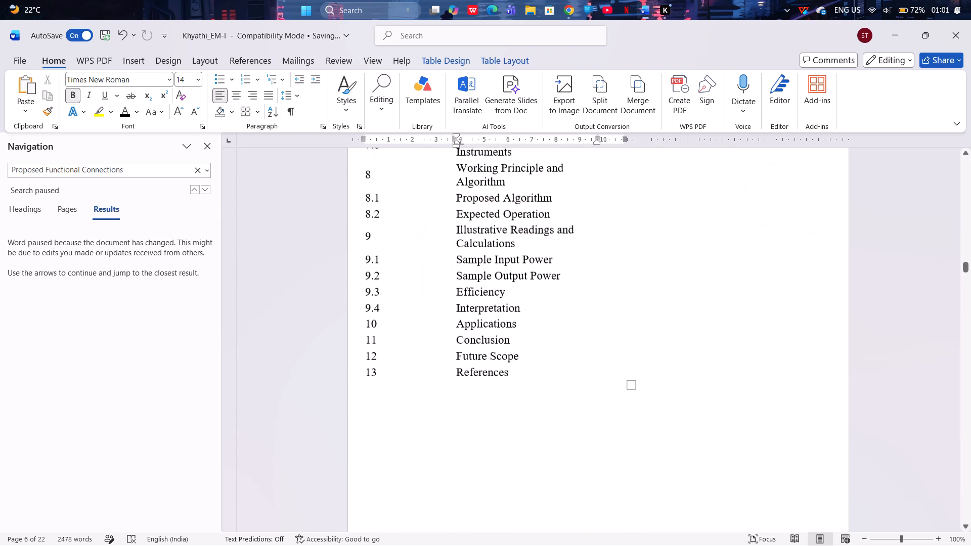
scroll(521, 324, up, 11)
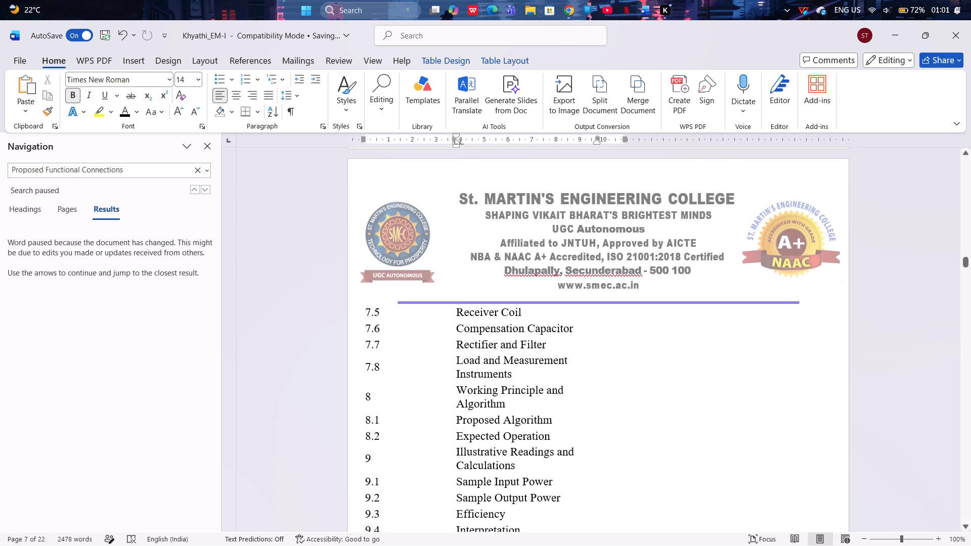
click(517, 368)
scroll(532, 361, up, 20)
scroll(532, 361, up, 10)
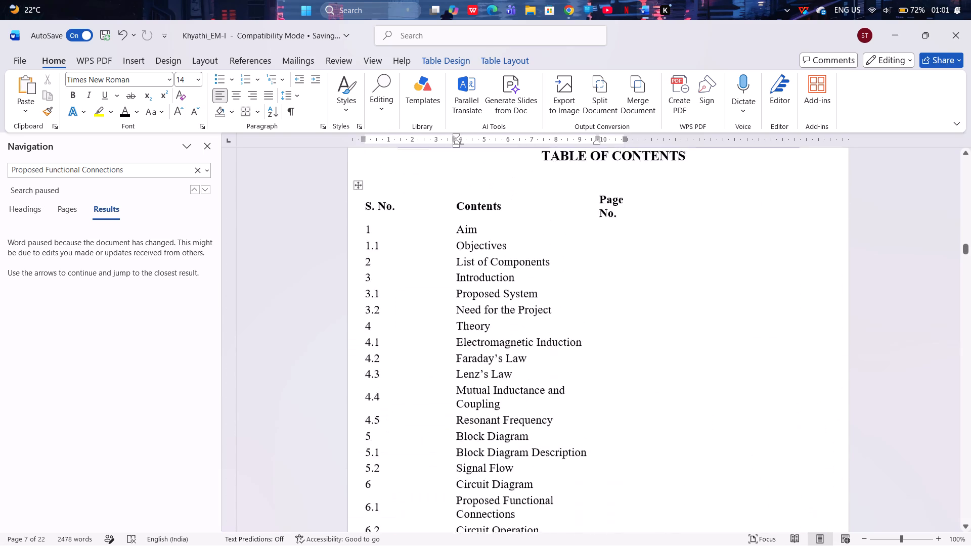
scroll(519, 307, up, 3)
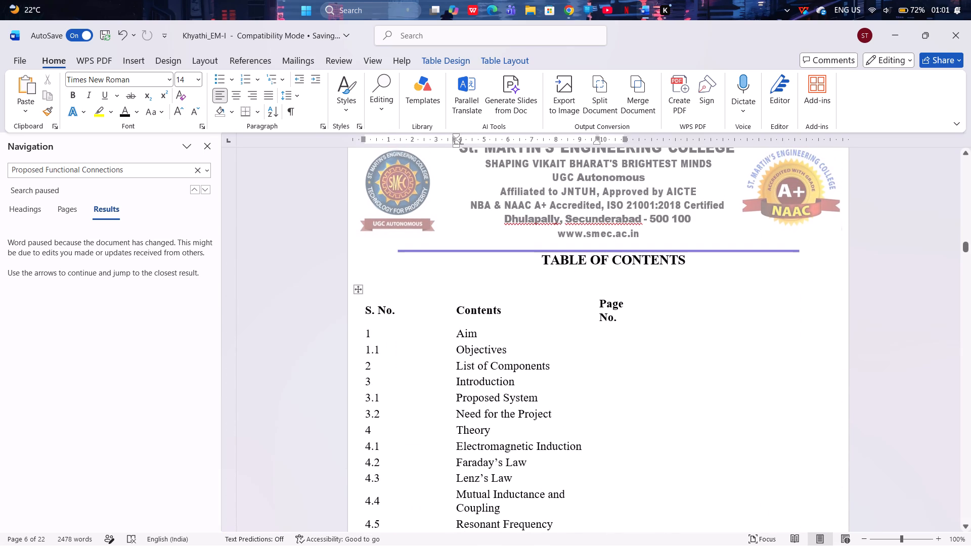
Widen the Page No. column so the contents table's outer edge reaches about 19 cm on the ruler.
drag(597, 306, 607, 306)
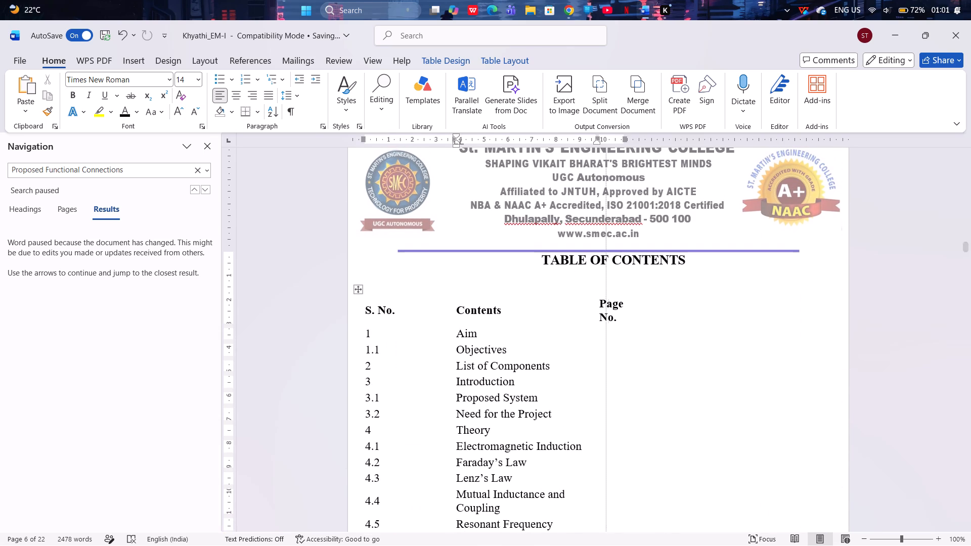
drag(607, 306, 622, 306)
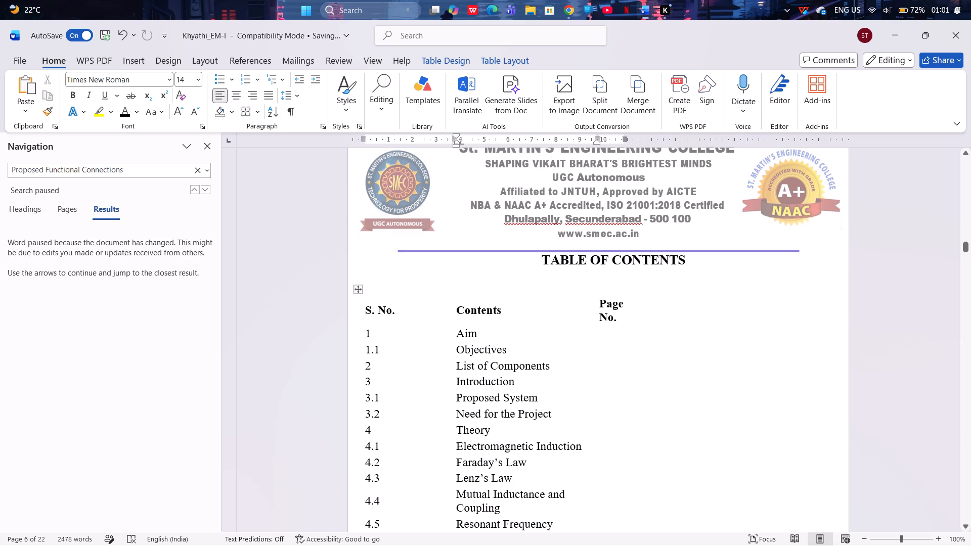
drag(626, 306, 814, 324)
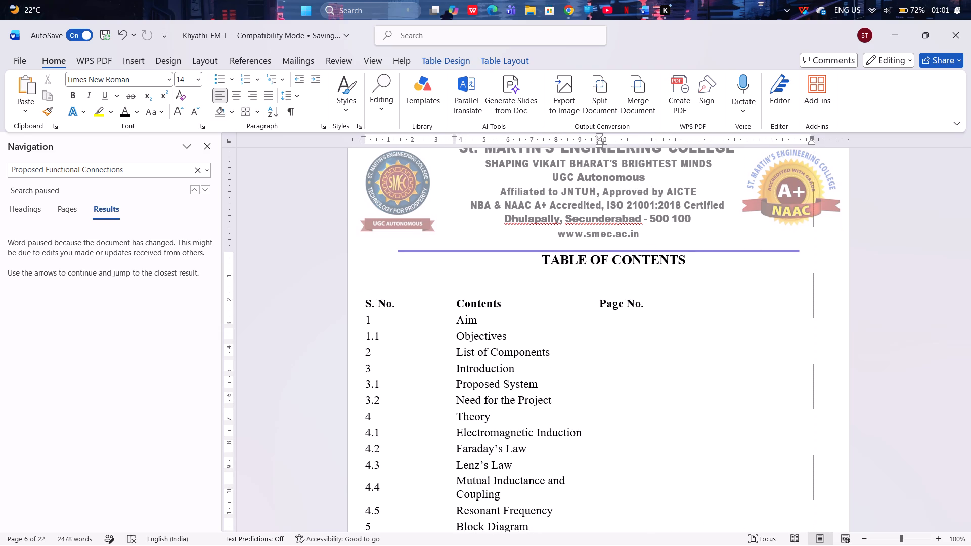
drag(814, 324, 822, 325)
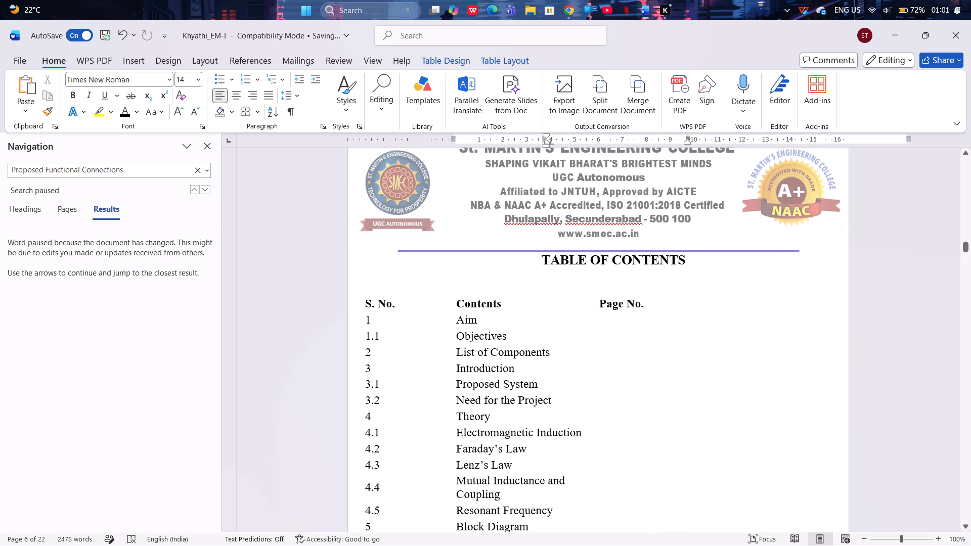
Widen the Contents column so the Page No. column starts at about 16 cm, with its heading on one line.
drag(597, 301, 685, 304)
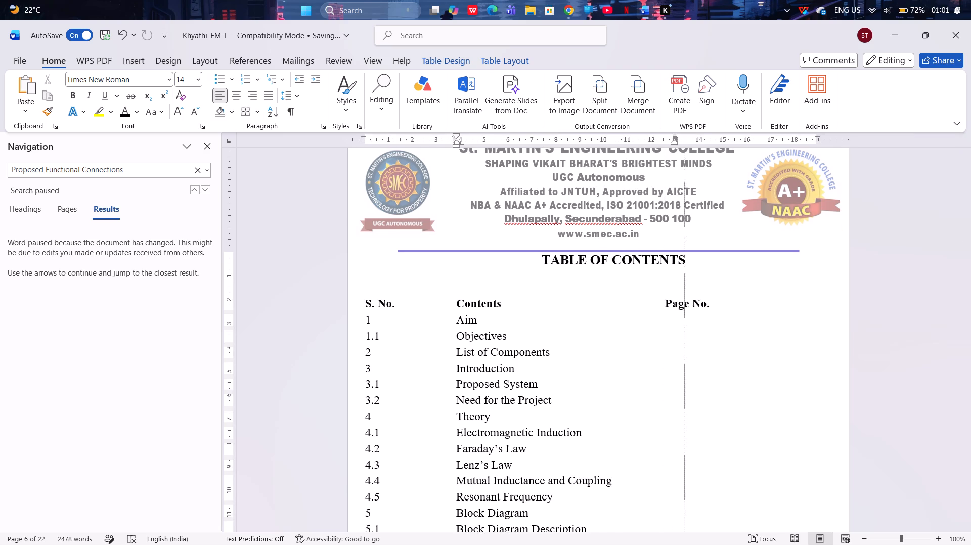
drag(685, 304, 734, 305)
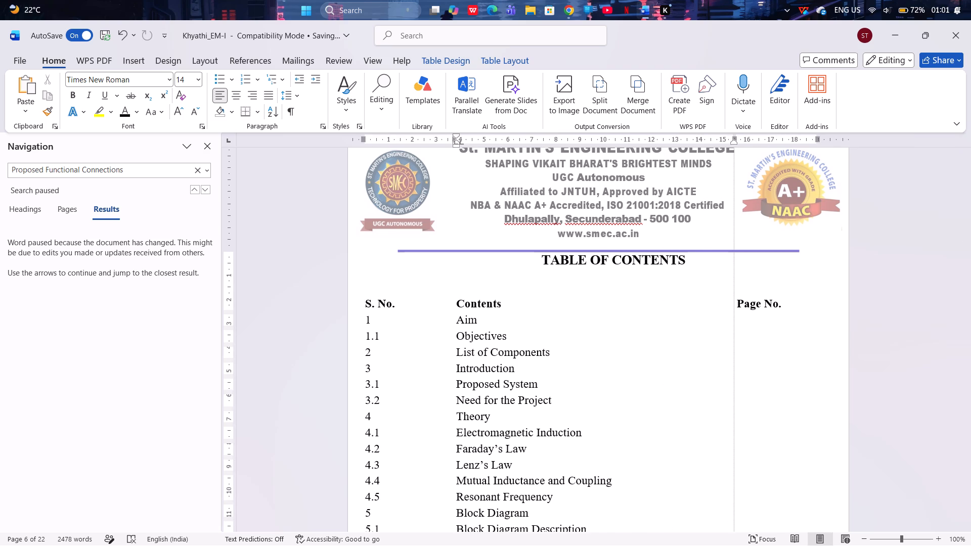
drag(734, 305, 789, 309)
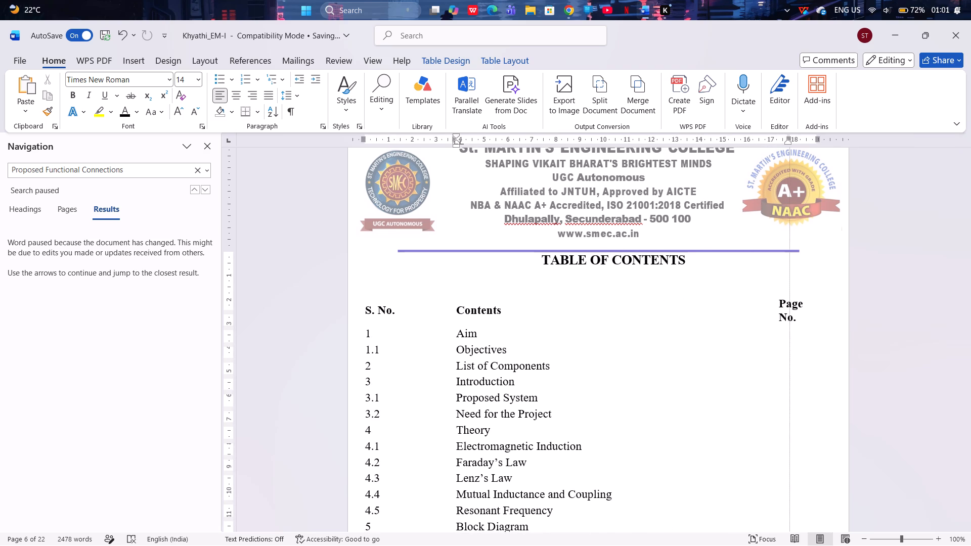
drag(789, 309, 771, 312)
drag(771, 312, 753, 312)
click(686, 357)
Review the resized contents table across its pages, checking entry wrapping and the space for page numbers.
scroll(682, 357, down, 18)
scroll(658, 355, up, 4)
scroll(658, 354, down, 3)
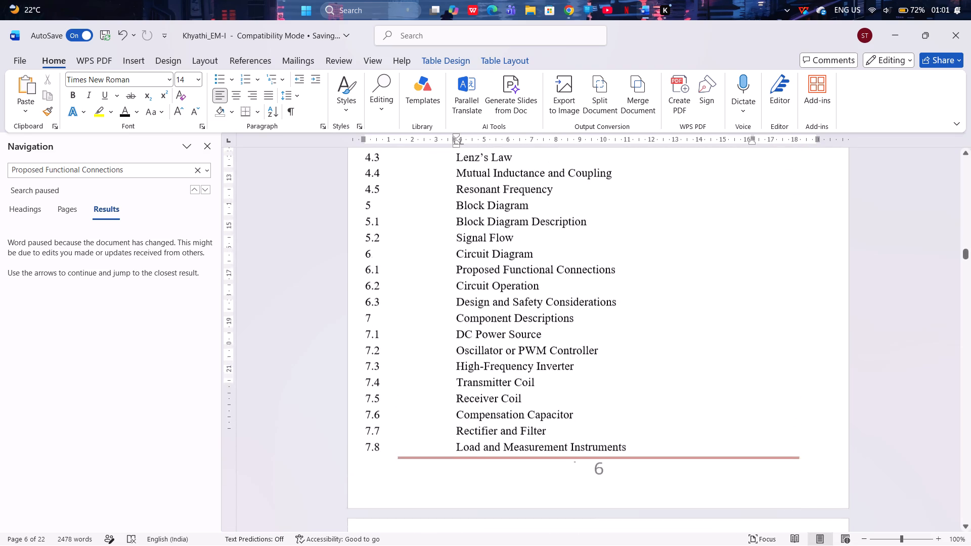
scroll(657, 354, down, 18)
scroll(654, 350, up, 15)
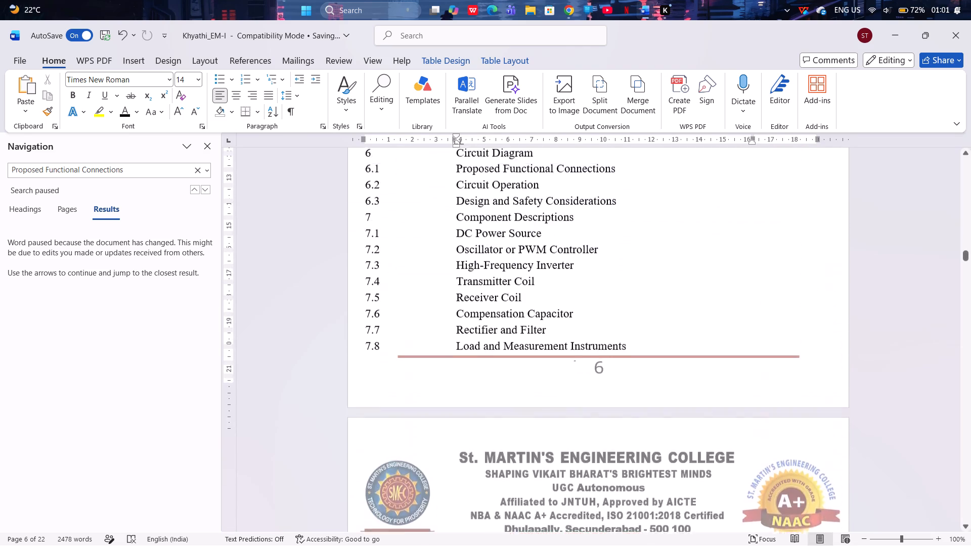
scroll(653, 348, up, 17)
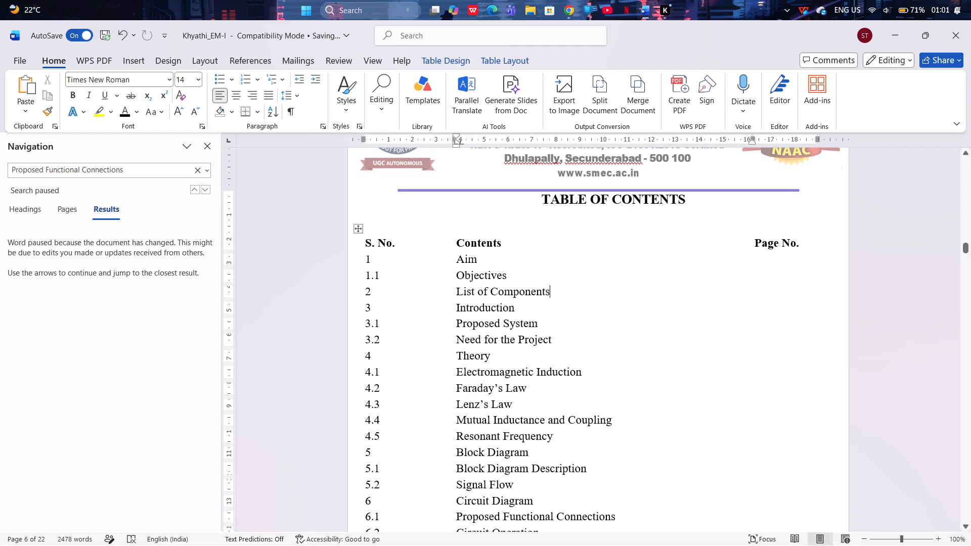
click(592, 454)
click(598, 491)
Examine the report's pages side by side at 60% zoom, from the table of contents through the Introduction section, noting section page positions.
ctrl+scroll(678, 353, down, 4)
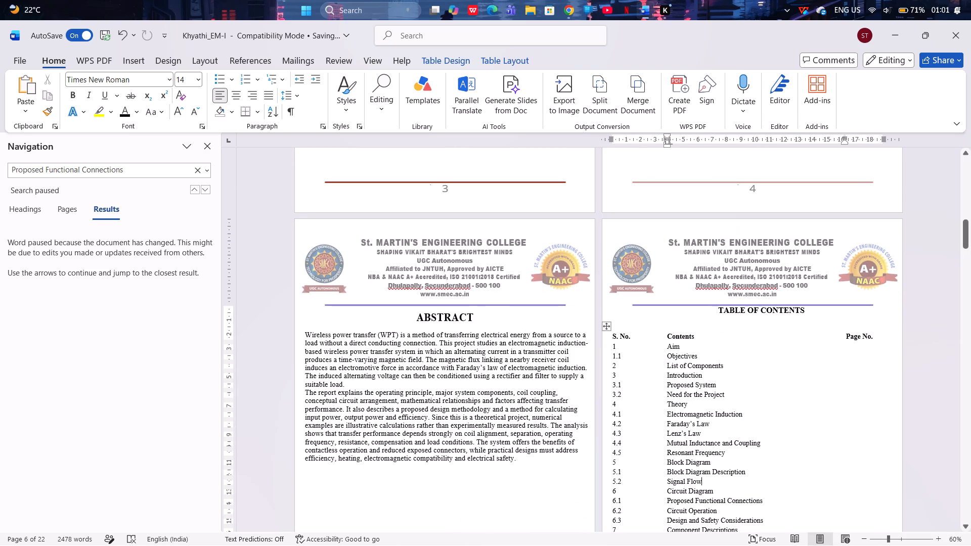
scroll(809, 349, down, 18)
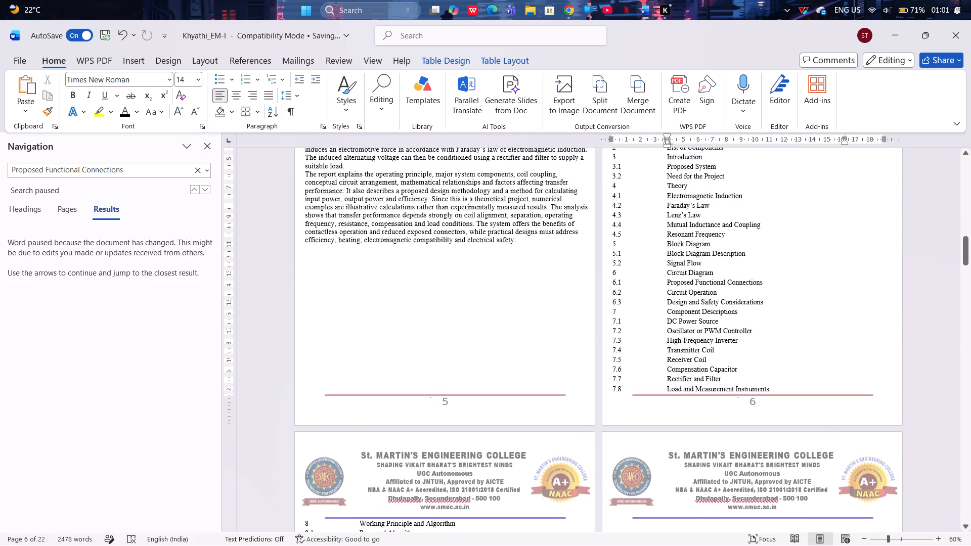
scroll(769, 369, down, 14)
scroll(763, 367, down, 8)
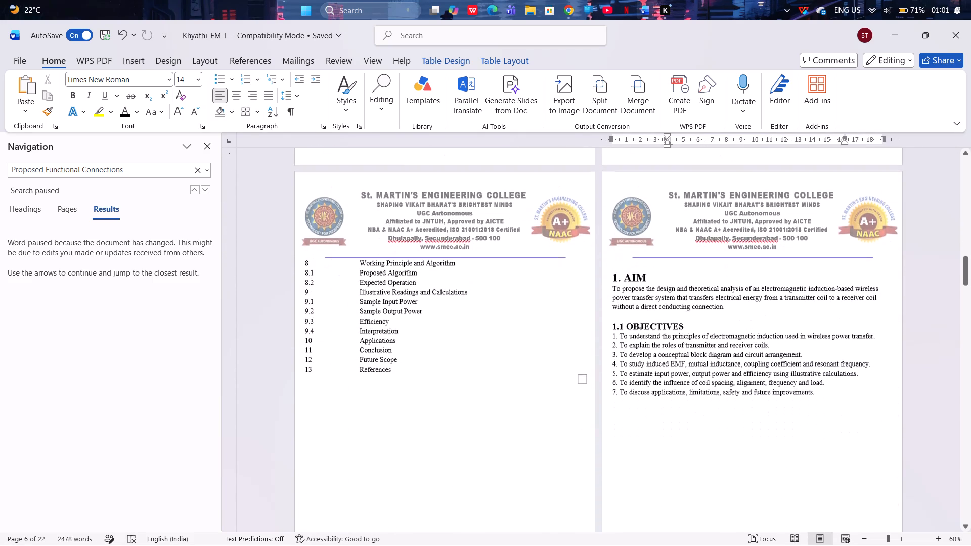
scroll(760, 367, down, 10)
scroll(756, 365, up, 11)
scroll(755, 365, down, 16)
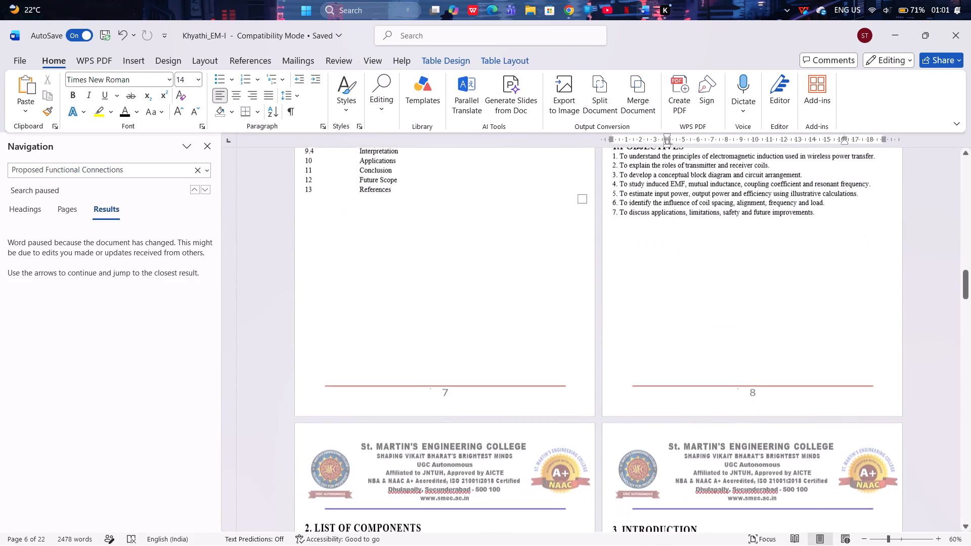
scroll(752, 363, down, 14)
scroll(748, 362, down, 16)
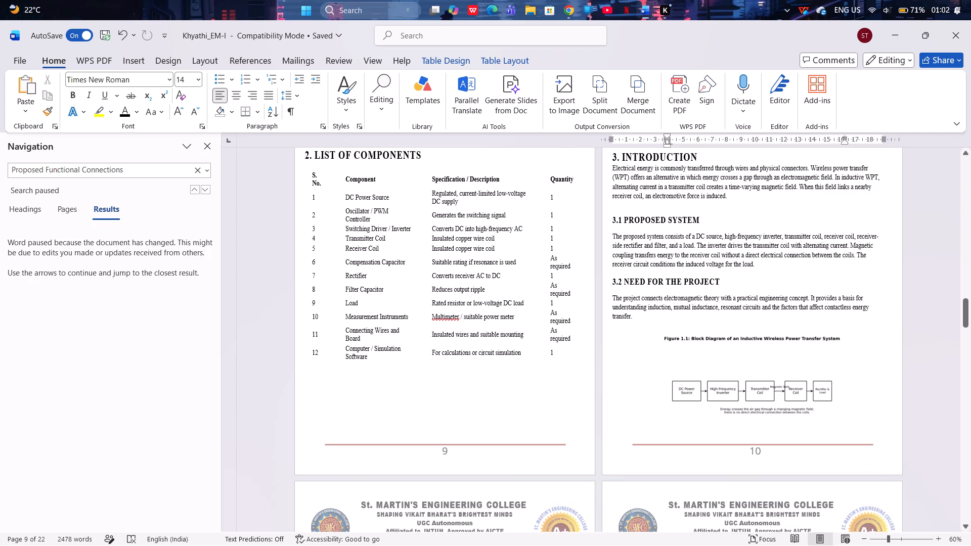
scroll(745, 360, up, 20)
scroll(745, 360, up, 10)
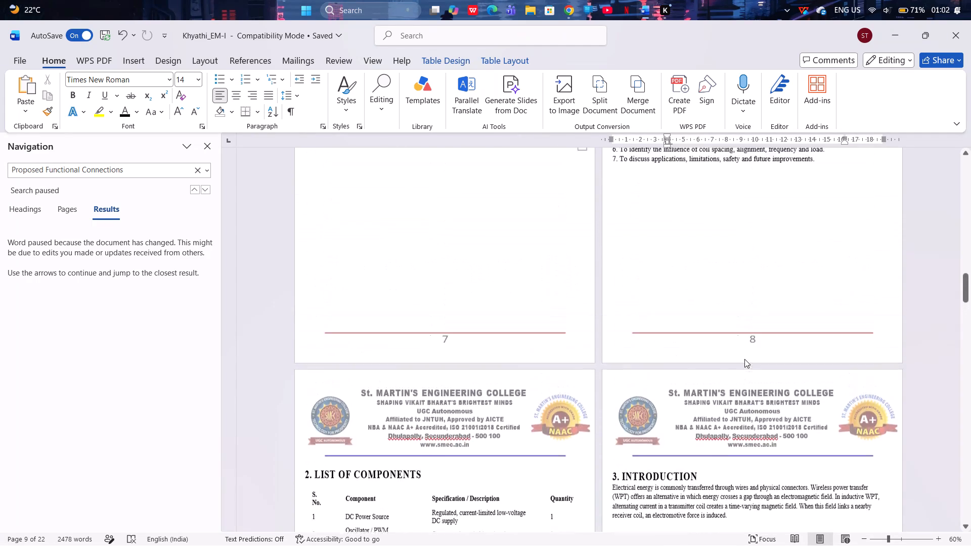
scroll(744, 359, up, 20)
scroll(744, 359, up, 19)
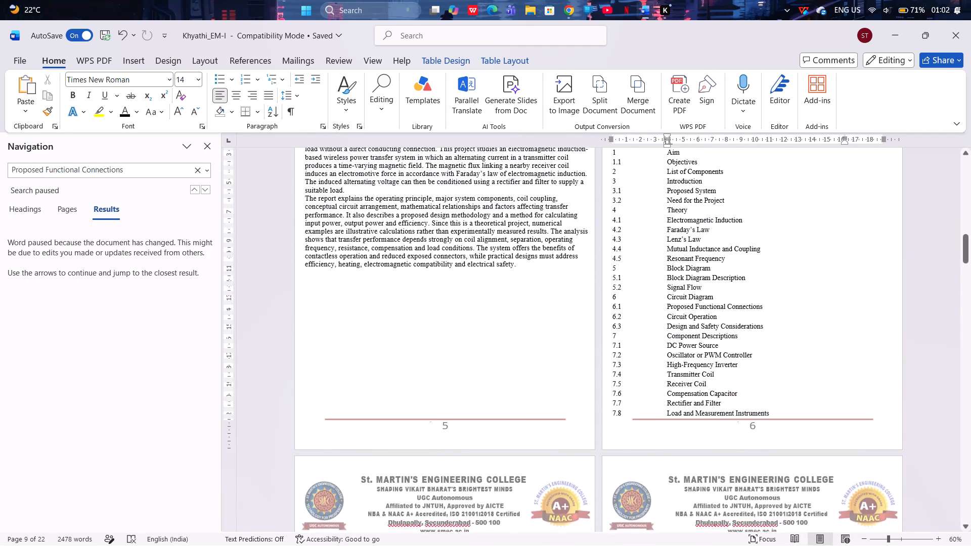
Enter contents-table page numbers: 8 for Aim, 9 for Objectives, and 10 for List of Components, Introduction and Proposed System.
scroll(737, 345, up, 11)
click(856, 278)
click(858, 285)
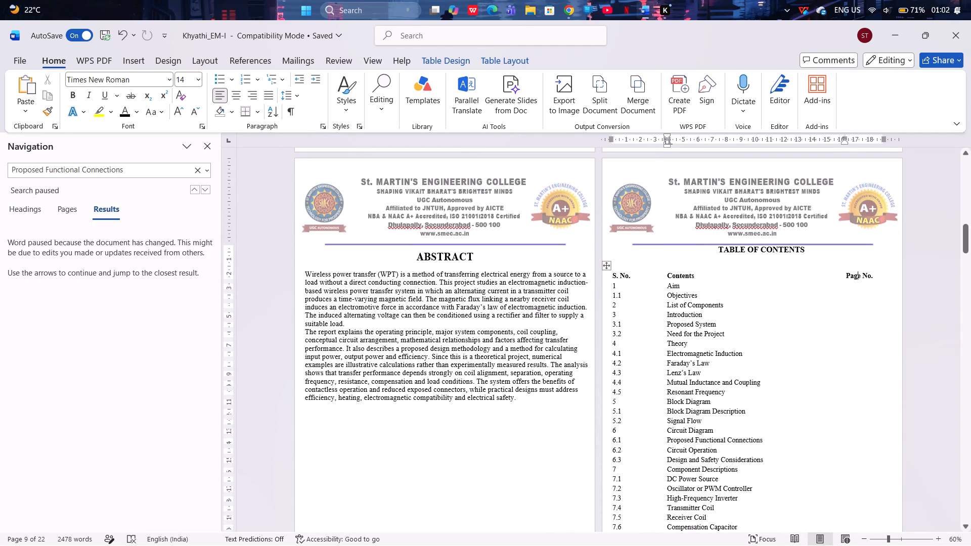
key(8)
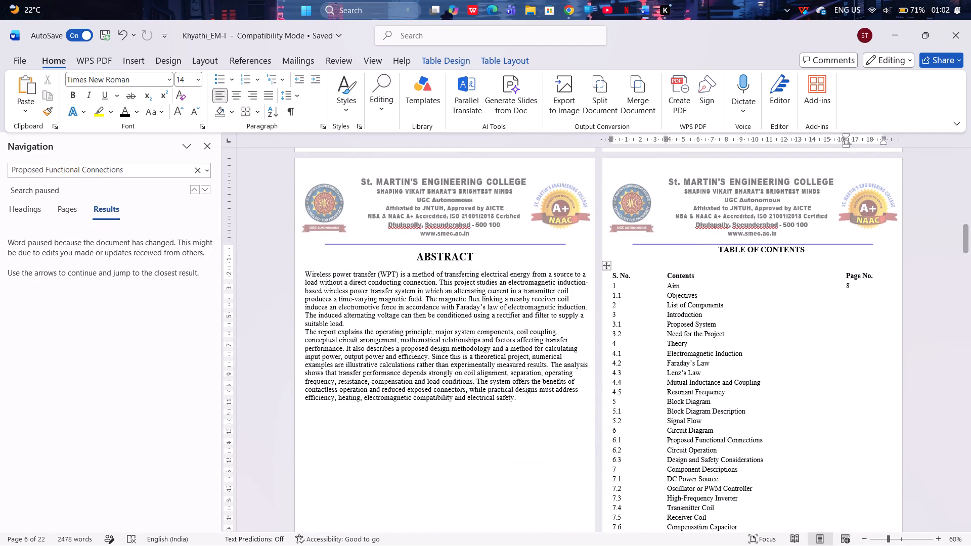
key(Return)
key(BackSpace)
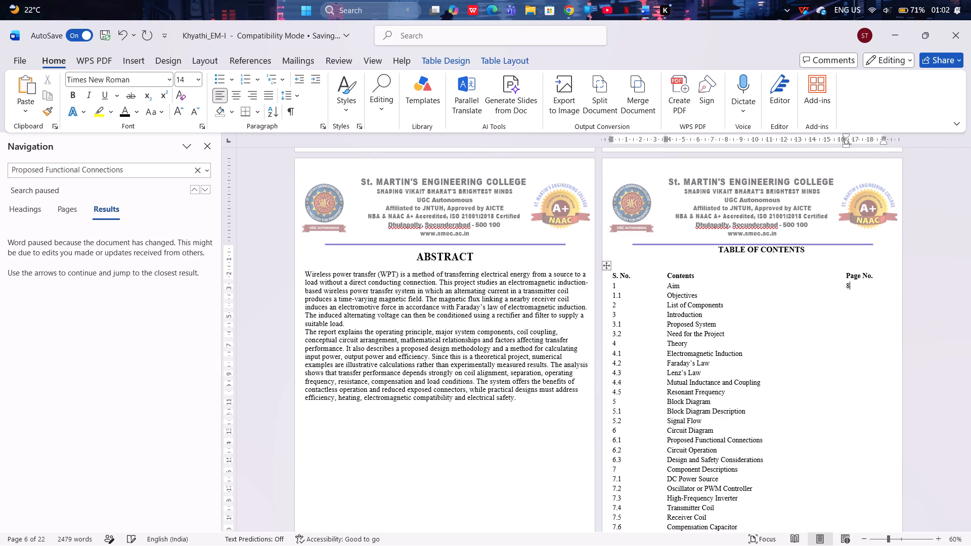
key(Tab)
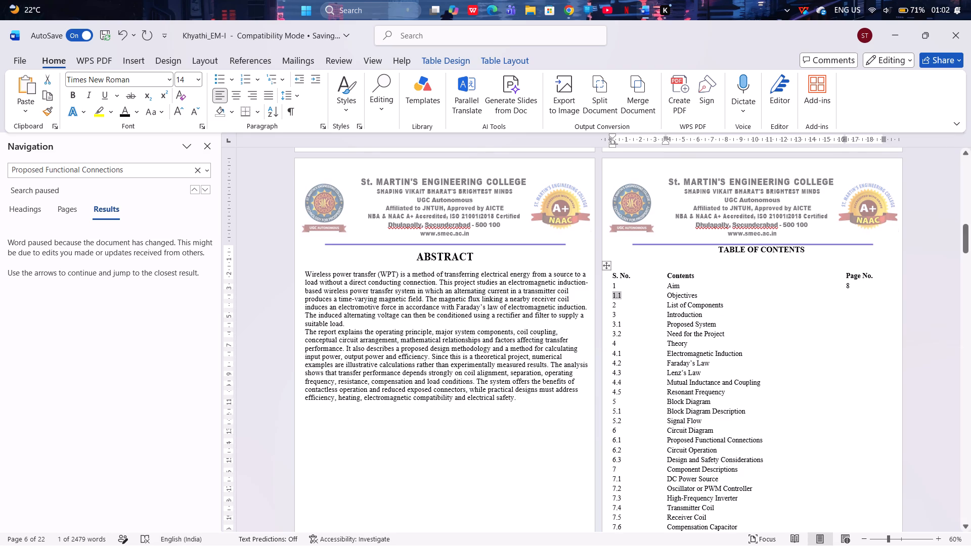
click(853, 296)
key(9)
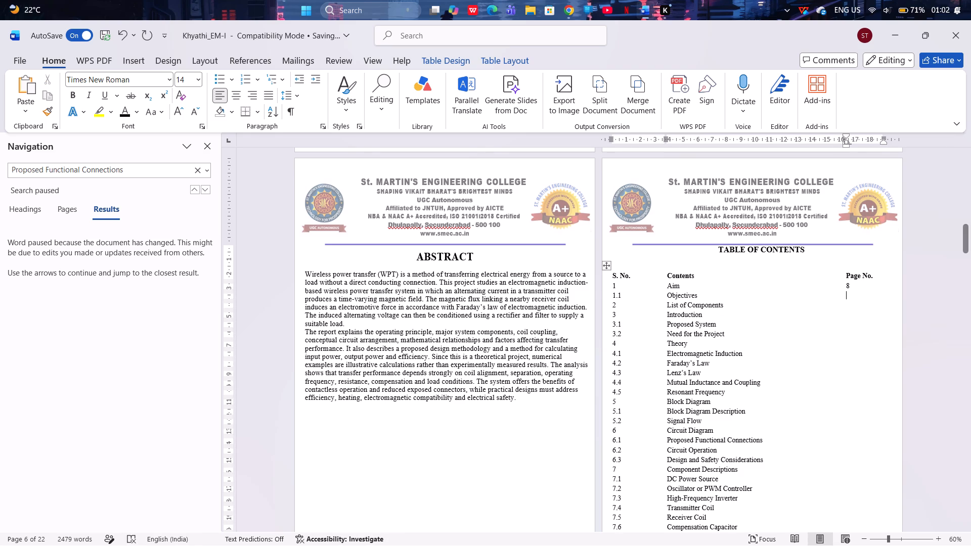
key(Down)
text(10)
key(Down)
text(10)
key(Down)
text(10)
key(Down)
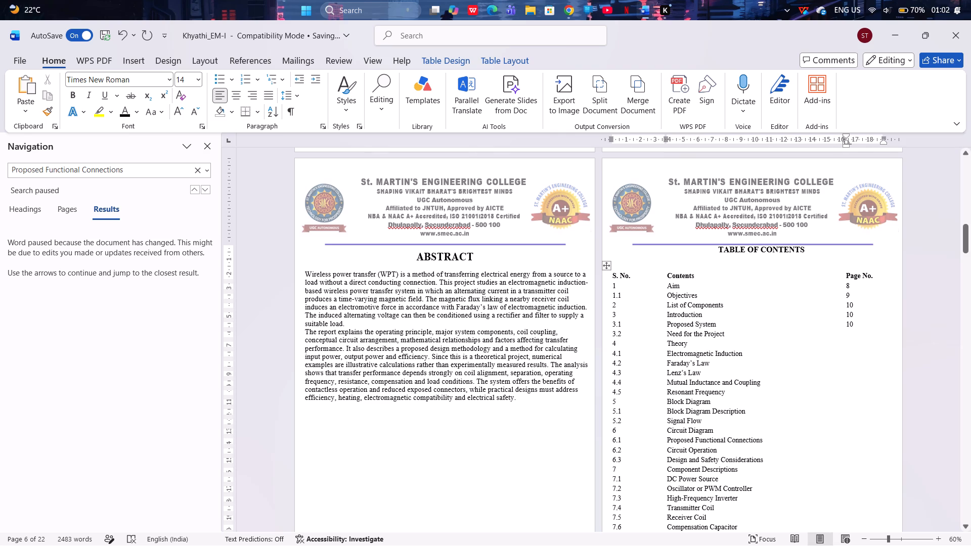
Correct the contents-table page numbers to 8 for Objectives and 9 for List of Components.
click(851, 289)
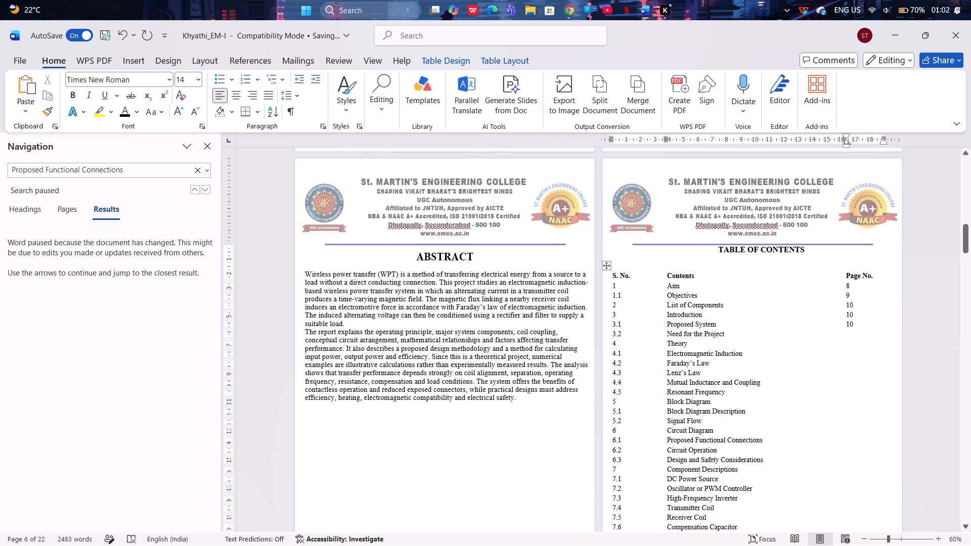
click(856, 299)
key(BackSpace)
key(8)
key(Down)
key(Right)
key(BackSpace)
key(BackSpace)
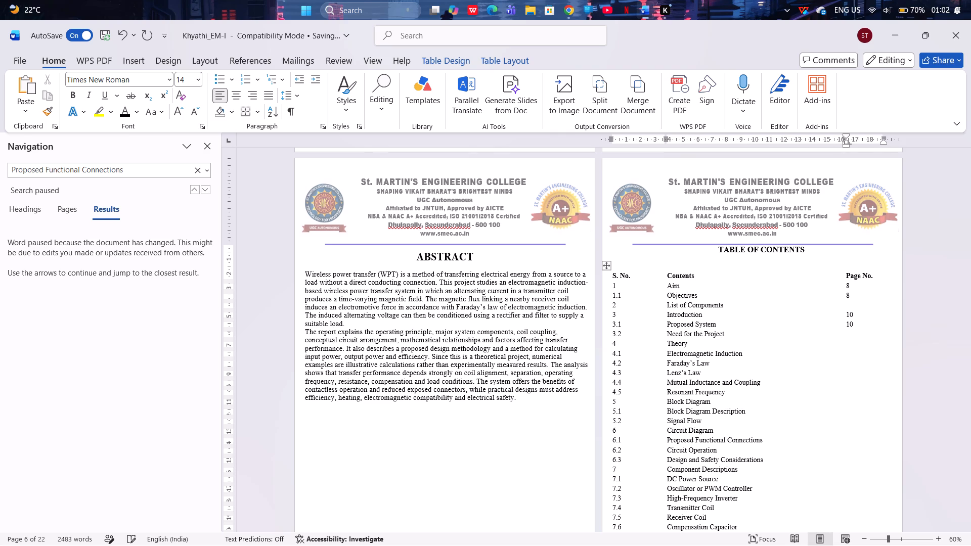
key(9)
key(Down)
key(Right)
Enter page number 10 for Need for the Project, and 12 for Theory and Electromagnetic Induction.
key(Down)
key(Down)
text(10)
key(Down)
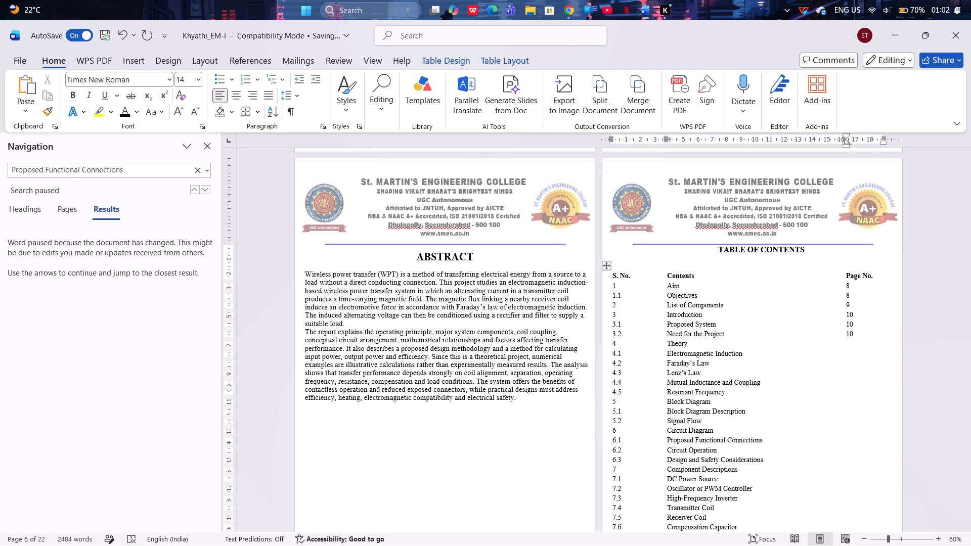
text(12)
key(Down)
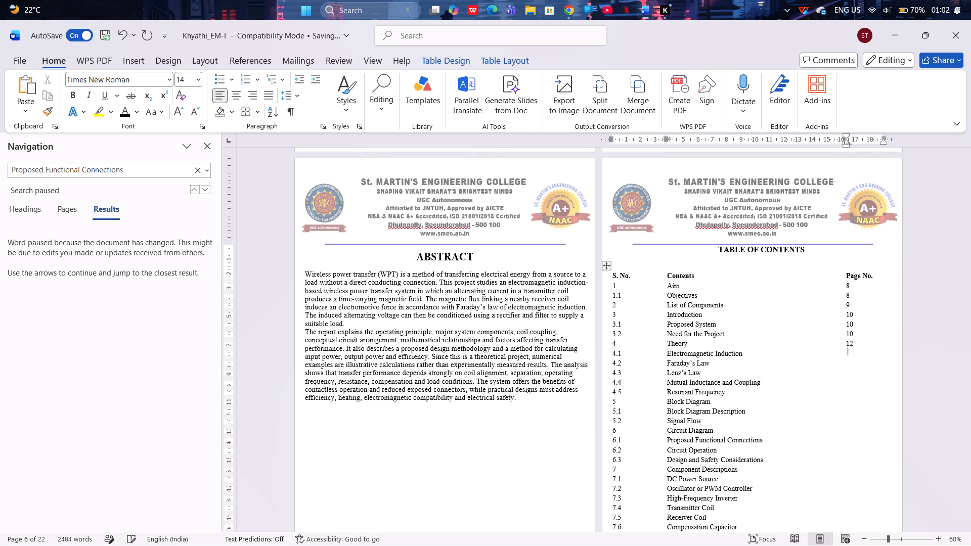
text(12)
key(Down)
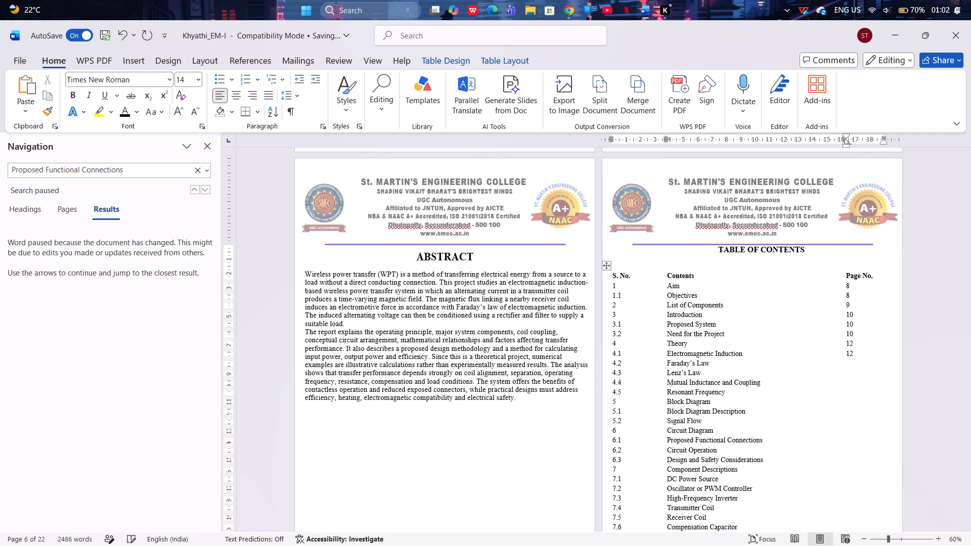
Check the footer page numbers for the Theory, Block Diagram and Circuit Diagram sections, and return to the table of contents.
scroll(899, 252, down, 14)
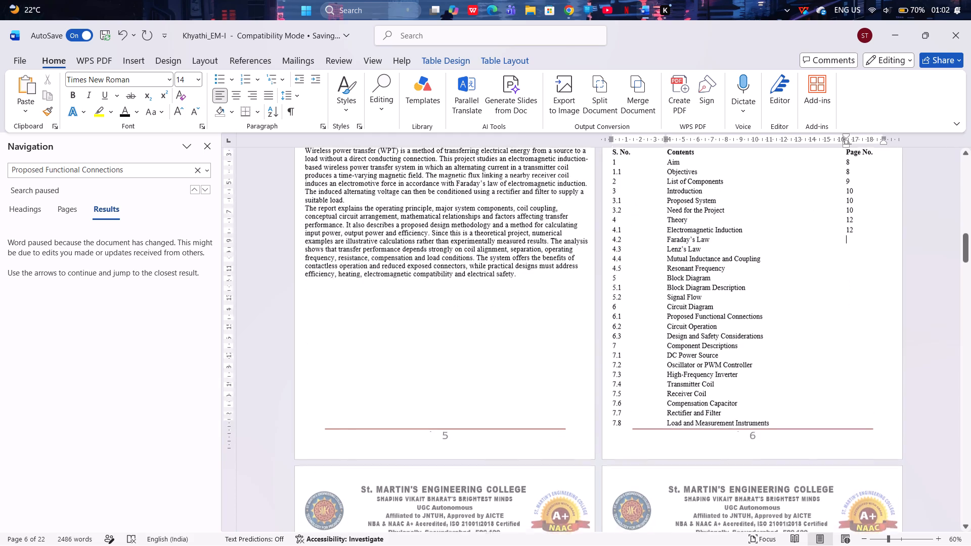
scroll(860, 312, down, 20)
scroll(860, 312, down, 20)
scroll(621, 298, down, 8)
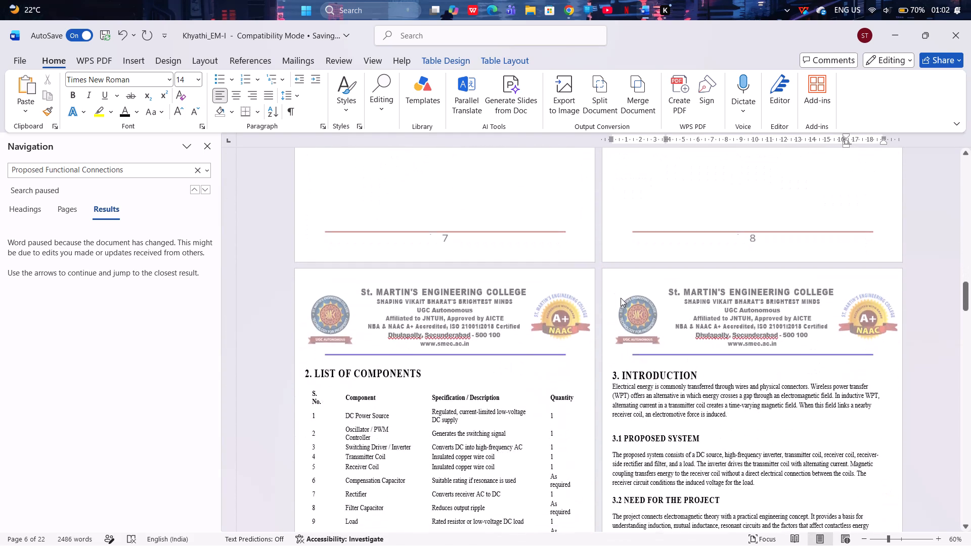
scroll(621, 298, down, 20)
scroll(621, 298, down, 20)
scroll(625, 297, down, 4)
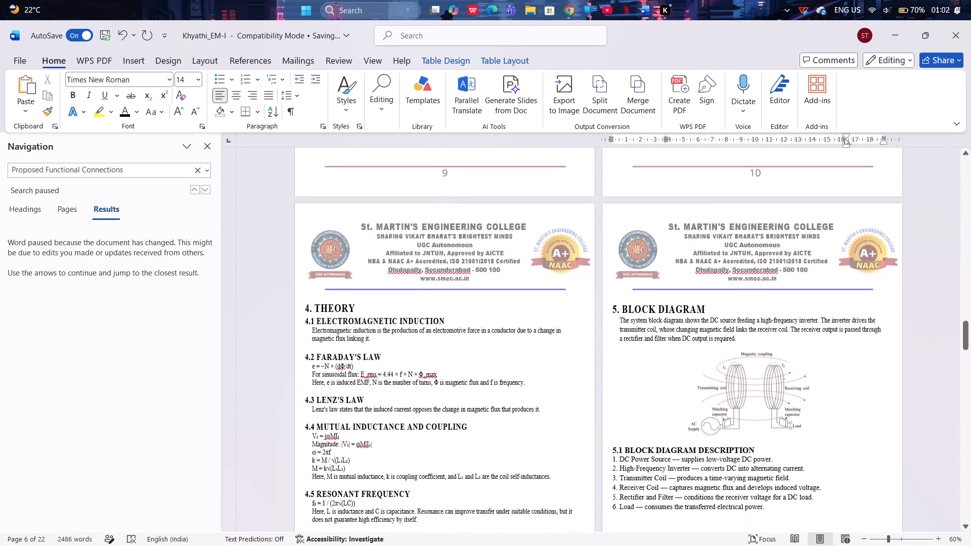
scroll(625, 297, down, 3)
scroll(622, 296, up, 20)
scroll(622, 296, up, 6)
scroll(622, 296, down, 8)
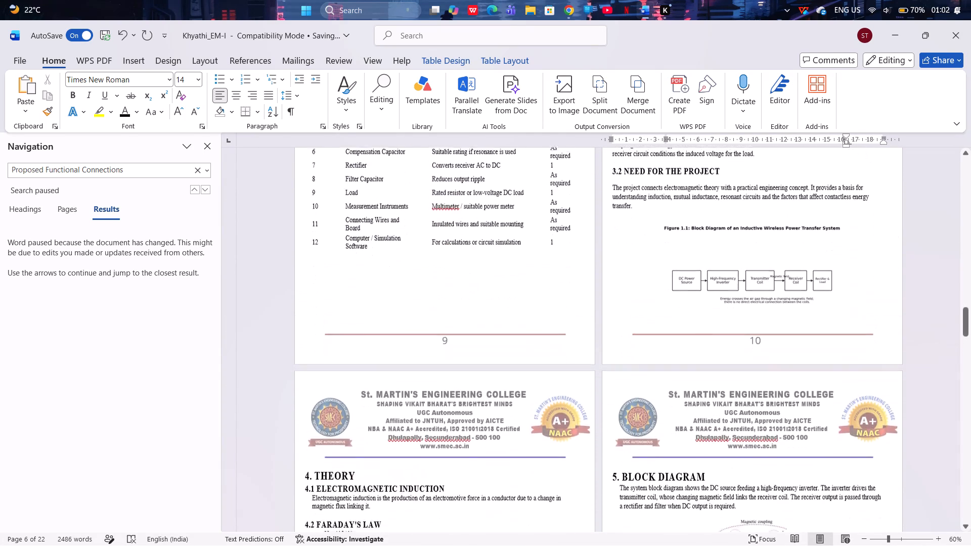
scroll(614, 296, down, 7)
scroll(674, 287, down, 9)
scroll(720, 289, down, 17)
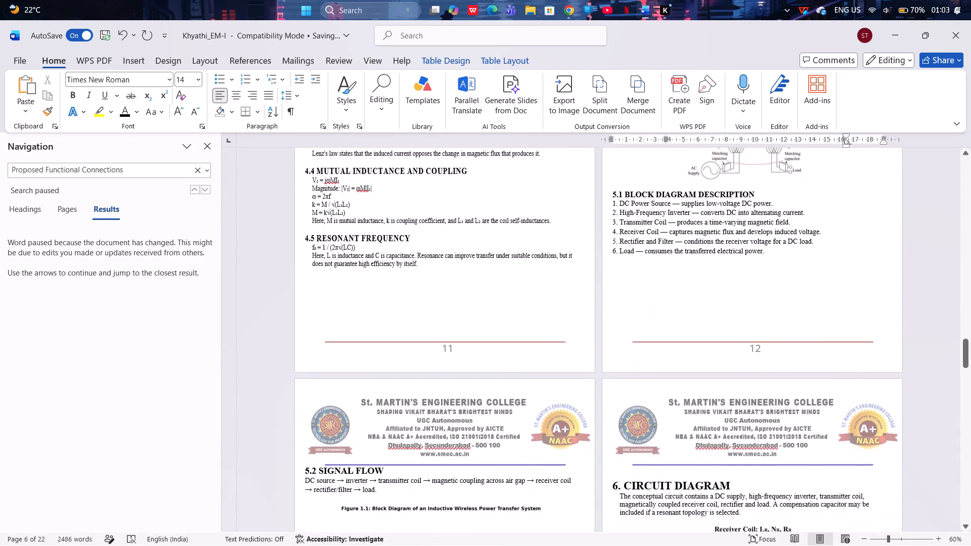
scroll(721, 289, down, 12)
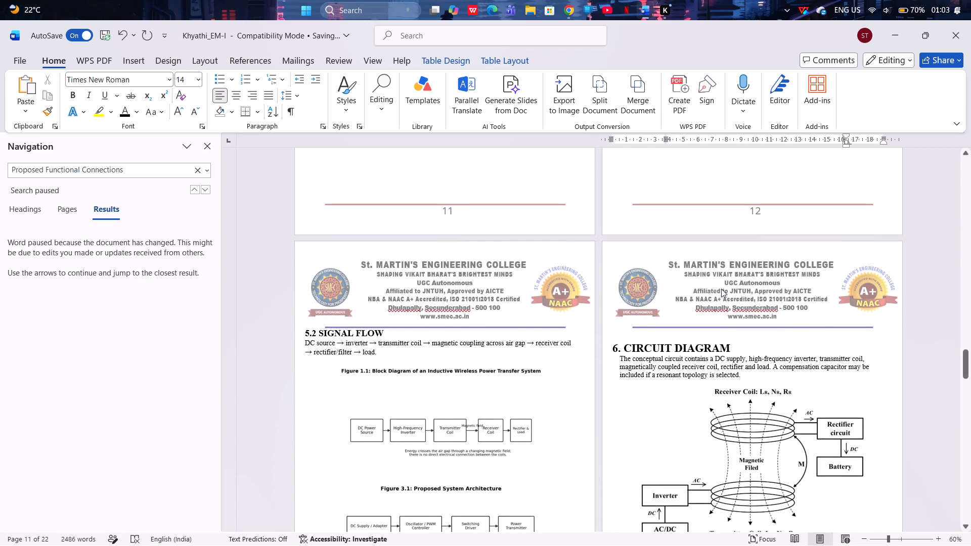
scroll(721, 289, up, 20)
scroll(721, 289, up, 20)
scroll(721, 289, up, 7)
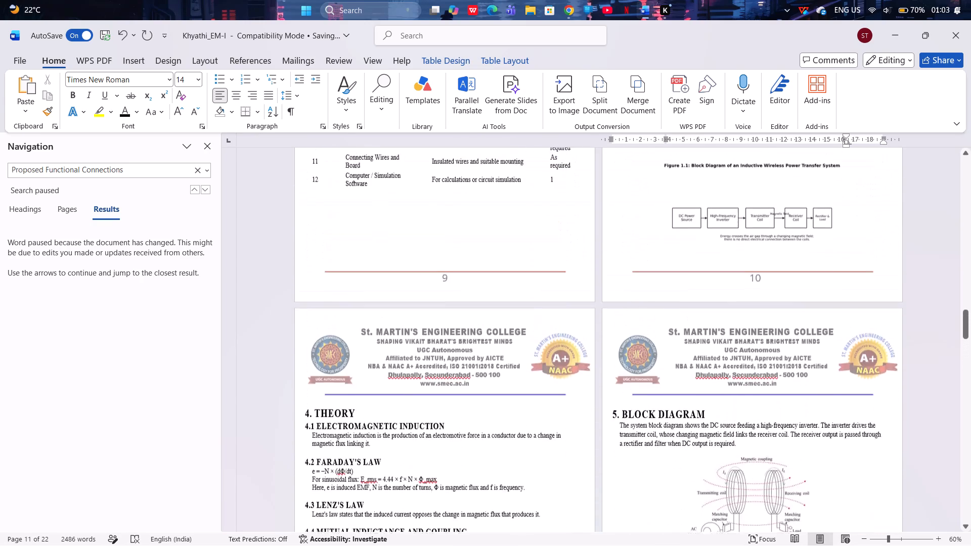
scroll(725, 290, up, 20)
scroll(725, 290, up, 20)
scroll(725, 290, up, 7)
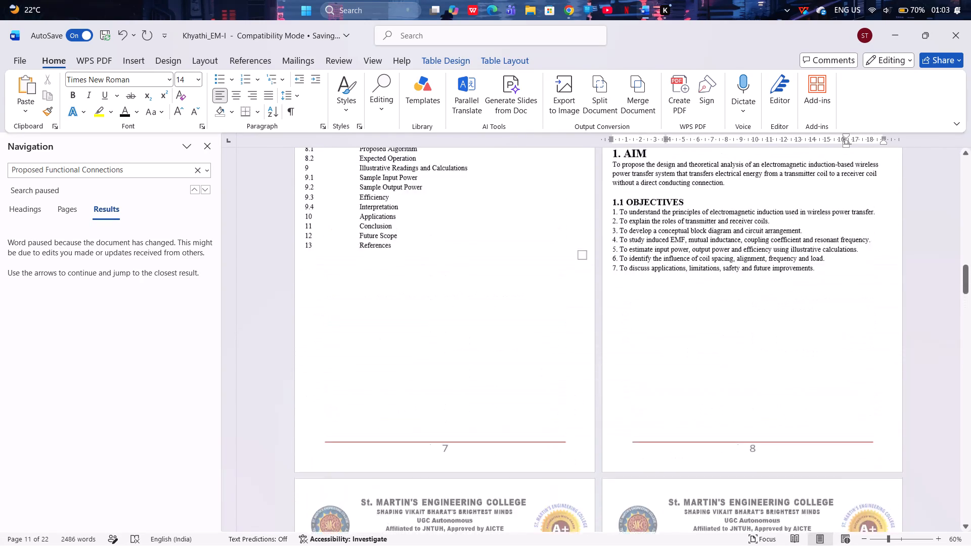
scroll(721, 292, up, 20)
scroll(721, 292, up, 15)
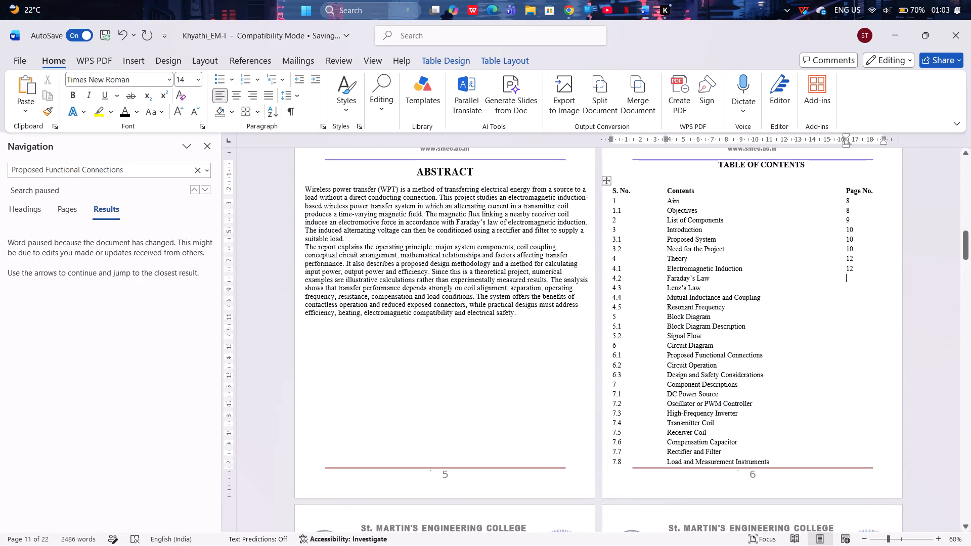
Correct the page numbers of Theory and Electromagnetic Induction to 11 in the contents table.
key(Up)
key(Up)
key(BackSpace)
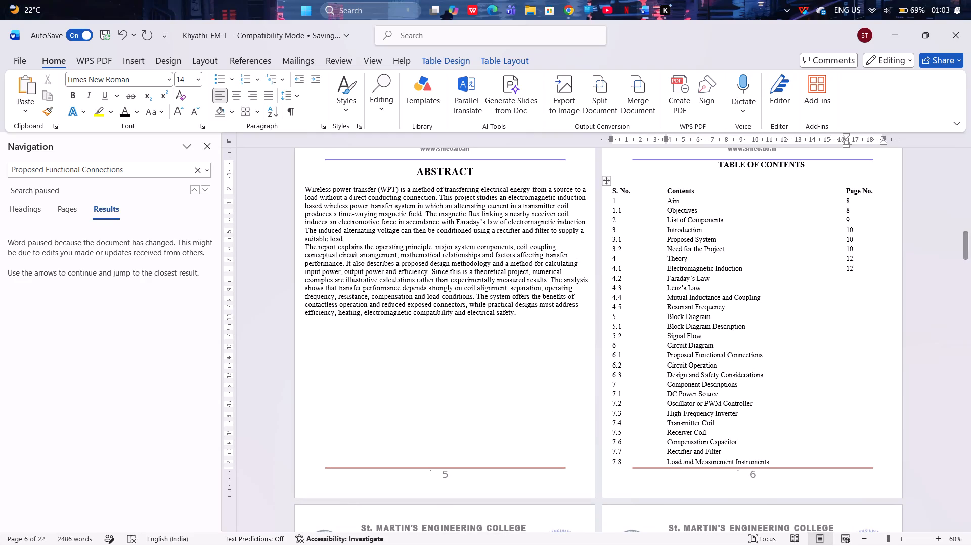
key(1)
key(Down)
key(BackSpace)
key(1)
Enter page number 11 for Faraday's Law, Lenz's Law, Mutual Inductance and Coupling, Resonant Frequency and Block Diagram.
key(Down)
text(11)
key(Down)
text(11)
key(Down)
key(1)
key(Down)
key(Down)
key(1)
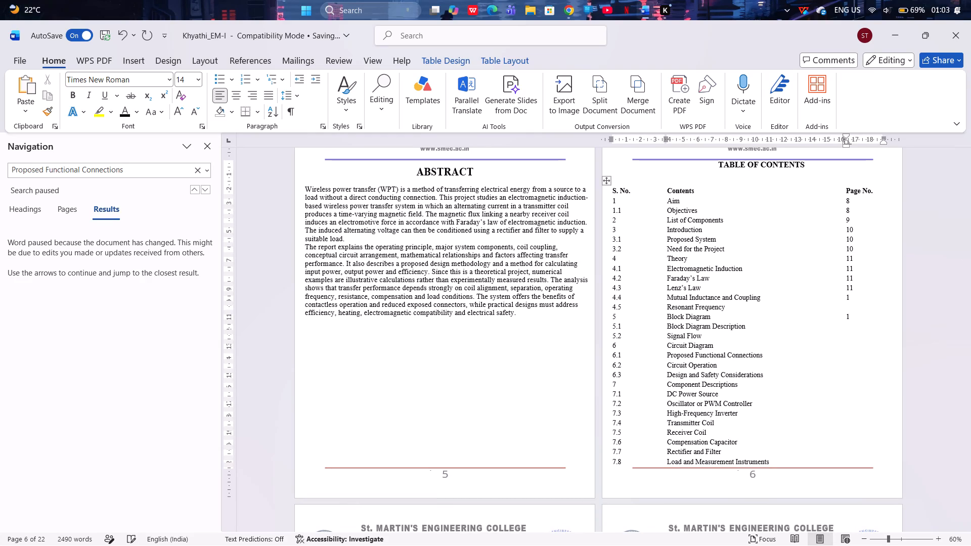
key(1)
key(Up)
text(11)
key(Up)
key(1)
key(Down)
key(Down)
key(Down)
Change Block Diagram's page number to 12 and enter 12 for Block Diagram Description.
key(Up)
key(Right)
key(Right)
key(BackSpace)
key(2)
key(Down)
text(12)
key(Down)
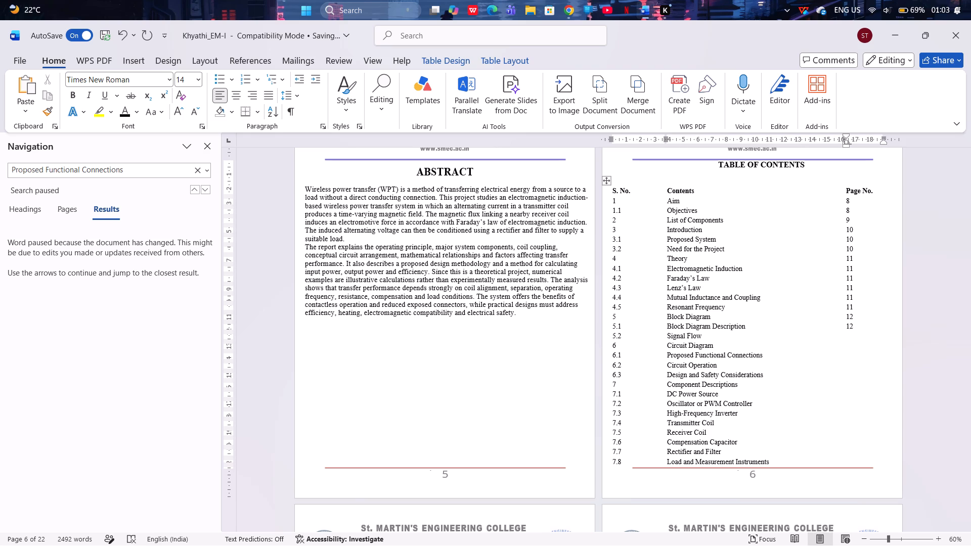
Check the footer page numbers for the Signal Flow and Circuit Diagram sections, and return to the table of contents.
scroll(652, 274, down, 15)
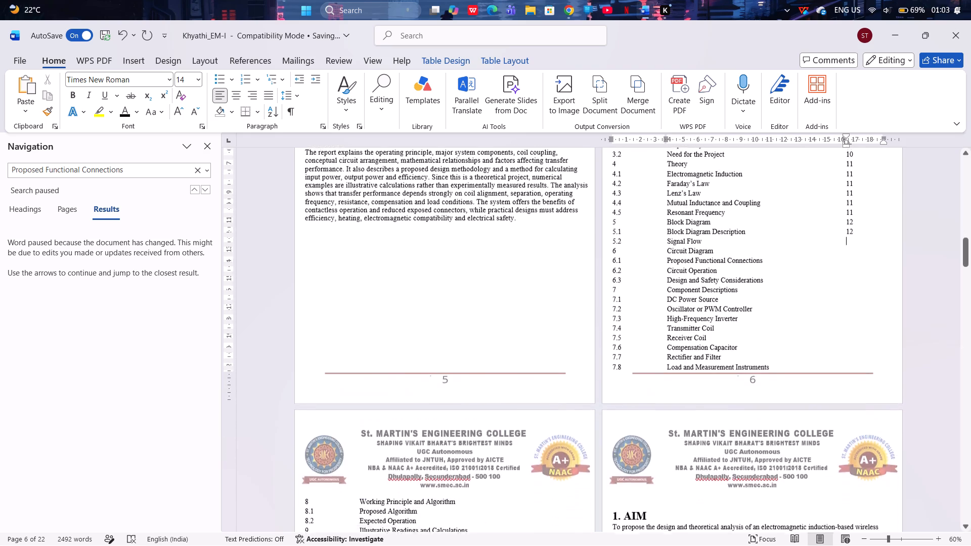
scroll(632, 309, down, 20)
scroll(632, 309, down, 20)
scroll(632, 309, down, 20)
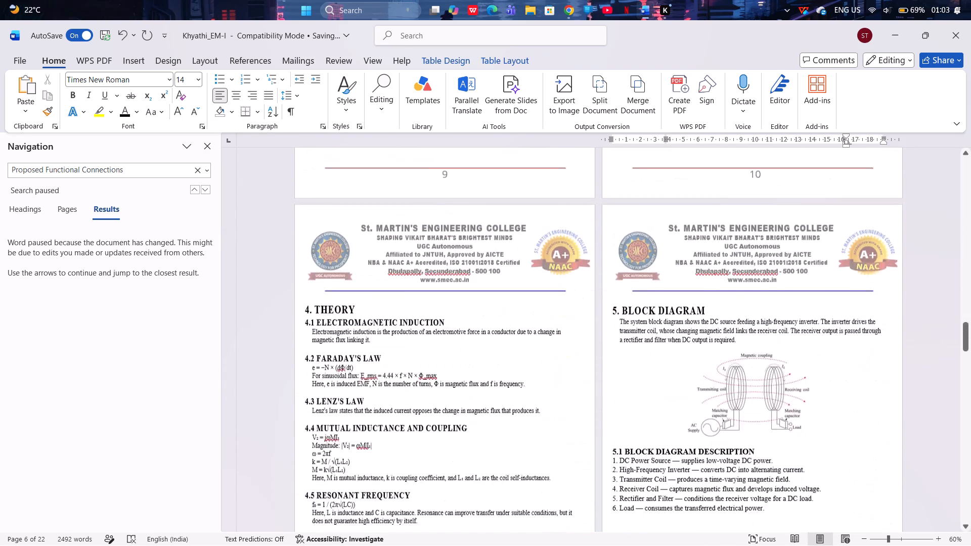
scroll(594, 317, down, 20)
scroll(584, 317, down, 9)
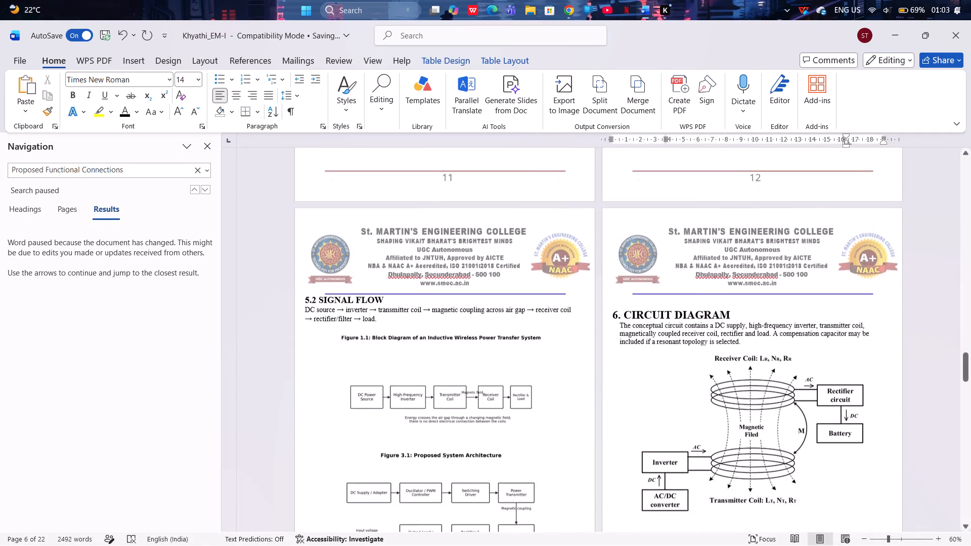
scroll(584, 317, down, 13)
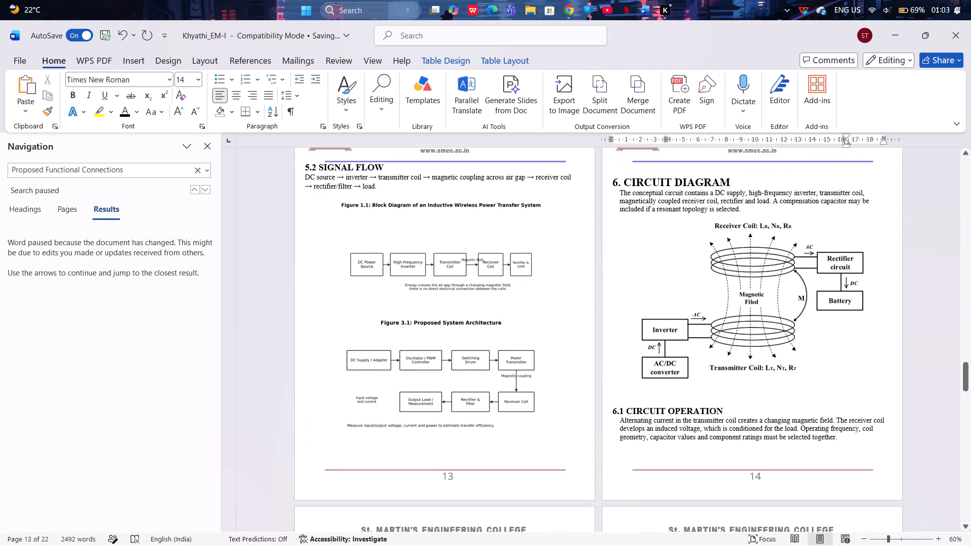
middle_click(584, 317)
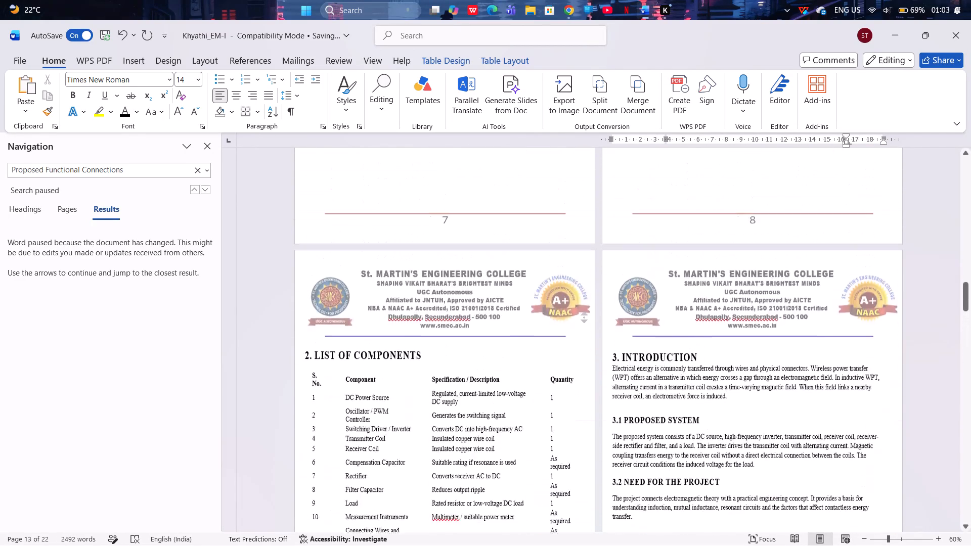
middle_click(607, 233)
middle_click(607, 233)
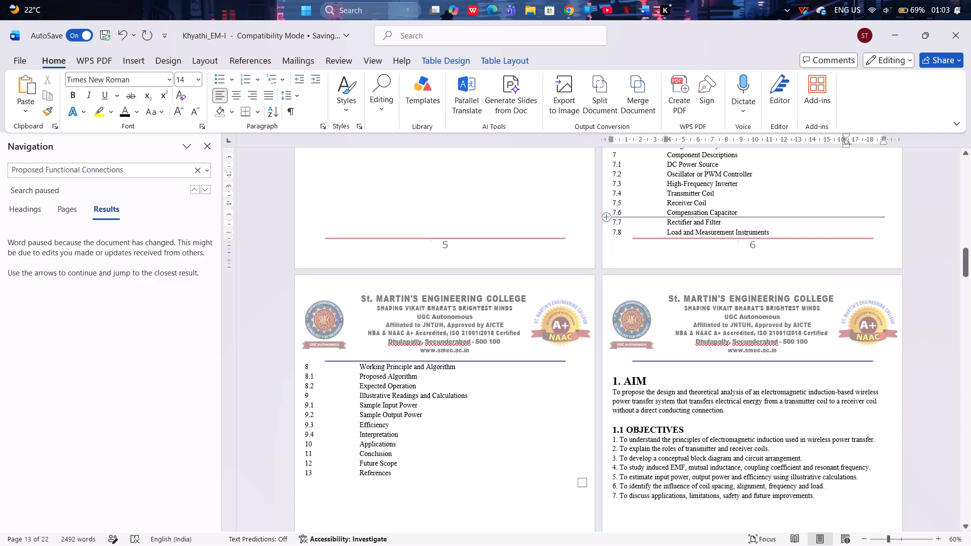
middle_click(578, 204)
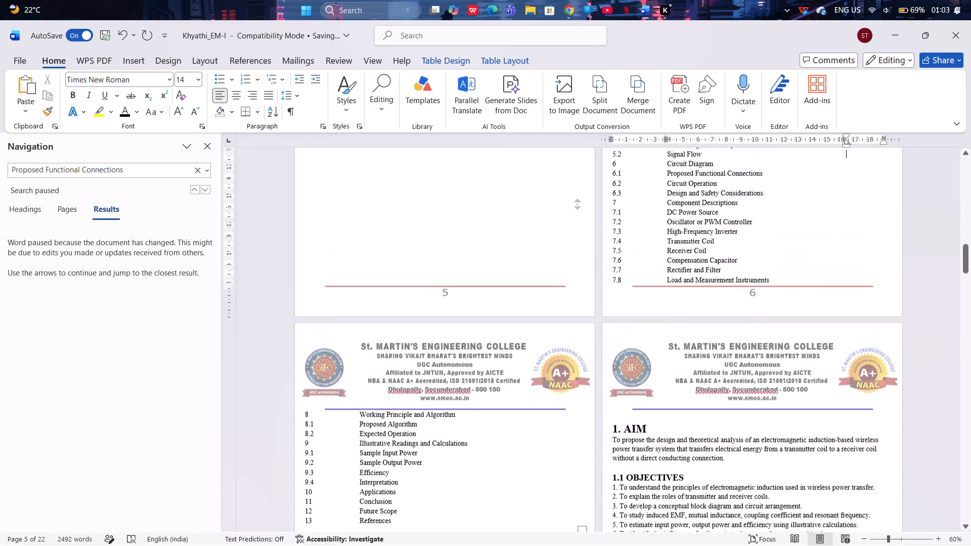
middle_click(593, 149)
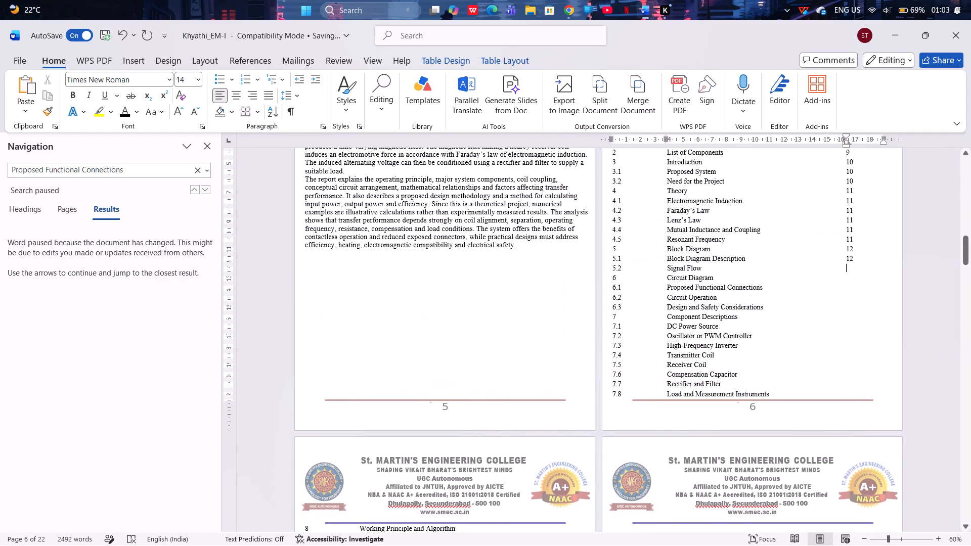
Enter page number 13 for Signal Flow and 14 for Circuit Diagram, Proposed Functional Connections, Circuit Operation, and Design and Safety Considerations.
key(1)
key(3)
key(Down)
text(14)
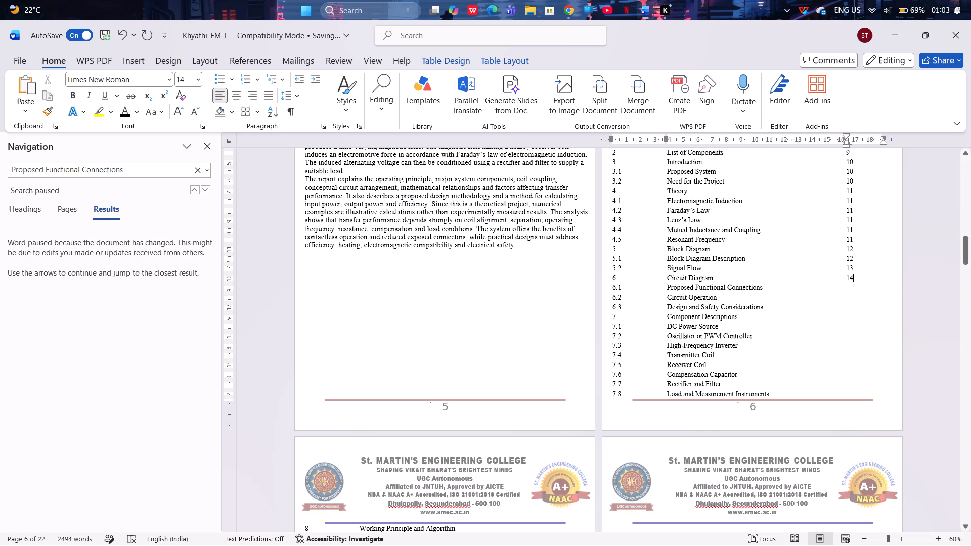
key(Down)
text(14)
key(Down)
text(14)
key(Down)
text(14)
Look up the Component Descriptions page and enter page number 16 for Component Descriptions, DC Power Source and Oscillator or PWM Controller.
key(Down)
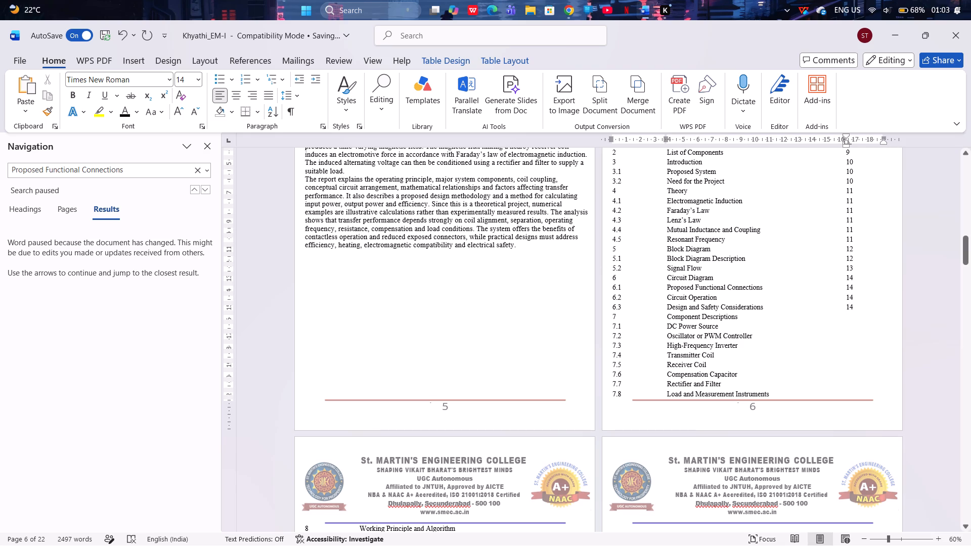
middle_click(565, 283)
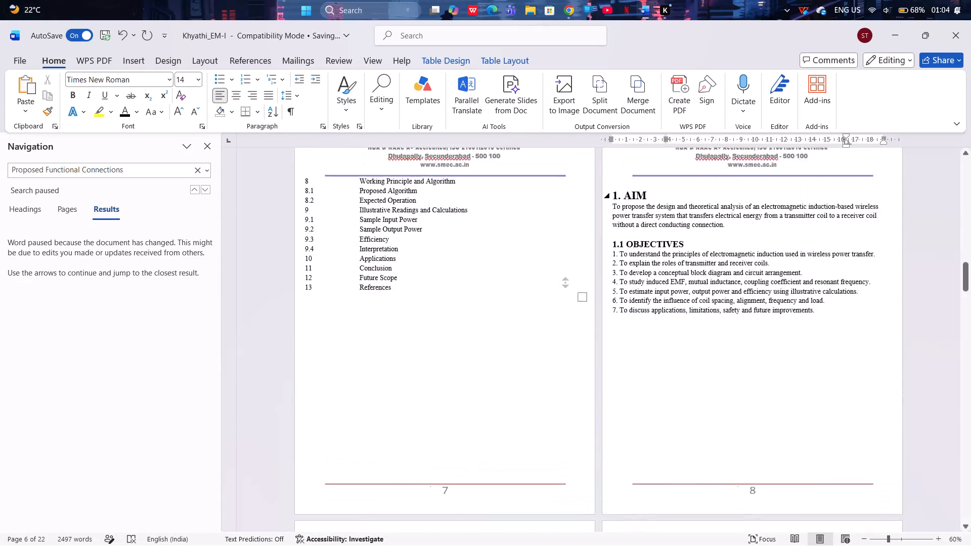
middle_click(618, 272)
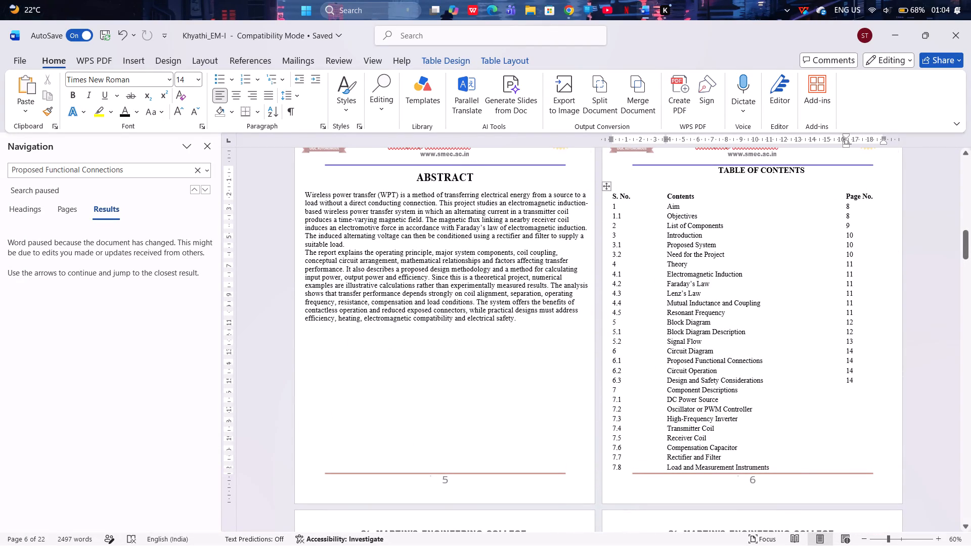
middle_click(581, 365)
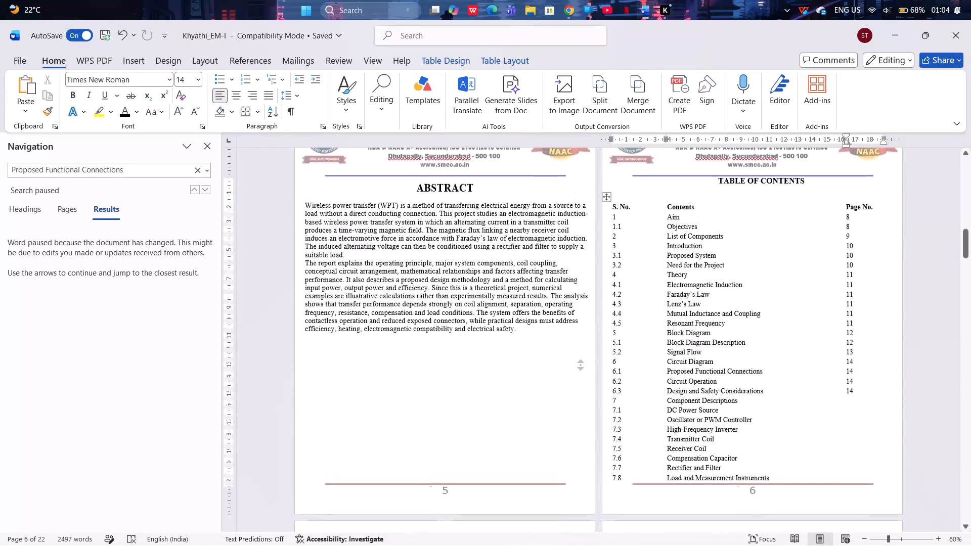
middle_drag(596, 305, 594, 317)
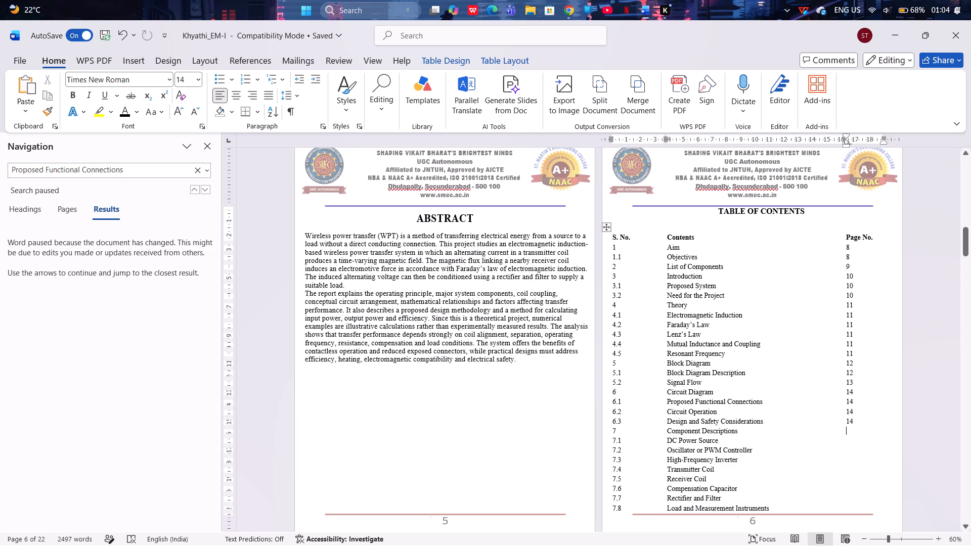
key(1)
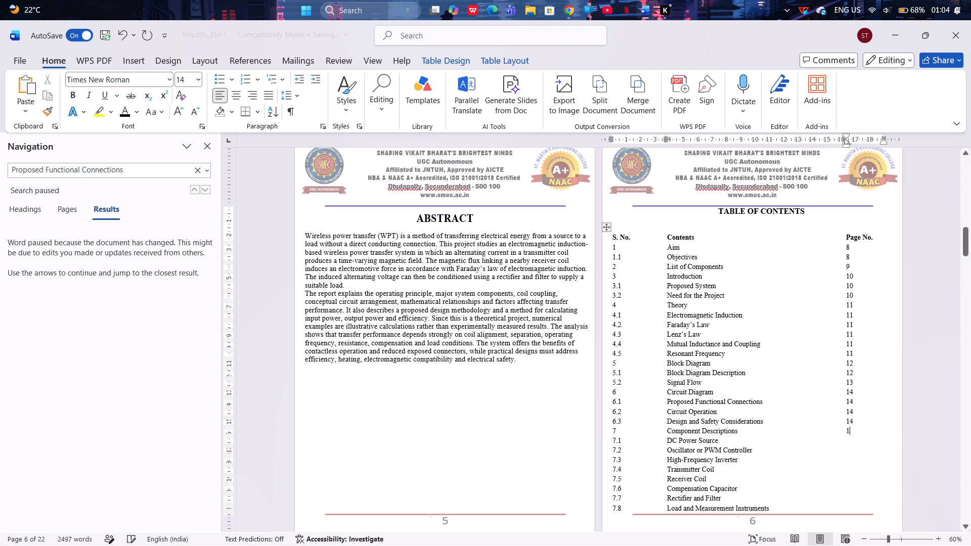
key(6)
key(Down)
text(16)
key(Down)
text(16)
Enter page number 16 for High-Frequency Inverter, Transmitter Coil, Receiver Coil, Compensation Capacitor, Rectifier and Filter, and Load and Measurement Instruments.
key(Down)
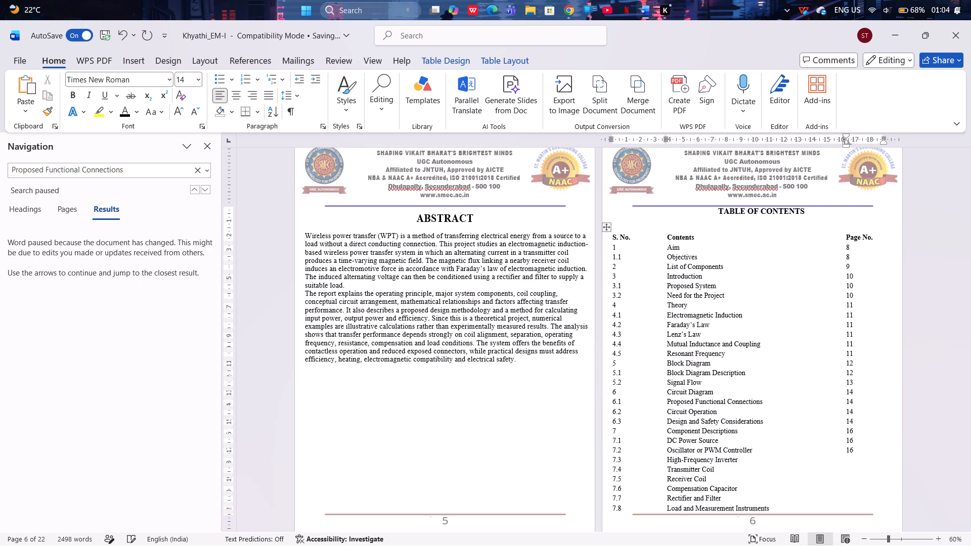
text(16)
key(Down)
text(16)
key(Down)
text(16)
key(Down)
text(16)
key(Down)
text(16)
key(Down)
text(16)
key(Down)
Correct the page number of Design and Safety Considerations to 15 in the contents table.
scroll(845, 409, down, 1)
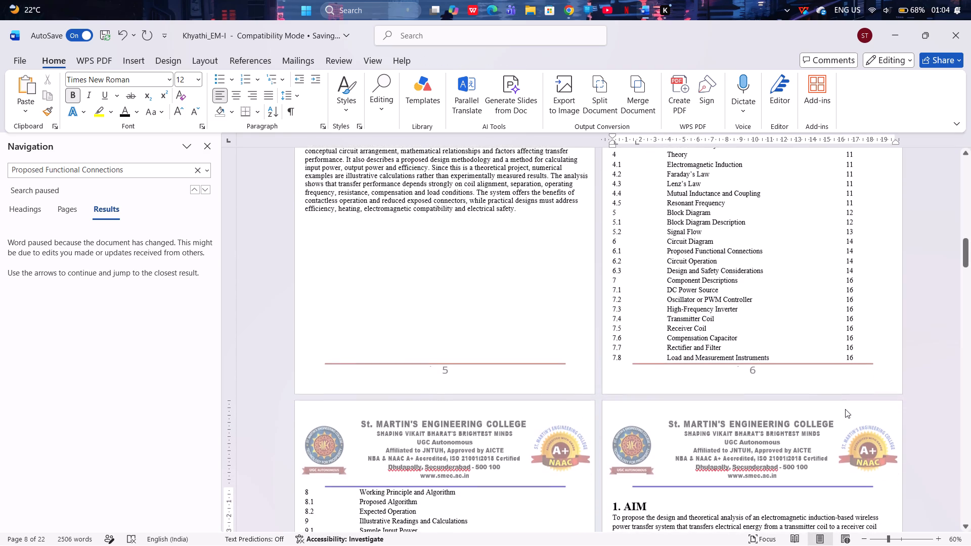
scroll(845, 409, down, 1)
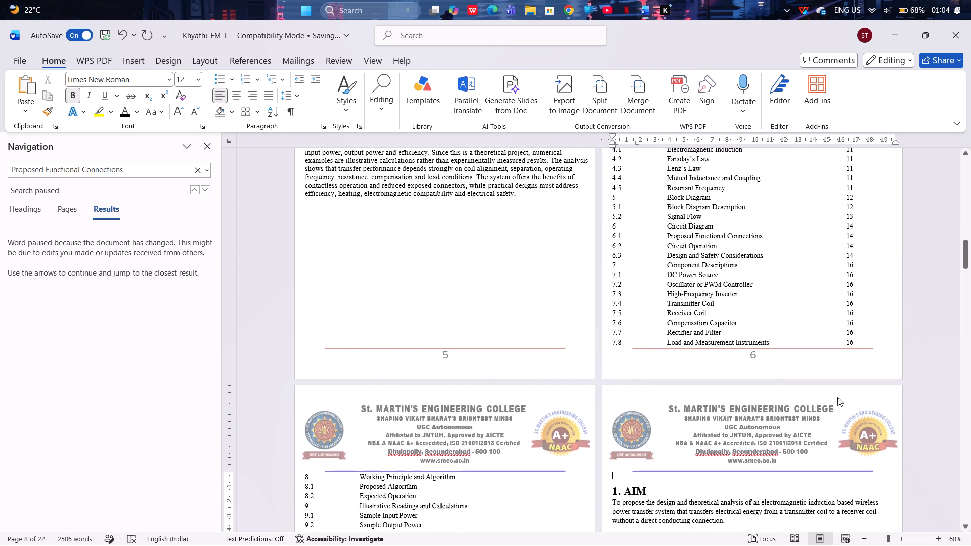
click(857, 257)
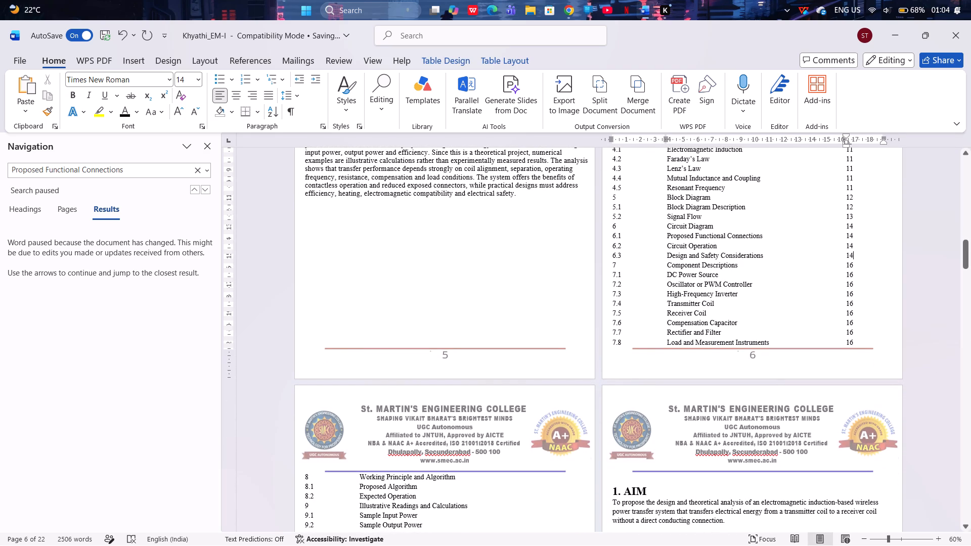
key(BackSpace)
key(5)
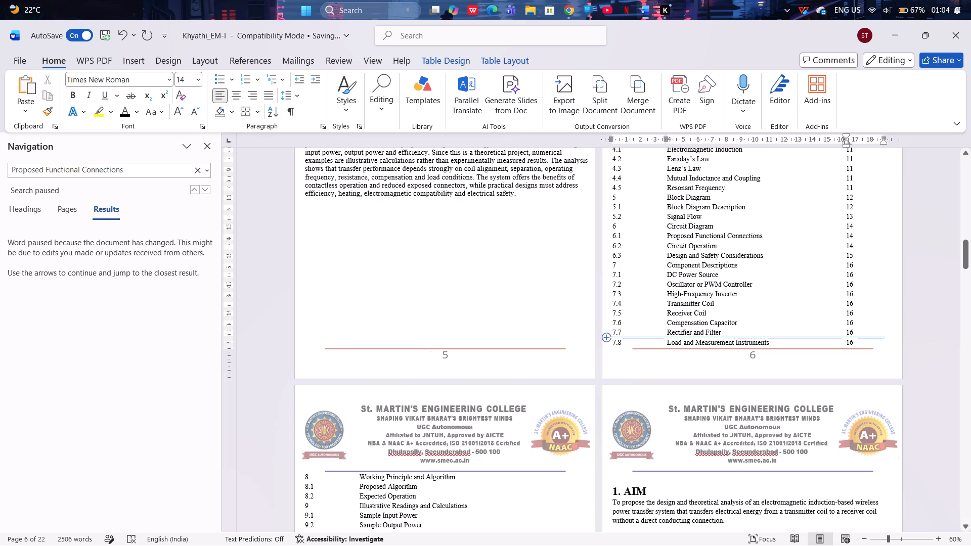
Check the footer page numbers for the Working Principle and Illustrative Readings sections, and return to the rest of the contents table.
middle_click(586, 338)
scroll(586, 338, down, 1)
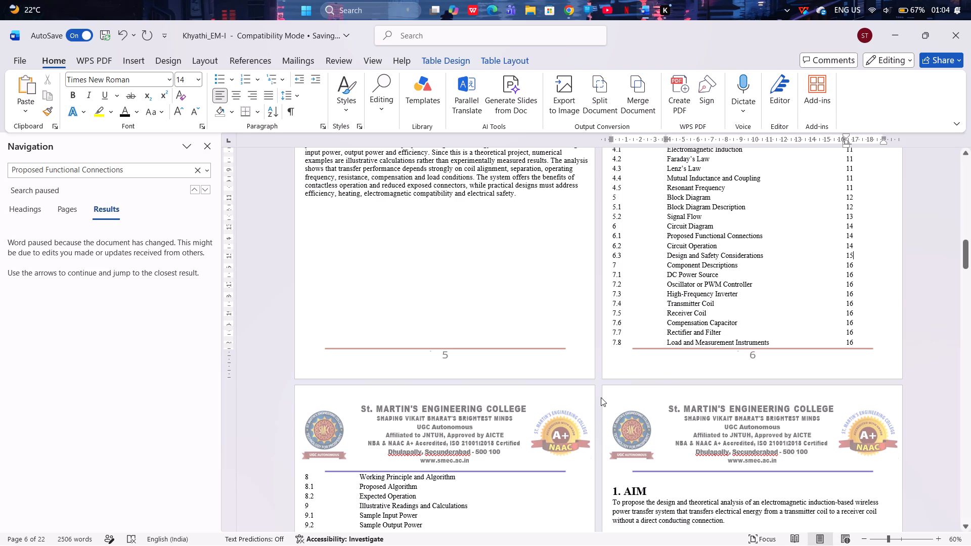
middle_click(600, 396)
scroll(600, 396, down, 1)
middle_click(597, 383)
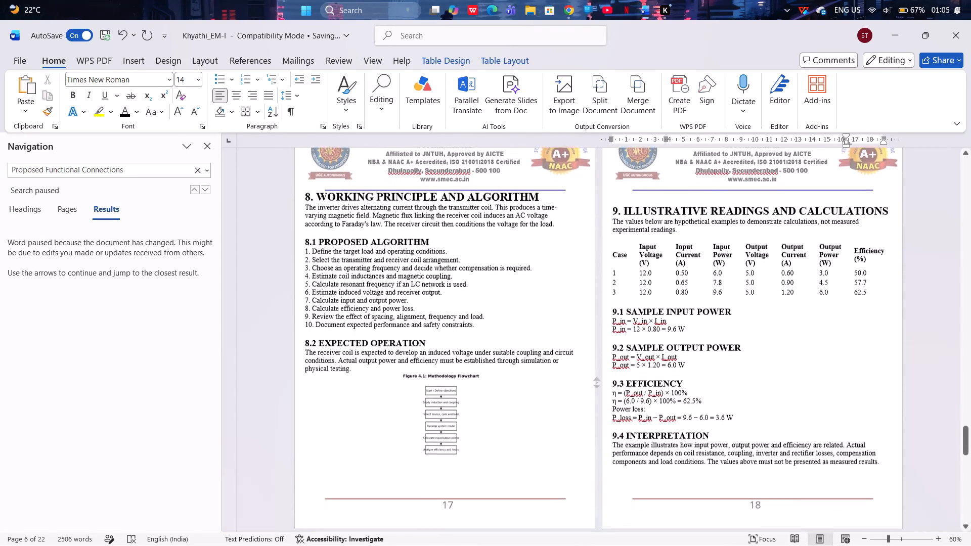
scroll(598, 279, down, 1)
middle_click(598, 279)
scroll(601, 279, up, 6)
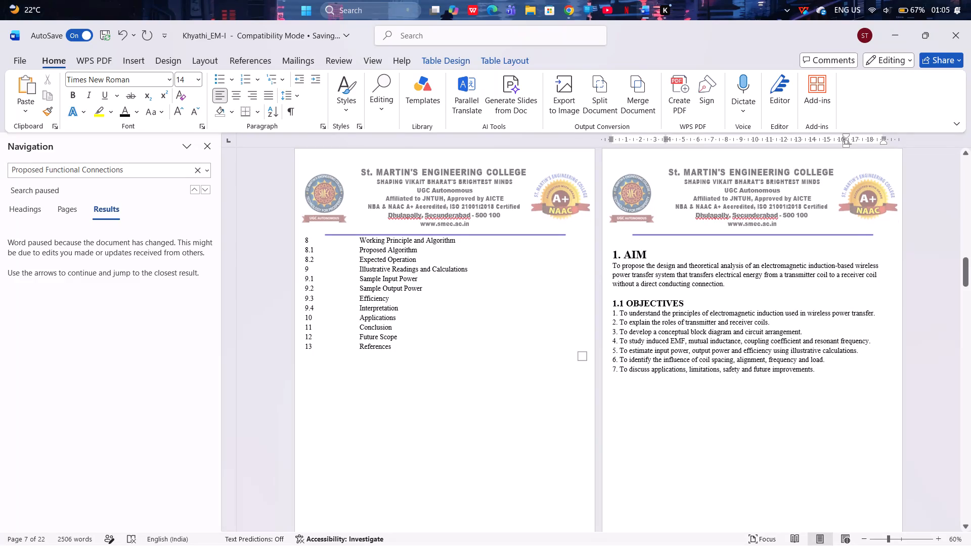
Enter page number 17 for Working Principle and Algorithm, Proposed Algorithm and Expected Operation in the contents table.
click(552, 243)
click(536, 246)
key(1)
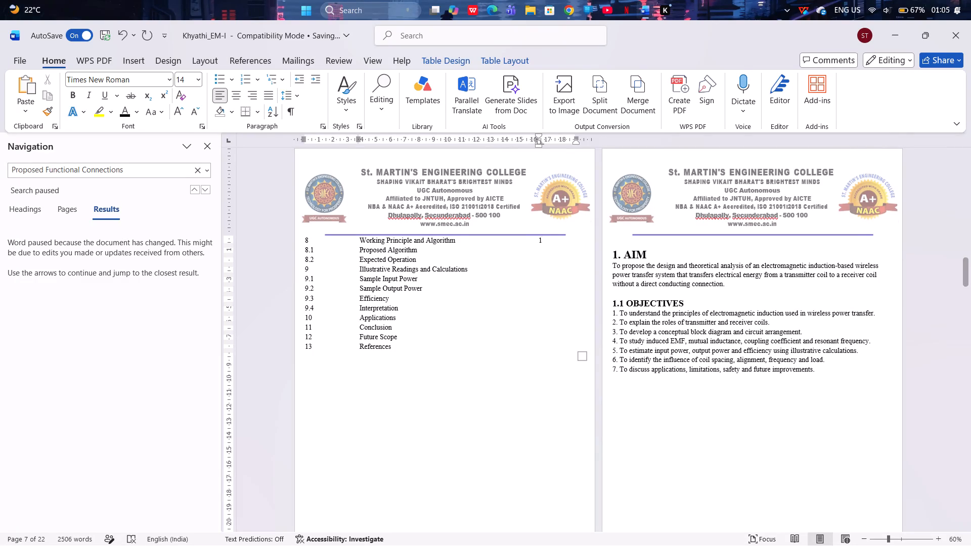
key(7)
key(Down)
scroll(512, 245, up, 2)
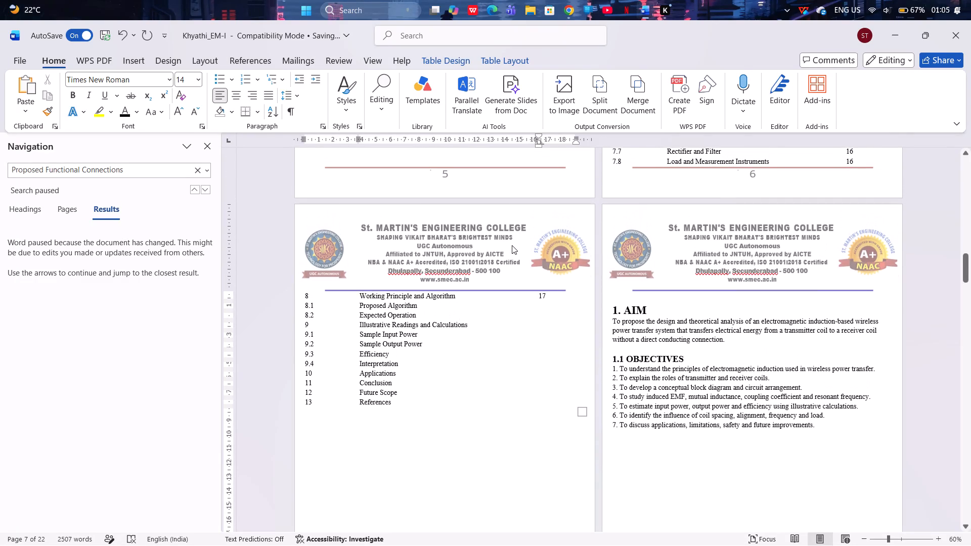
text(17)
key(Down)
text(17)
Enter page number 18 for Illustrative Readings and Calculations, Sample Input Power, Sample Output Power, Efficiency and Interpretation, checking the section's footer page.
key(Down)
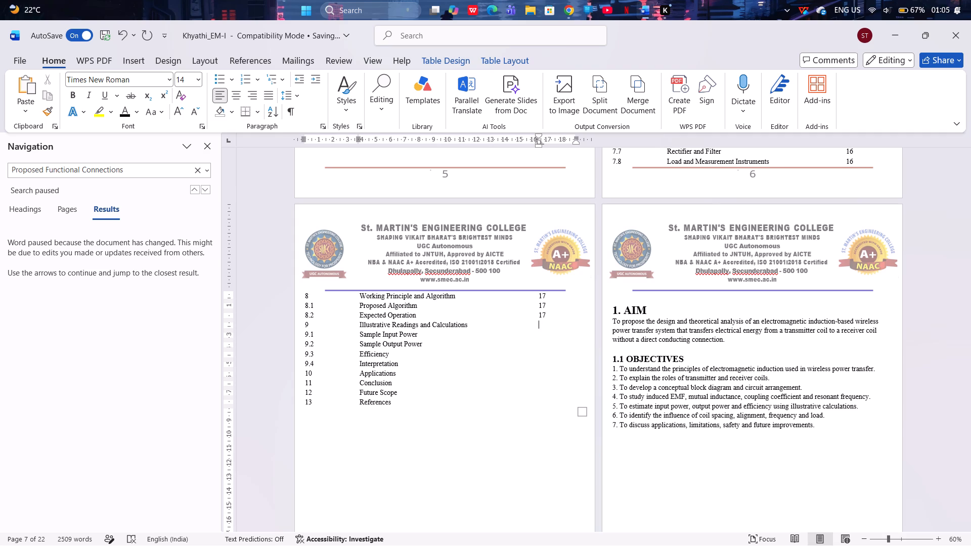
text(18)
middle_click(611, 335)
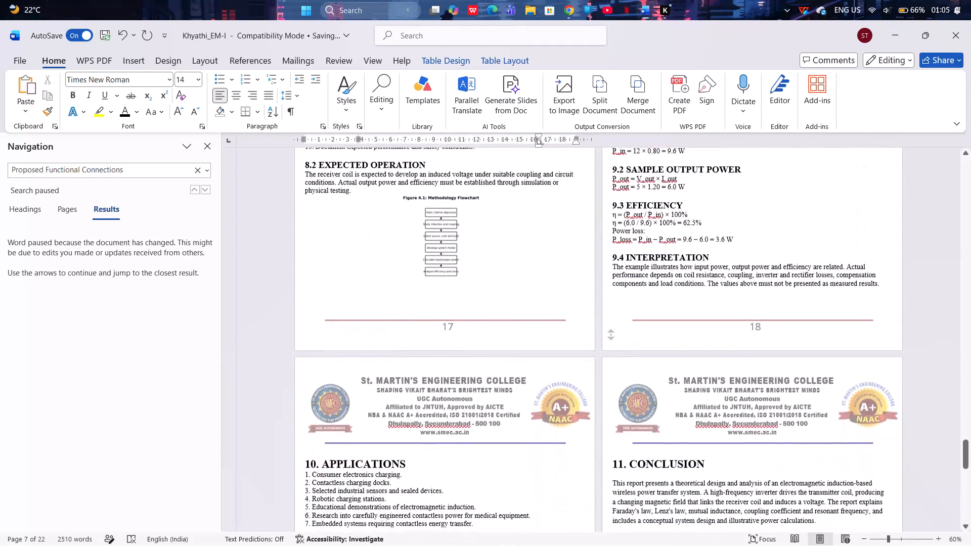
middle_click(665, 277)
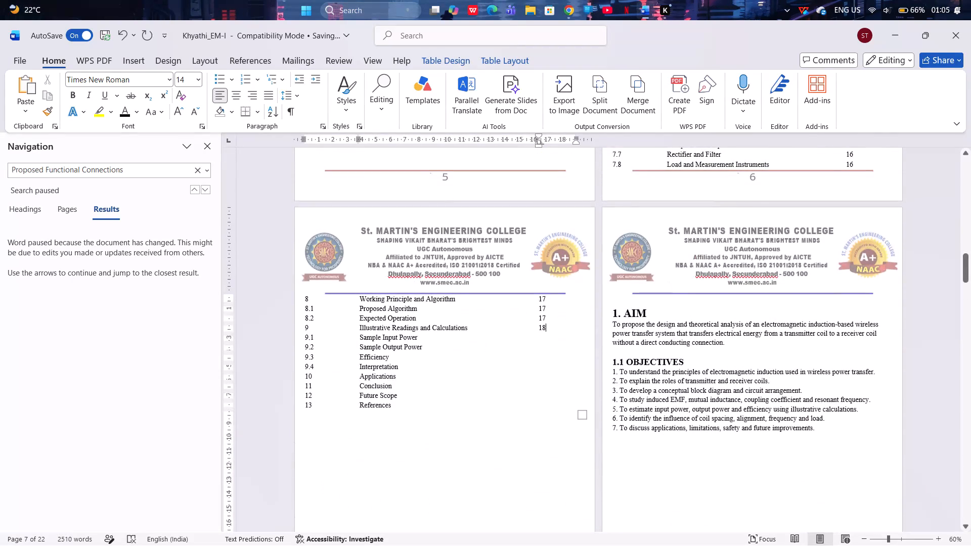
key(Down)
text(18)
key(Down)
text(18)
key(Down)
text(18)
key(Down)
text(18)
Enter page number 19 for Applications and 20 for Conclusion in the contents table.
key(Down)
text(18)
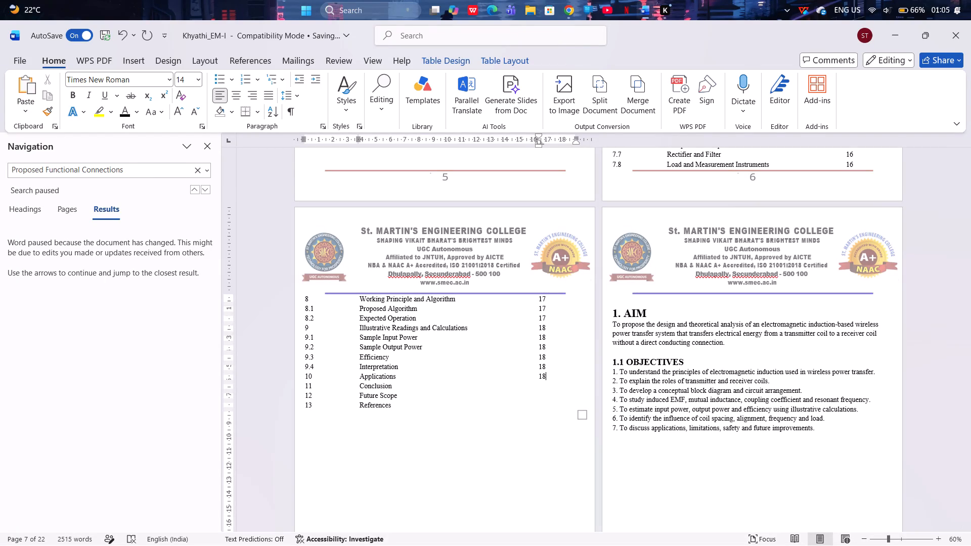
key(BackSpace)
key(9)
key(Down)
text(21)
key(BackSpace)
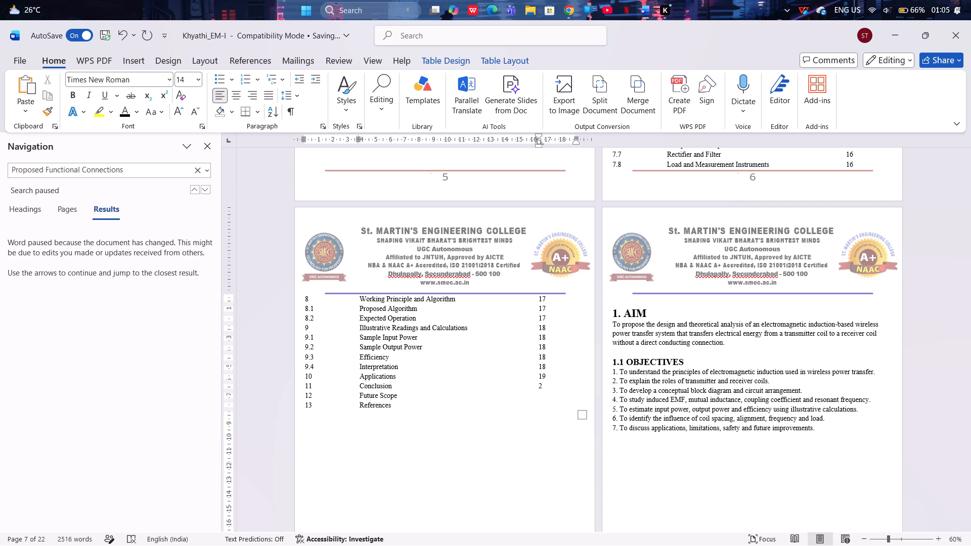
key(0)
Enter page number 21 for Future Scope and 22 for References in the contents table.
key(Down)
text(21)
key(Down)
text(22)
Insert two blank lines above the 13. REFERENCES heading to move it onto page 22 with its reference list.
middle_click(701, 358)
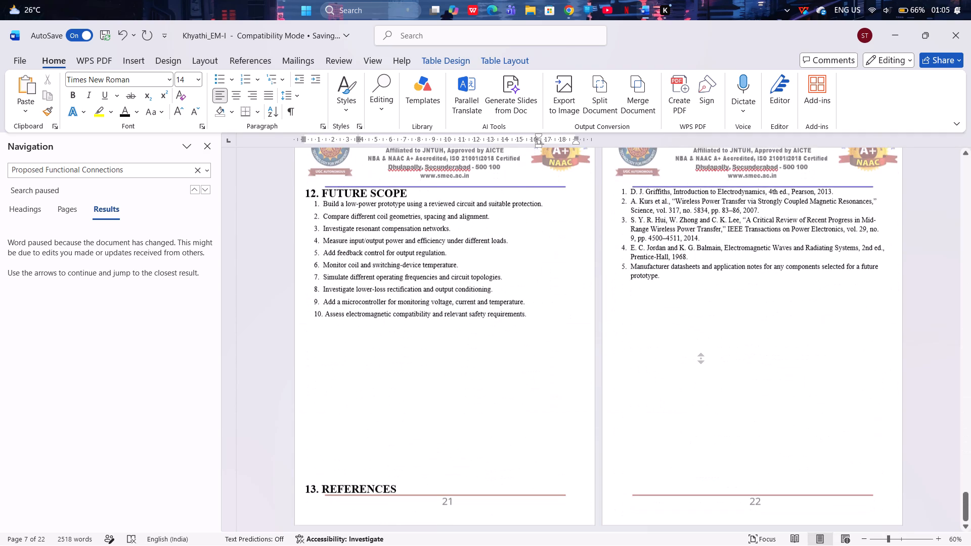
middle_click(690, 545)
scroll(592, 526, up, 5)
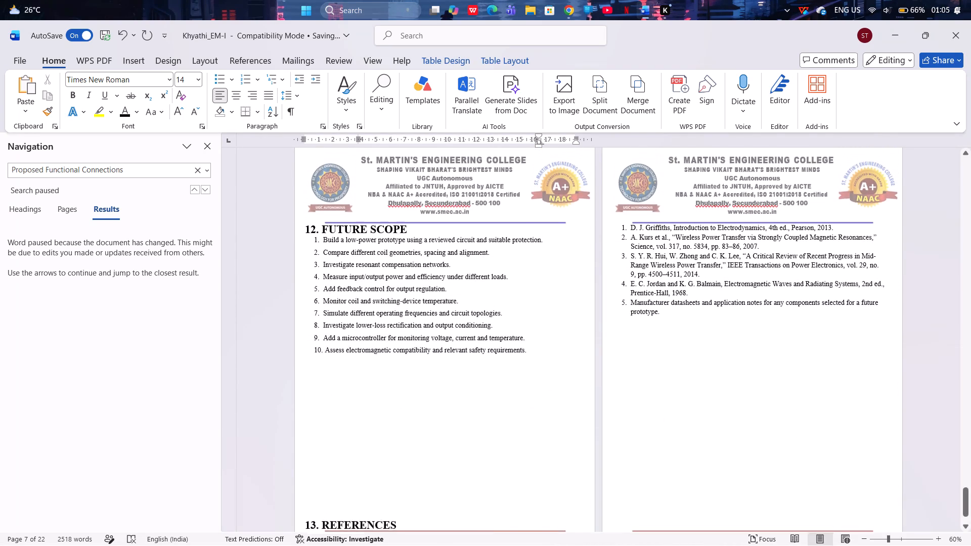
scroll(425, 497, down, 2)
click(358, 485)
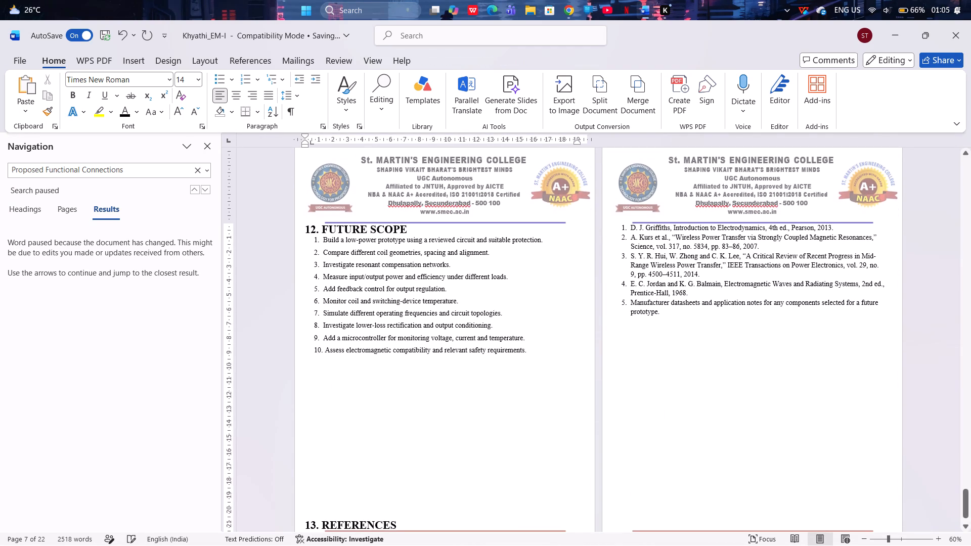
key(Return)
key(Return)
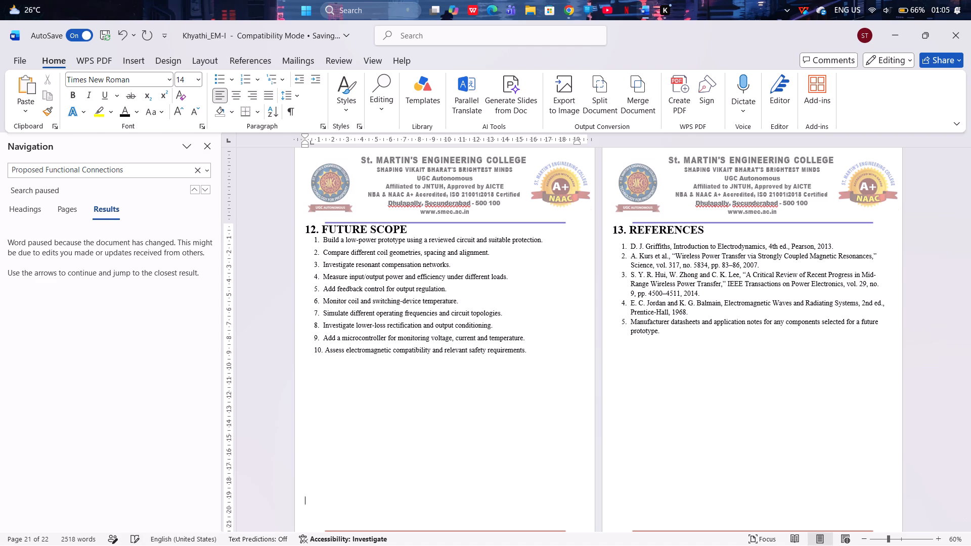
Centre all the page numbers in the contents table, from Aim through References.
scroll(295, 475, up, 20)
scroll(295, 475, up, 20)
scroll(295, 475, up, 3)
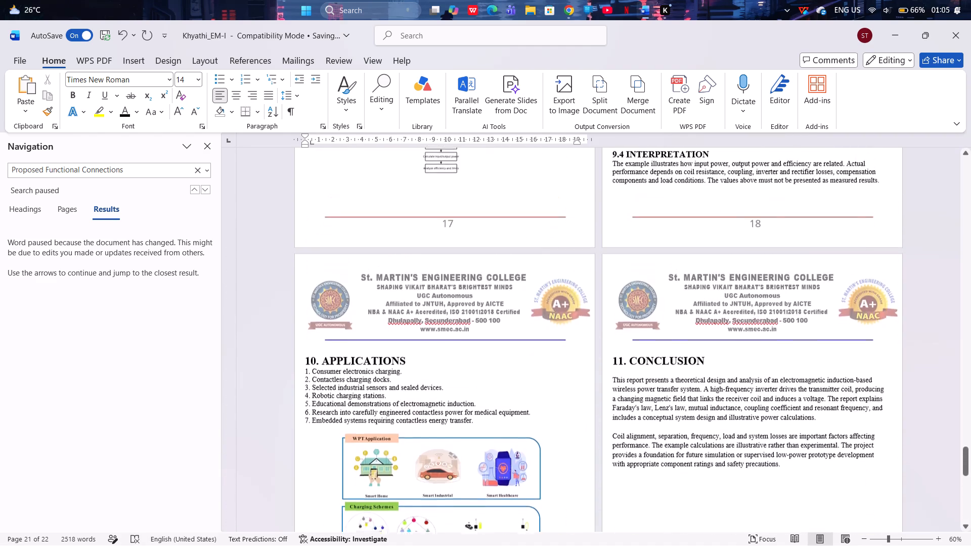
scroll(270, 501, up, 20)
scroll(270, 501, up, 20)
scroll(270, 501, up, 13)
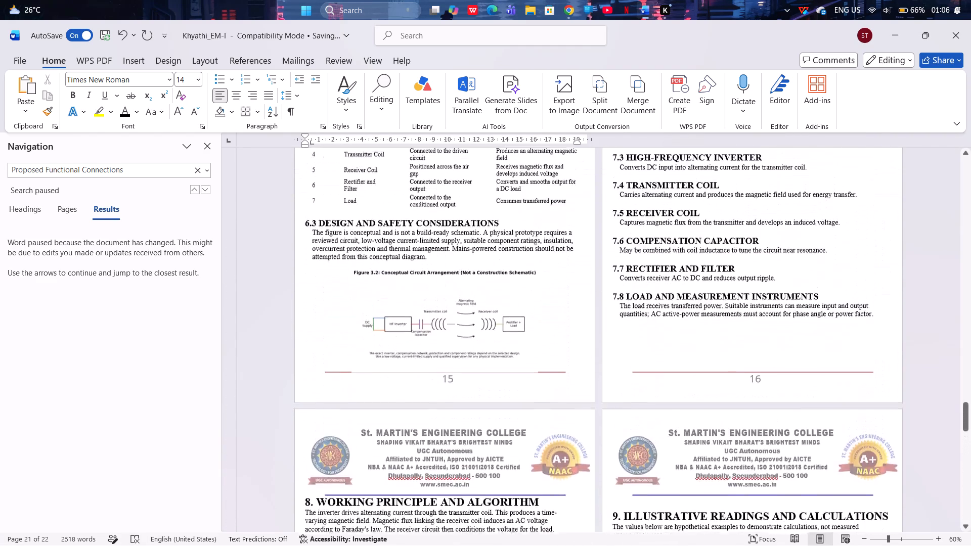
scroll(243, 505, up, 20)
scroll(243, 505, up, 3)
scroll(424, 324, up, 7)
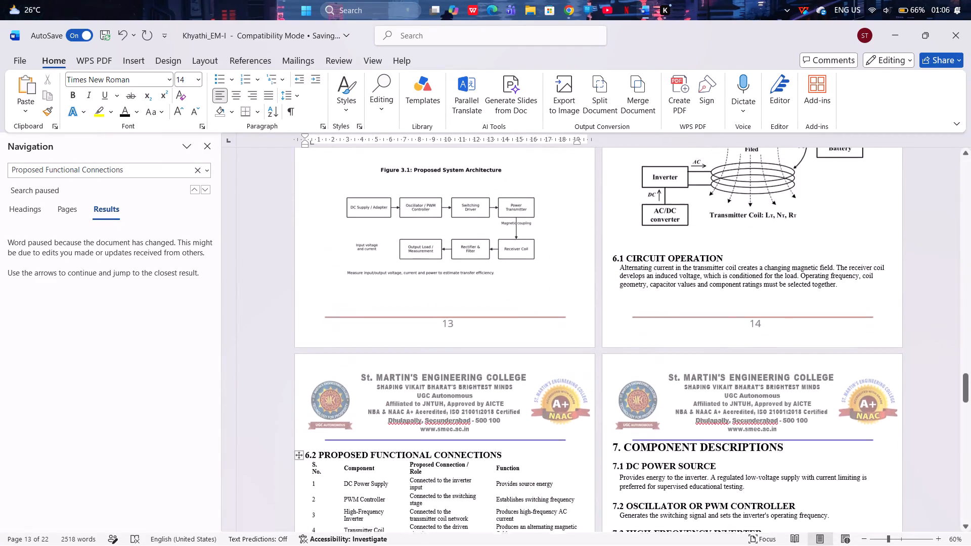
scroll(555, 293, up, 20)
scroll(555, 293, up, 3)
scroll(565, 373, down, 2)
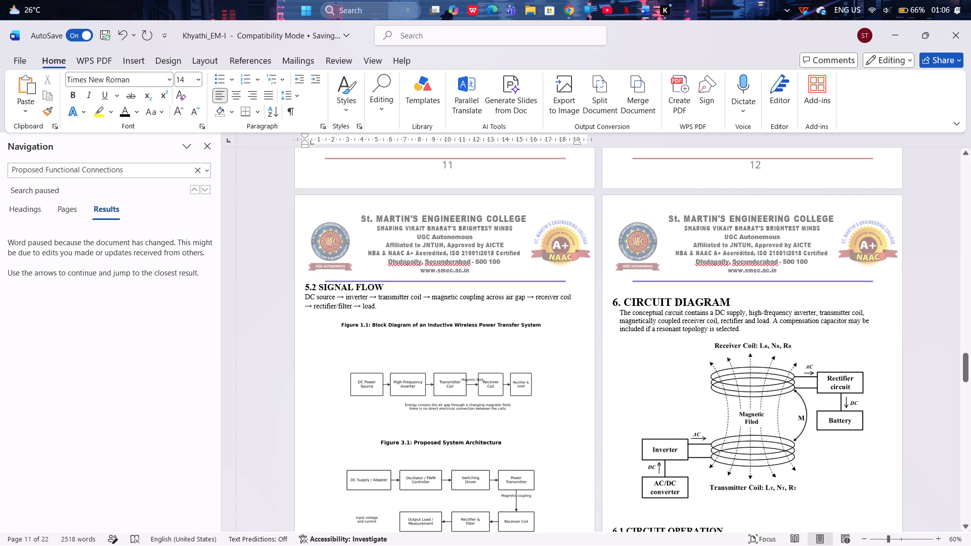
middle_click(599, 320)
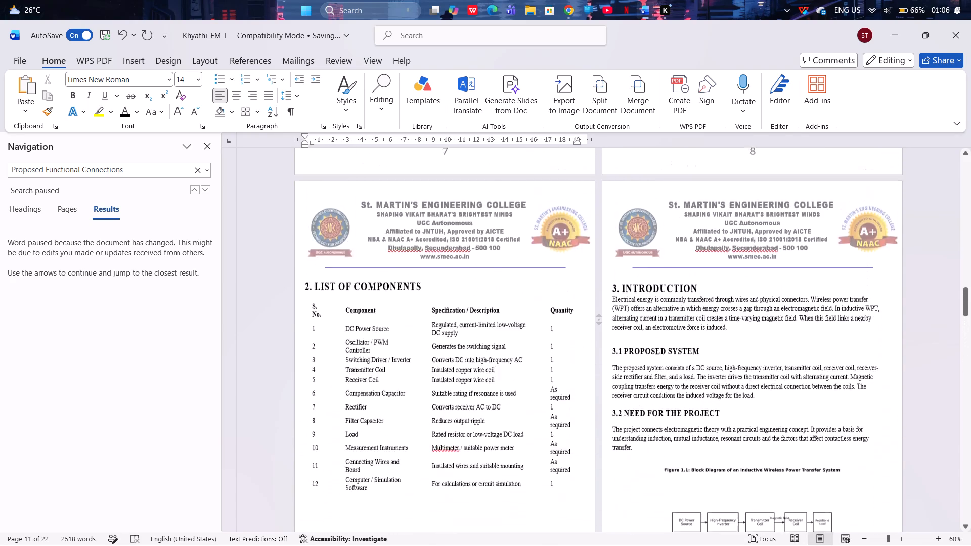
middle_click(597, 233)
scroll(598, 233, up, 7)
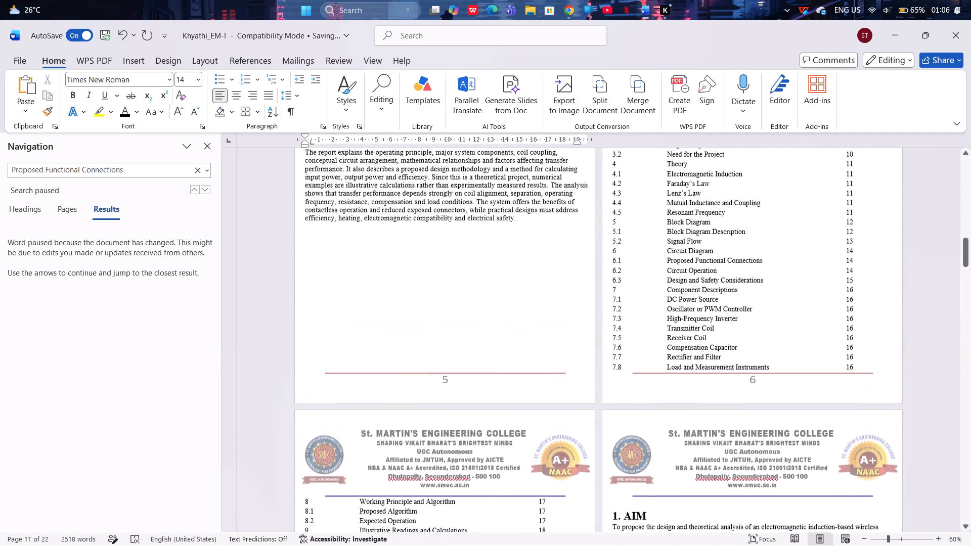
scroll(600, 233, up, 2)
scroll(602, 233, down, 5)
scroll(602, 233, up, 10)
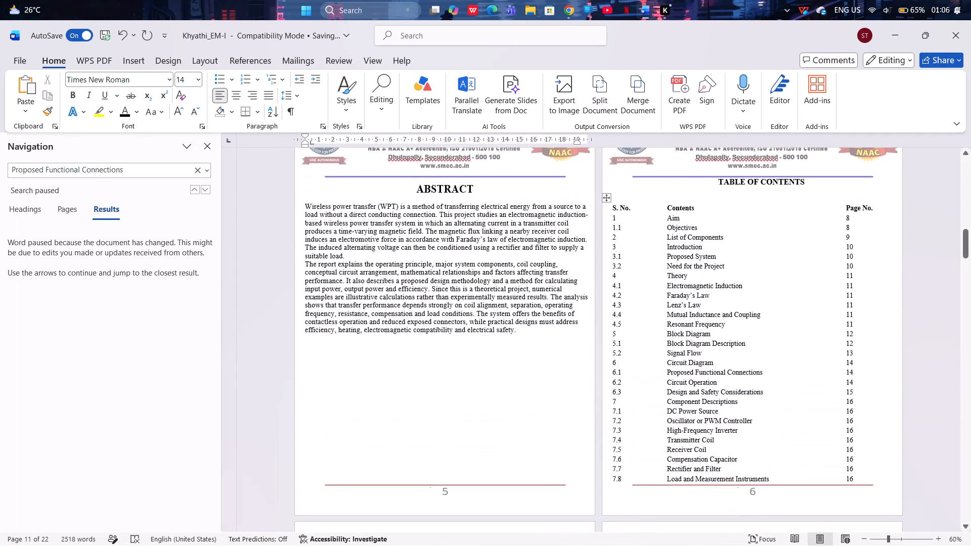
click(846, 209)
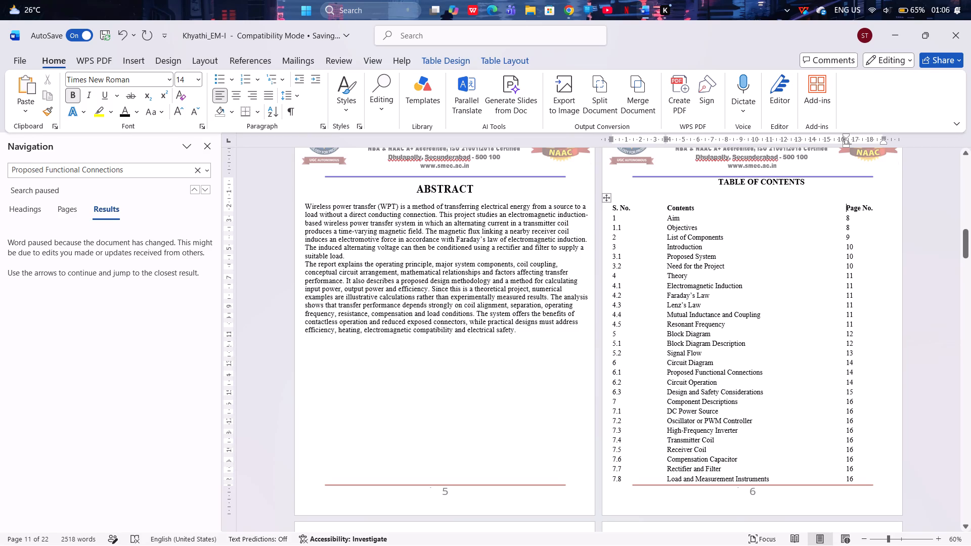
click(846, 216)
key(shift+Right)
key(shift+Right)
key(shift+Right)
key(shift+Right)
key(shift+Right)
key(shift+Right)
key(shift+Right)
key(shift+Right)
key(shift+Right)
key(shift+Right)
key(shift+Right)
key(shift+Right)
key(shift+Right)
key(shift+Right)
key(shift+Right)
key(shift+Right)
key(shift+Right)
key(shift+Right)
key(shift+Right)
key(shift+Right)
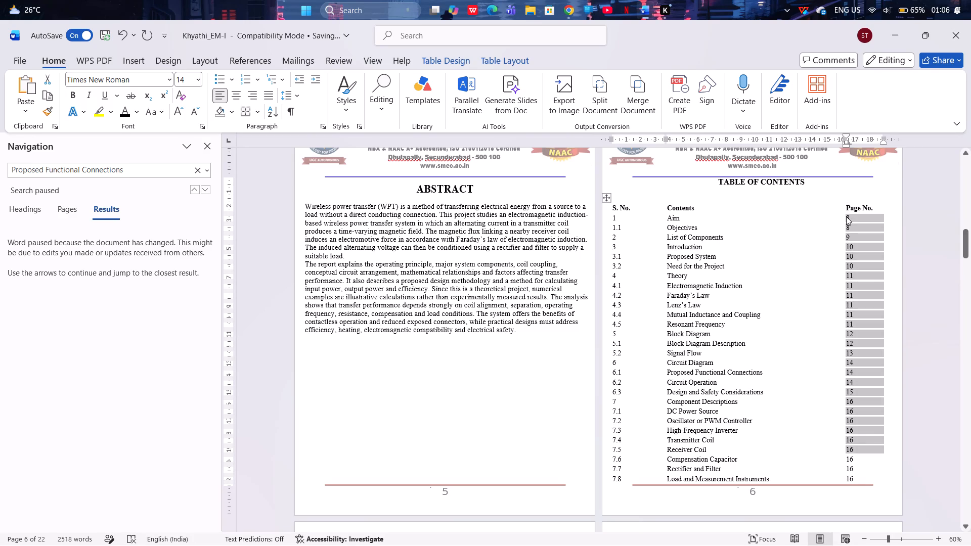
key(shift+Right)
key(shift+Right)
key(shift+Right)
key(shift+Right)
key(shift+Right)
key(shift+Right)
key(shift+Right)
key(shift+Right)
key(shift+Right)
key(shift+Right)
key(shift+Right)
key(shift+Right)
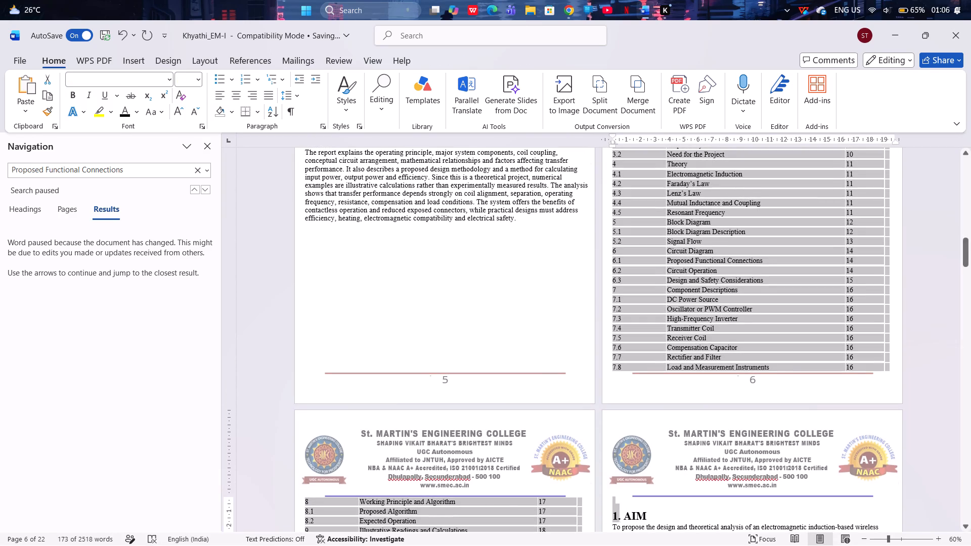
key(shift+Right)
key(shift+Right)
key(shift+Right)
key(shift+Right)
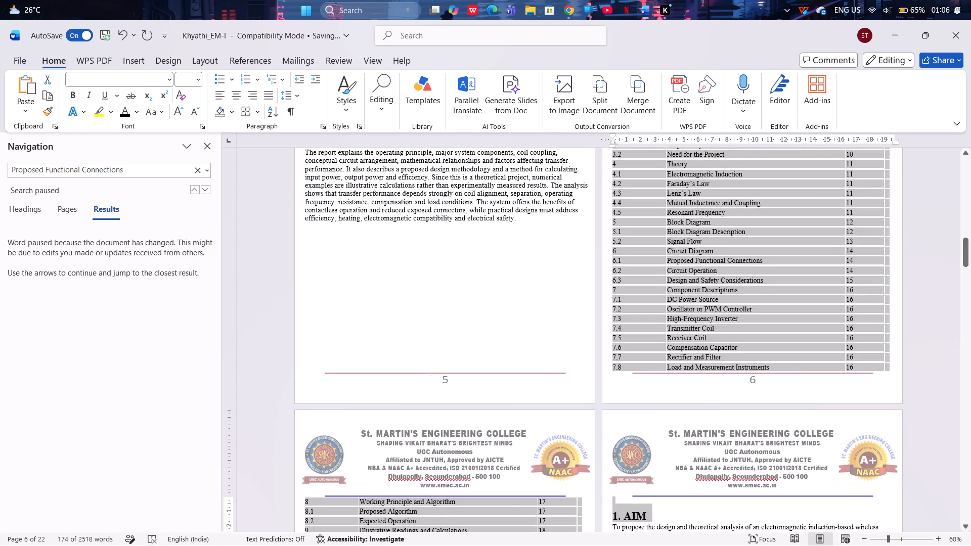
key(shift+Up)
key(shift+Up)
key(shift+Up)
key(shift+Up)
key(shift+Up)
key(shift+Up)
key(shift+Up)
key(shift+Up)
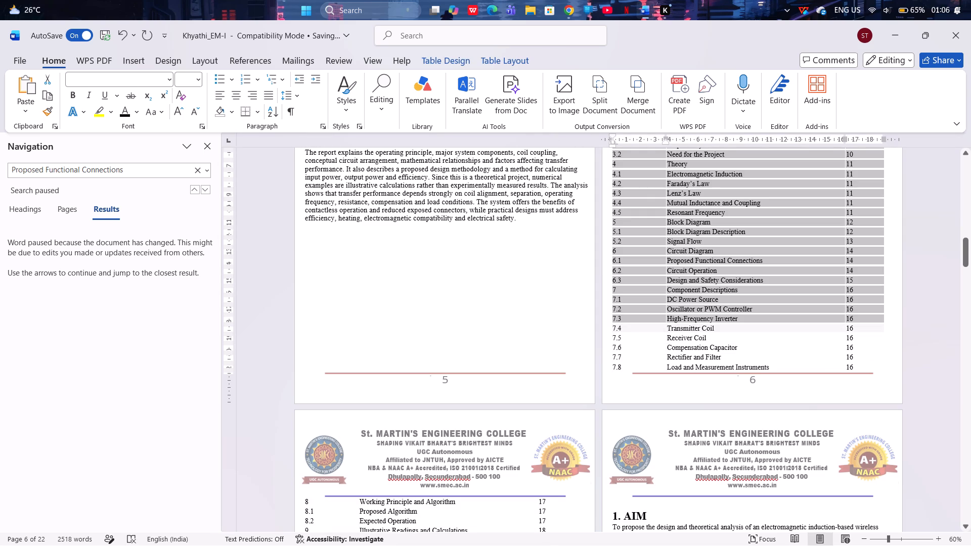
key(shift+Right)
key(shift+Right)
key(shift+Down)
key(shift+Down)
key(shift+Down)
key(shift+Down)
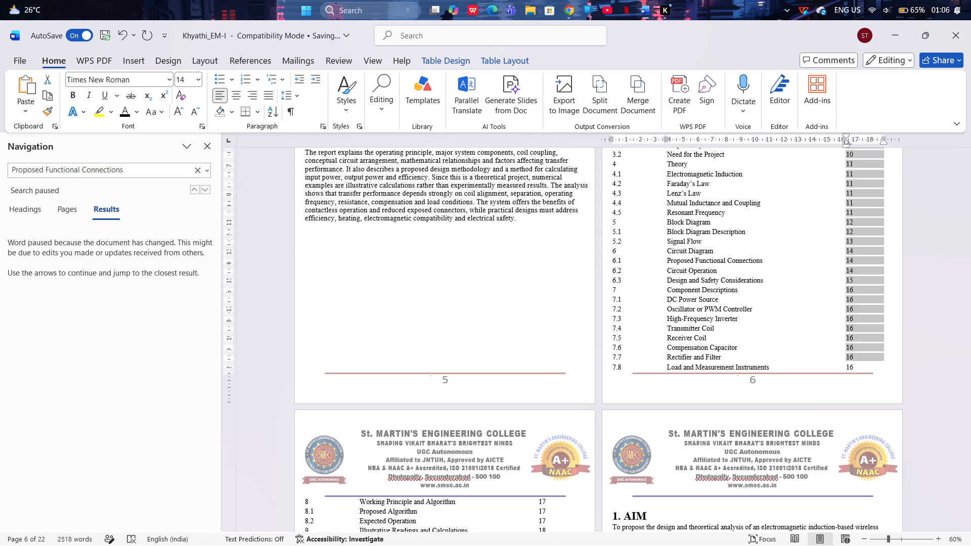
key(shift+Down)
key(shift+Down)
key(shift+Right)
key(shift+Right)
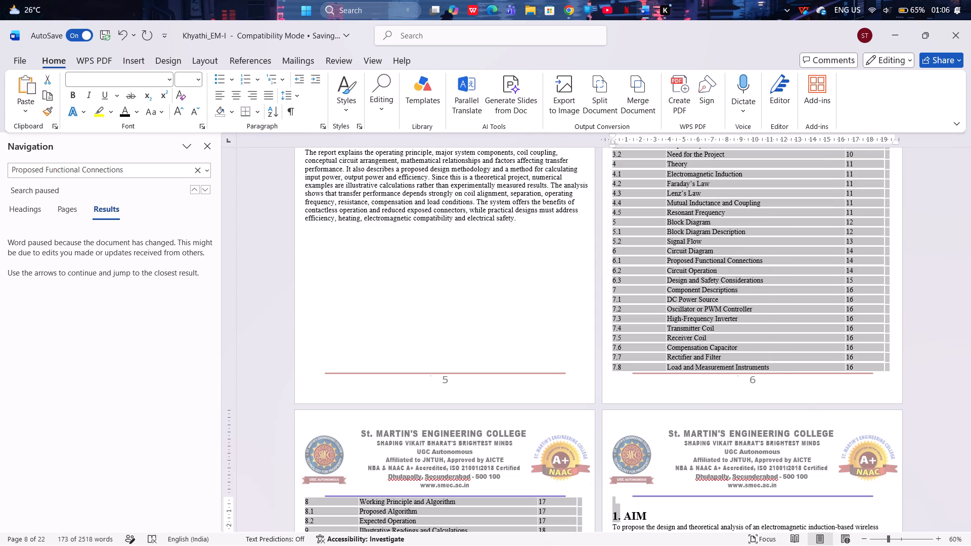
key(shift+Left)
key(shift+Left)
key(shift+Left)
key(shift+Left)
key(shift+Left)
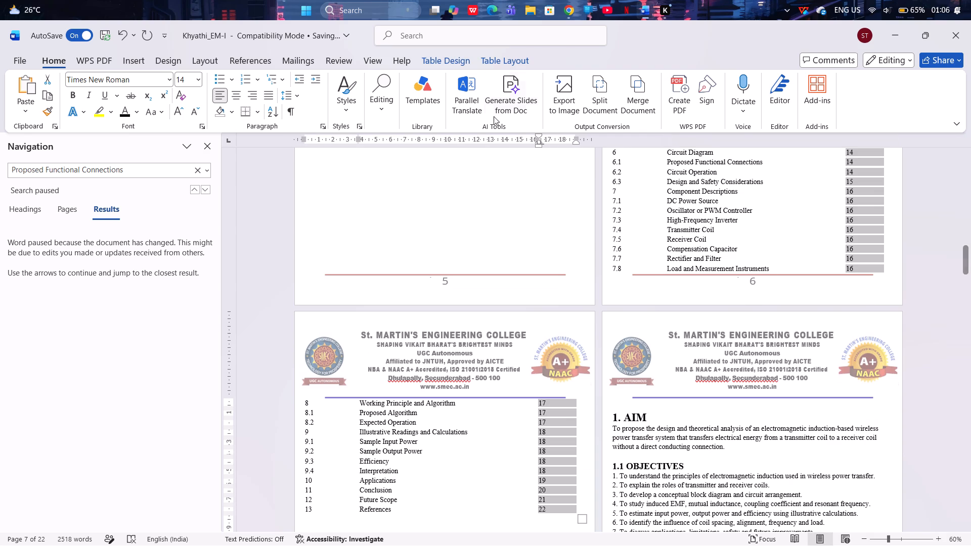
click(231, 99)
scroll(719, 285, up, 20)
scroll(719, 285, up, 1)
click(873, 327)
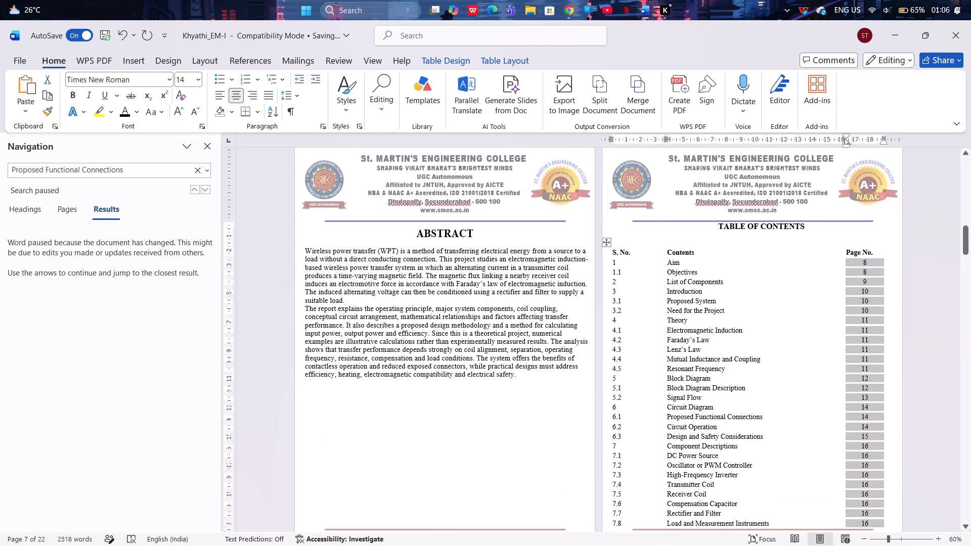
click(922, 317)
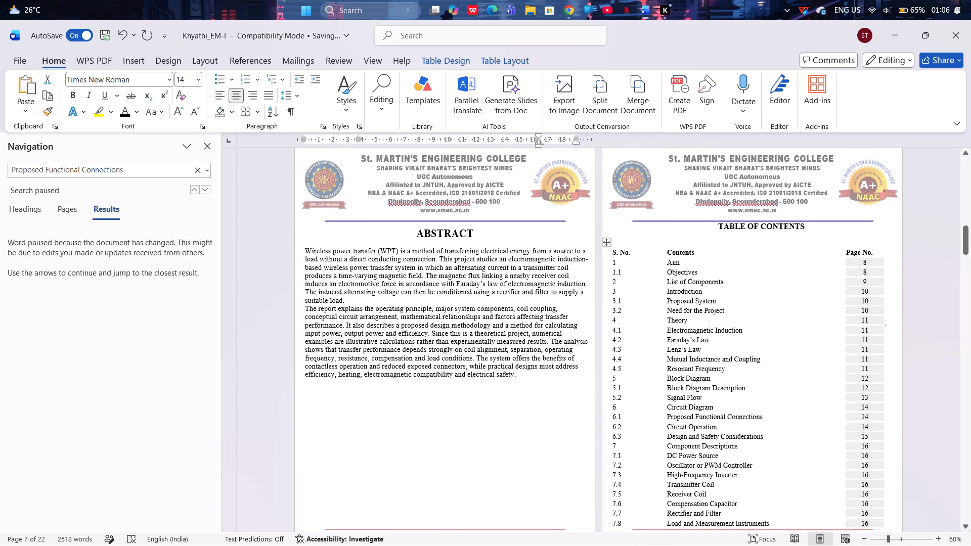
Centre the Page No. column heading in the contents table.
click(850, 253)
key(Up)
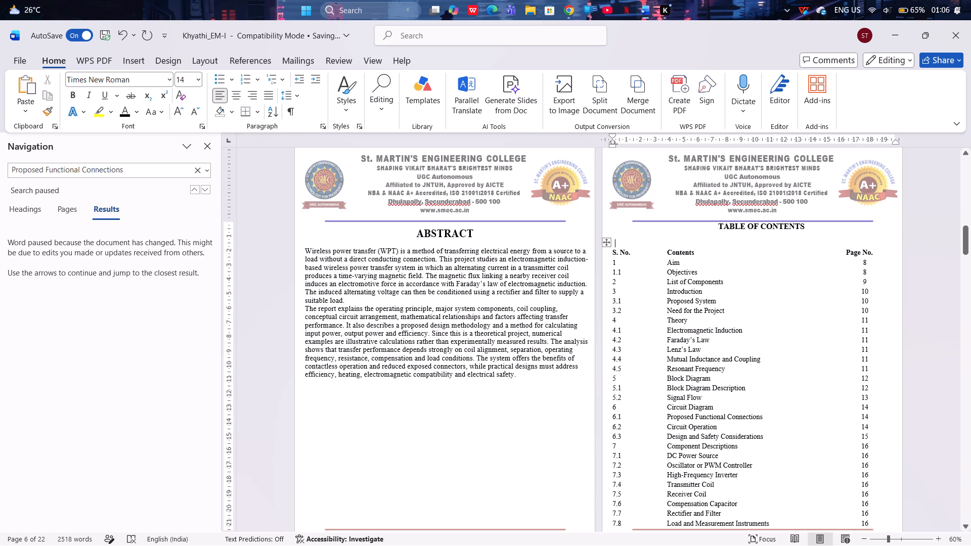
key(Left)
click(857, 253)
key(Left)
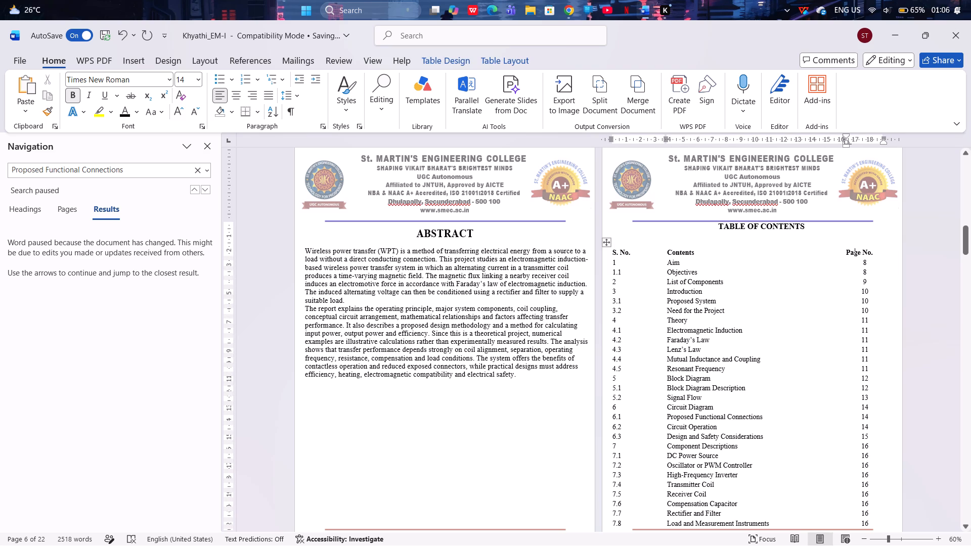
key(Left)
key(Left)
key(ctrl+shift+Down)
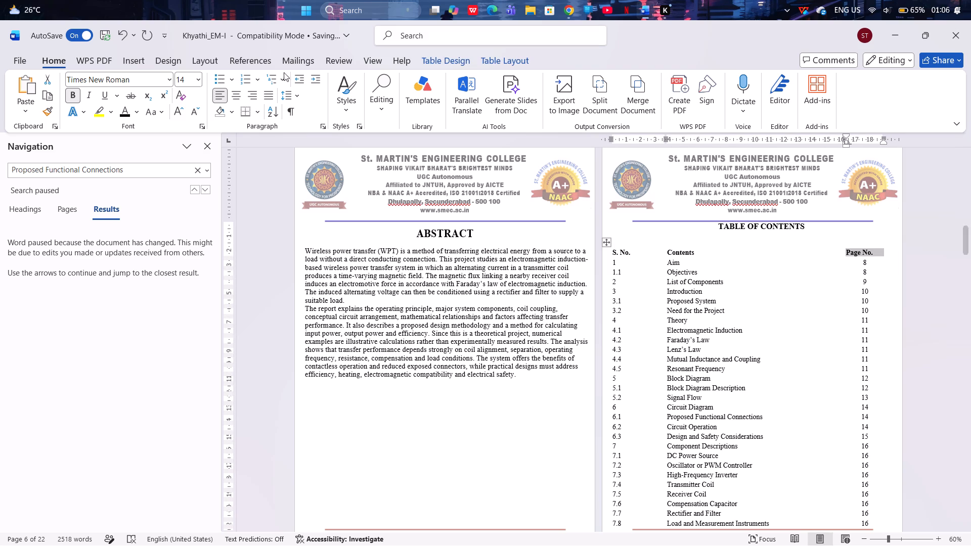
click(233, 99)
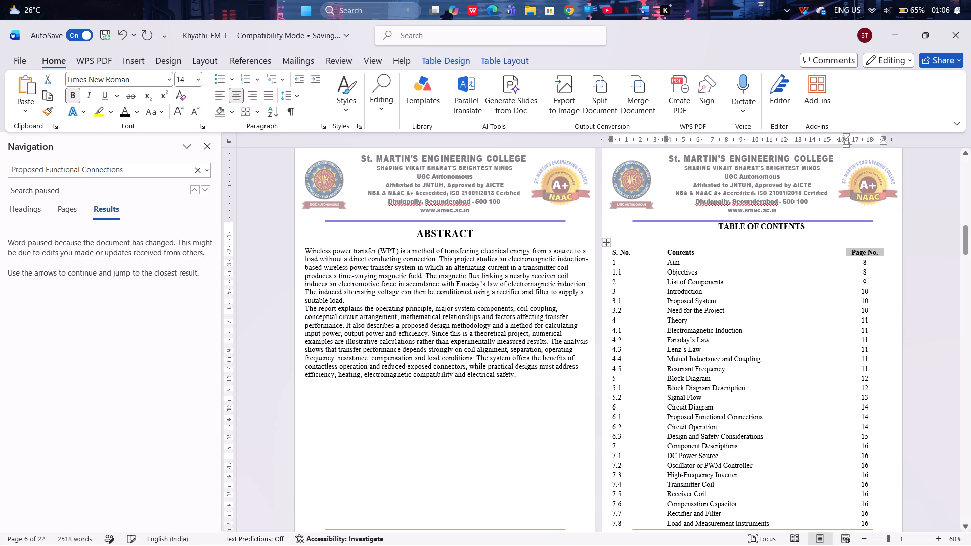
click(915, 357)
Review the alignment of the page number column across both pages of the contents table.
scroll(917, 356, down, 13)
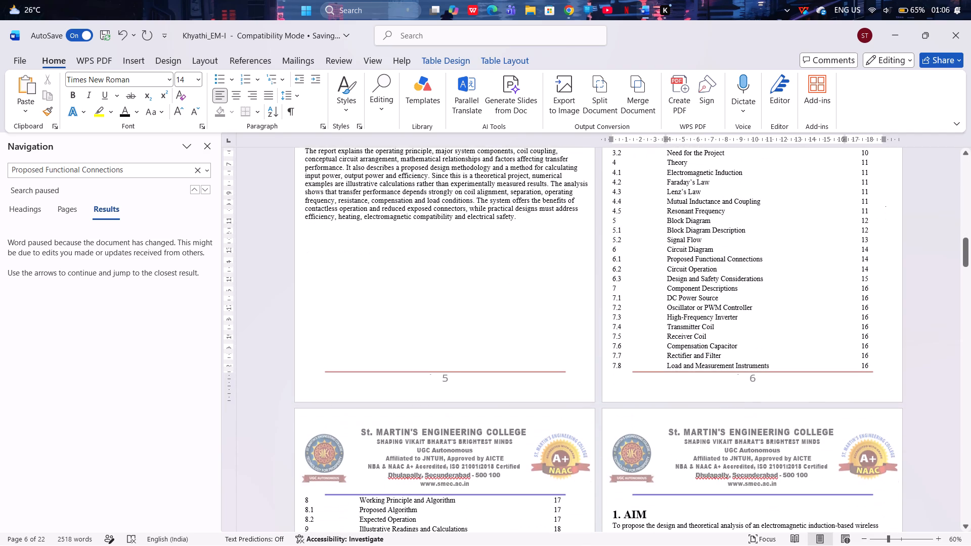
scroll(882, 372, down, 15)
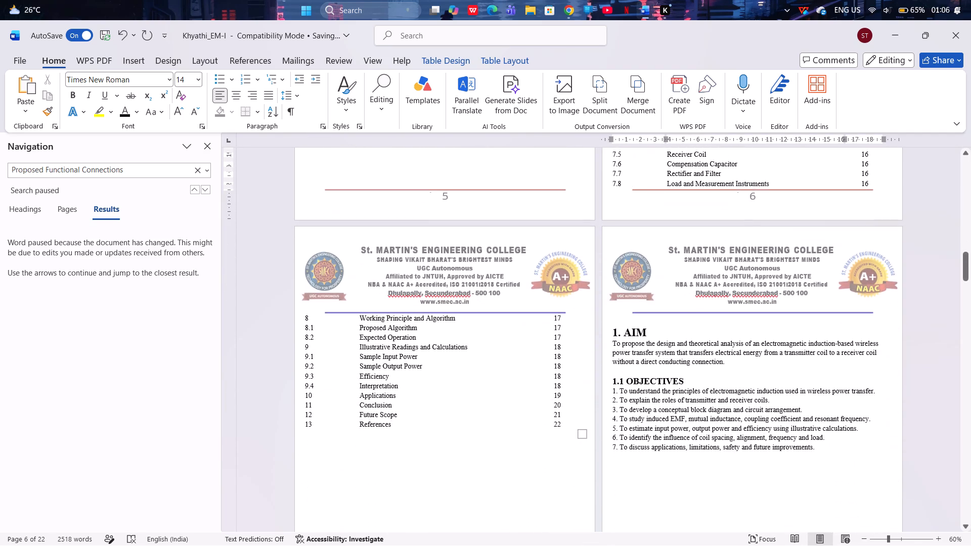
scroll(874, 369, up, 20)
scroll(874, 369, up, 9)
ctrl+scroll(790, 327, up, 4)
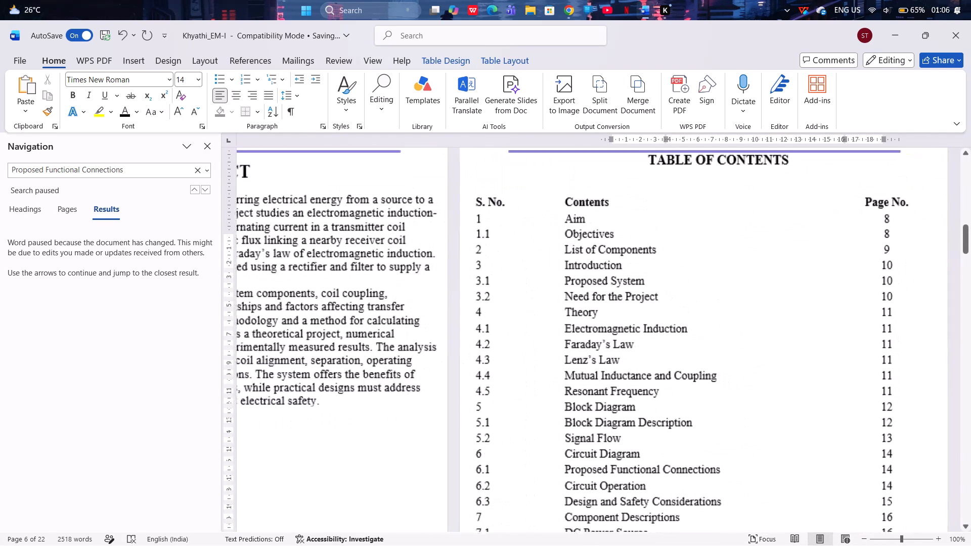
scroll(780, 320, up, 20)
scroll(780, 320, up, 2)
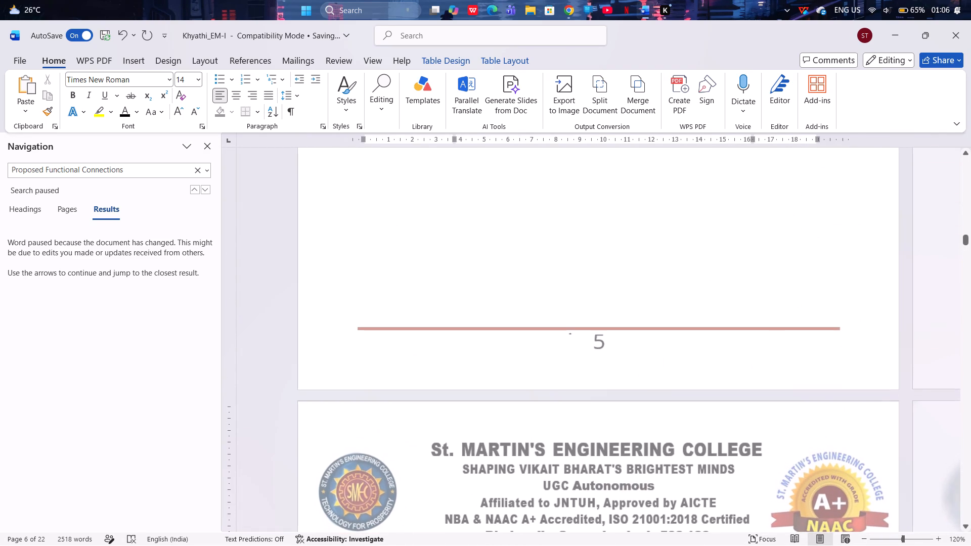
Close the document navigation pane.
click(203, 146)
Replace the roll number placeholder after the student's name in the Acknowledgement with a dash and the student's roll number.
scroll(439, 251, up, 20)
scroll(439, 251, up, 20)
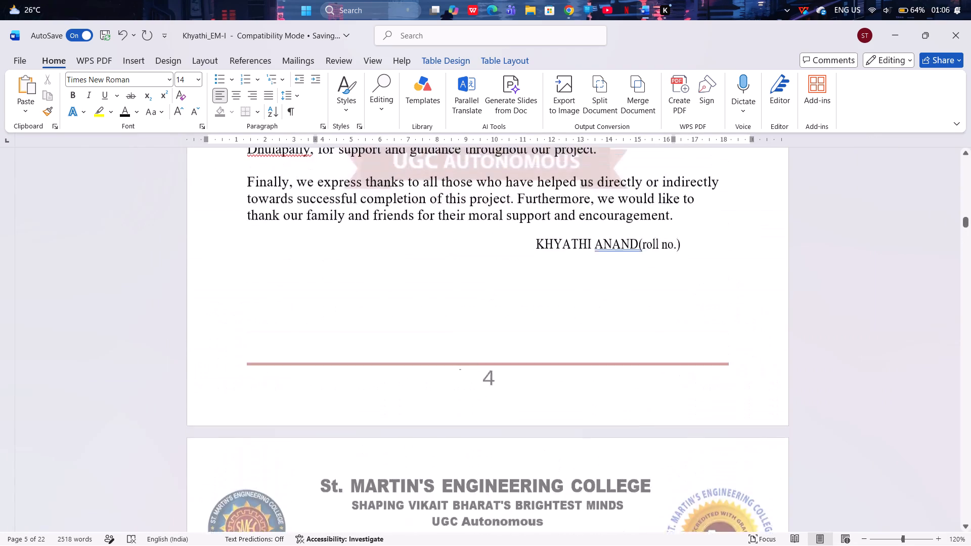
scroll(450, 230, up, 7)
ctrl+scroll(450, 228, down, 2)
click(641, 430)
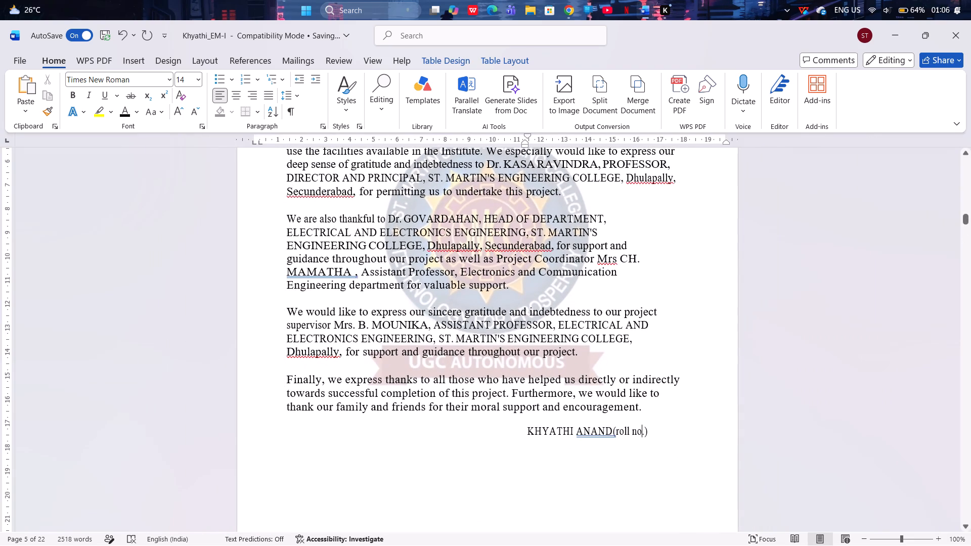
key(Right)
key(ctrl+Right)
key(ctrl+shift+Left)
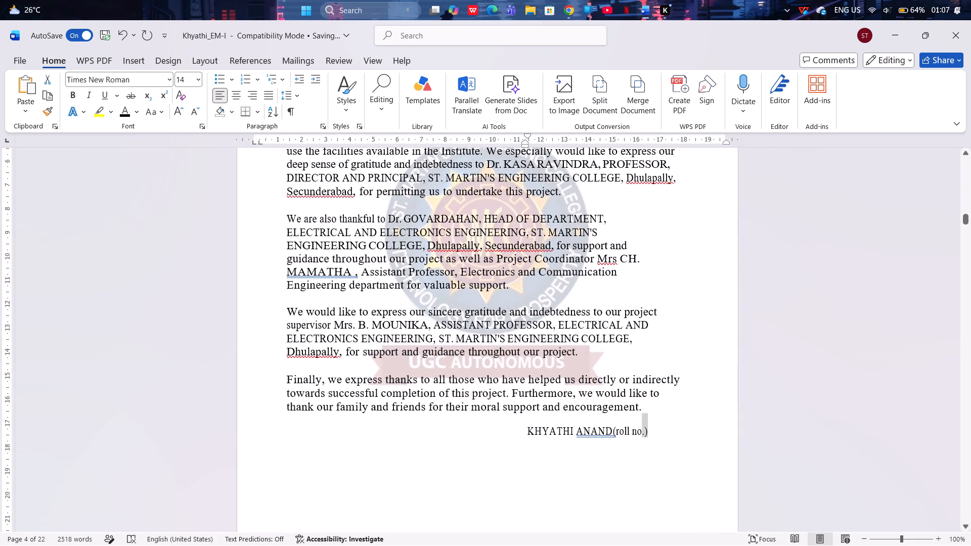
key(ctrl+shift+Left)
key(ctrl+shift+Left)
key(BackSpace)
key(BackSpace)
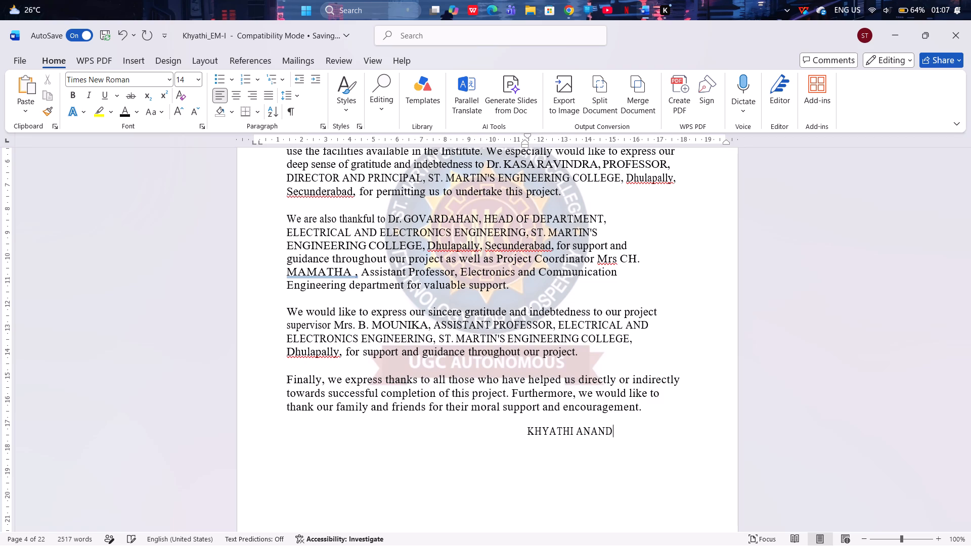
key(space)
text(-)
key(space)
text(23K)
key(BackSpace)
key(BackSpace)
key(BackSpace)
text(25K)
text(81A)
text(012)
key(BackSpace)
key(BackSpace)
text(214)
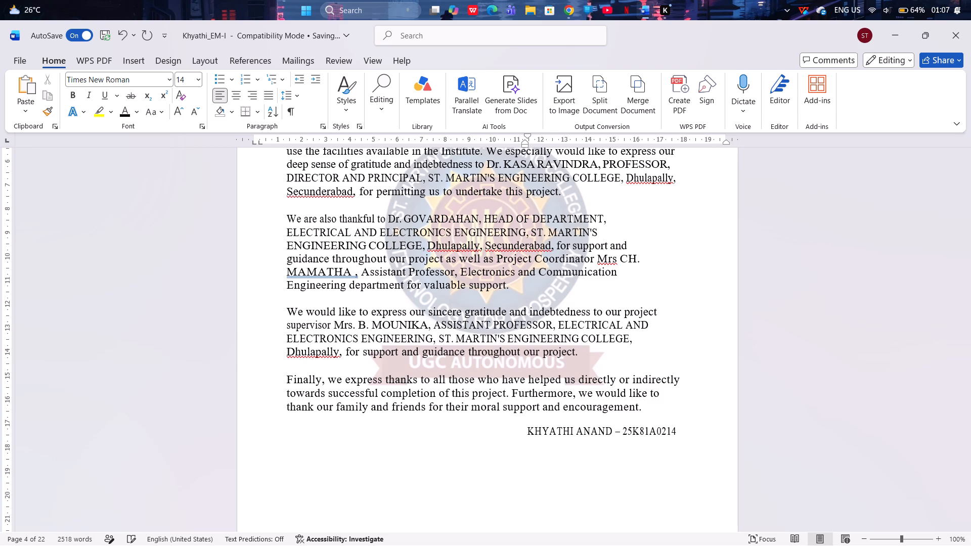
Delete the roll number placeholder and the gap before it after the student's name on the Declaration page.
scroll(676, 430, down, 1)
scroll(676, 430, up, 18)
scroll(676, 430, up, 5)
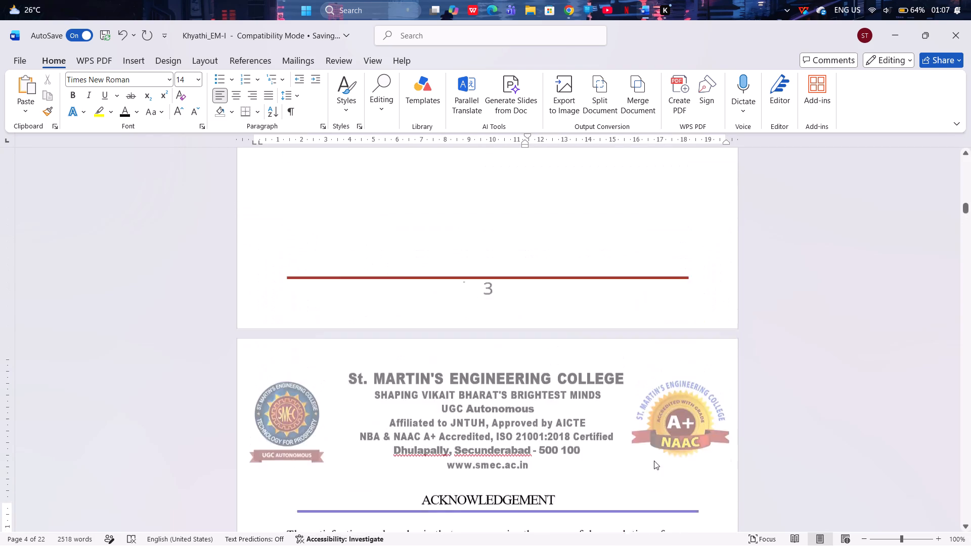
scroll(654, 461, up, 19)
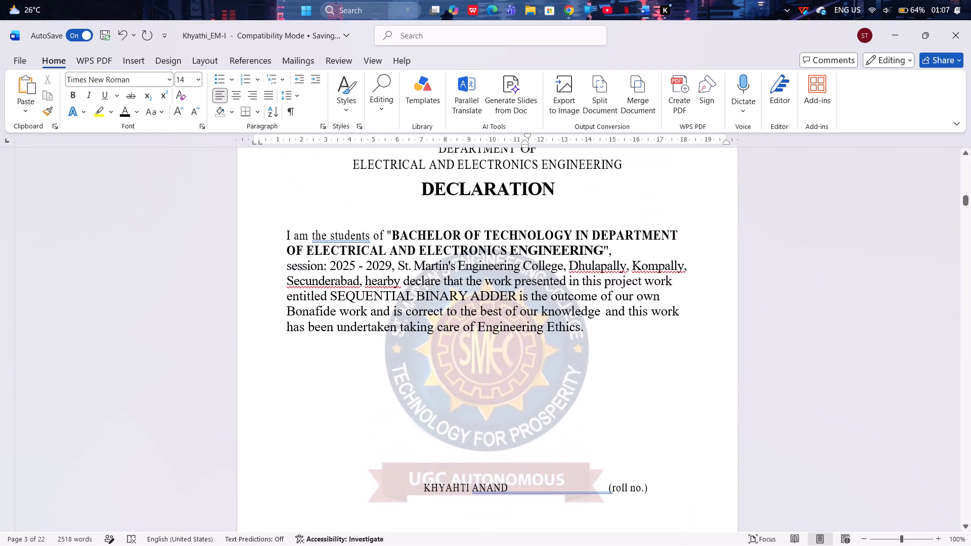
click(654, 491)
key(Left)
key(ctrl+shift+Left)
key(ctrl+shift+Left)
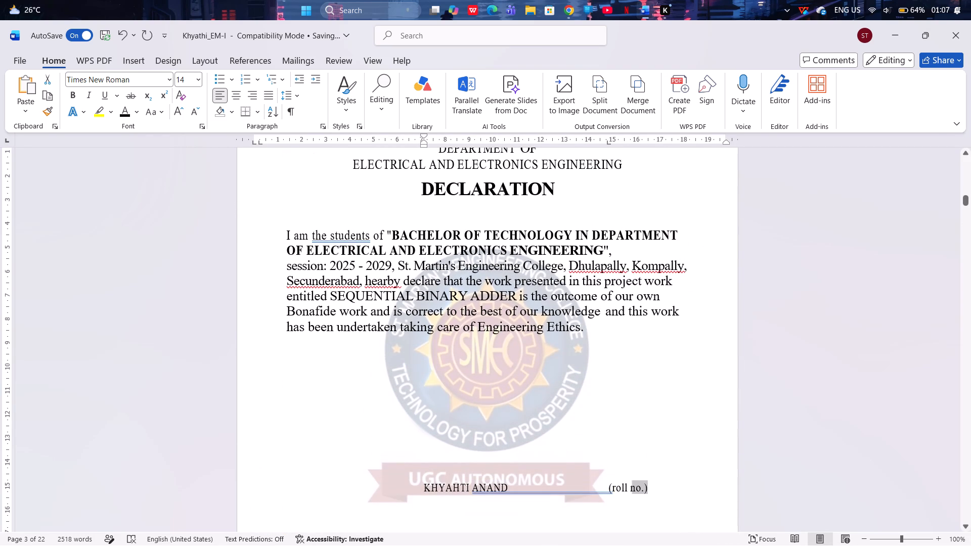
key(ctrl+shift+Left)
key(ctrl+shift+Left)
key(ctrl+shift+Left)
key(ctrl+shift+Left)
key(Right)
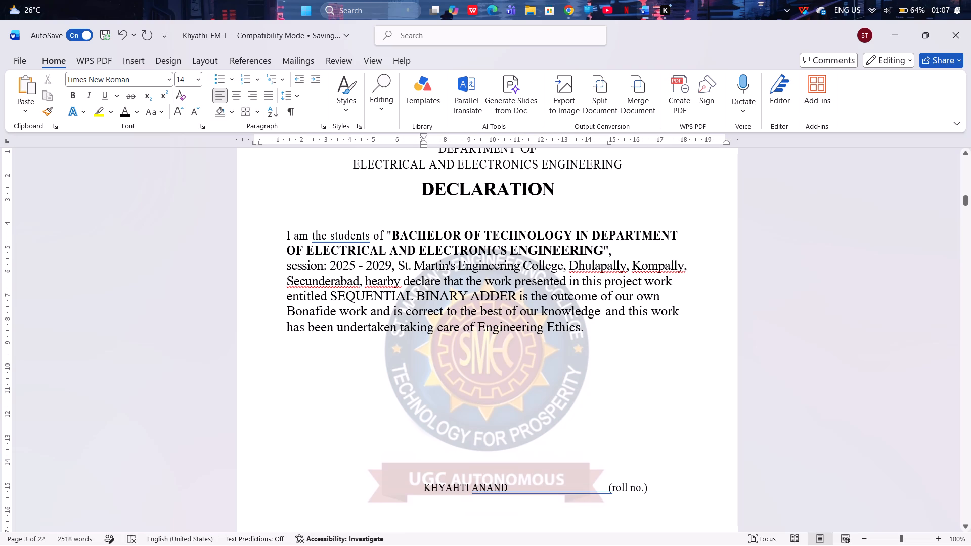
key(ctrl+Left)
key(ctrl+shift+Left)
key(ctrl+Right)
key(ctrl+shift+Right)
key(Right)
key(ctrl+shift+Left)
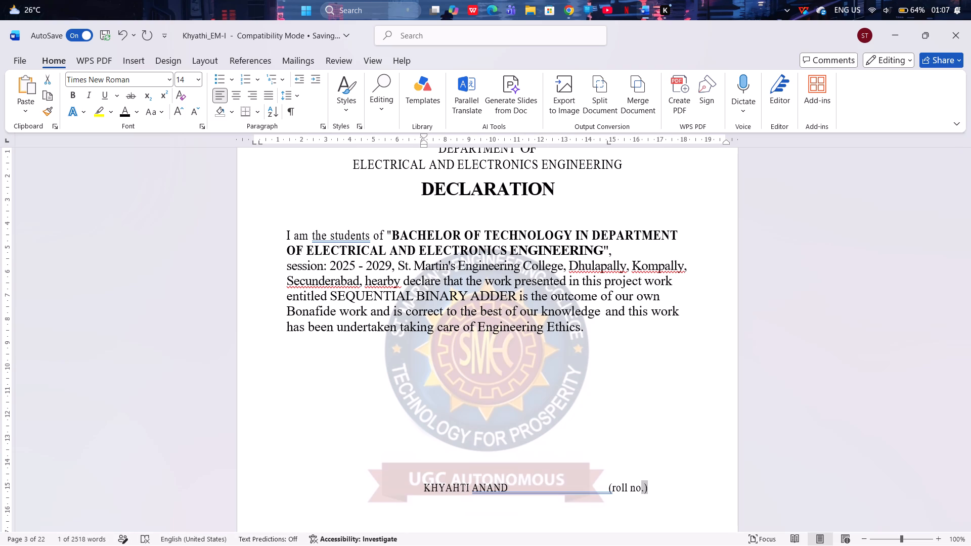
key(ctrl+shift+Left)
key(ctrl+shift+Left)
key(ctrl+shift+Left)
key(ctrl+shift+Left)
key(ctrl+shift+Left)
key(ctrl+shift+Right)
key(BackSpace)
key(BackSpace)
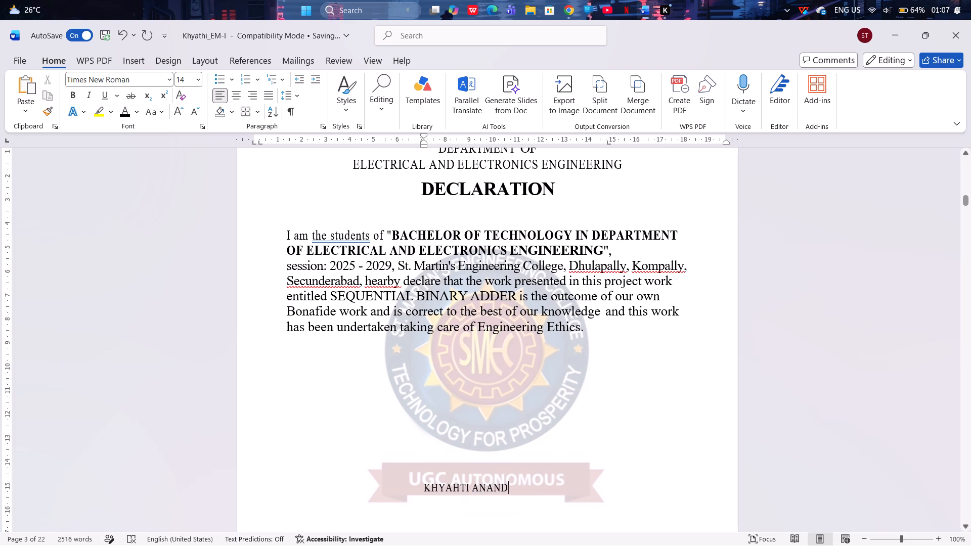
Reduce the indent of the Declaration's student name line to roughly match the left edge of the body paragraph.
drag(425, 145, 375, 151)
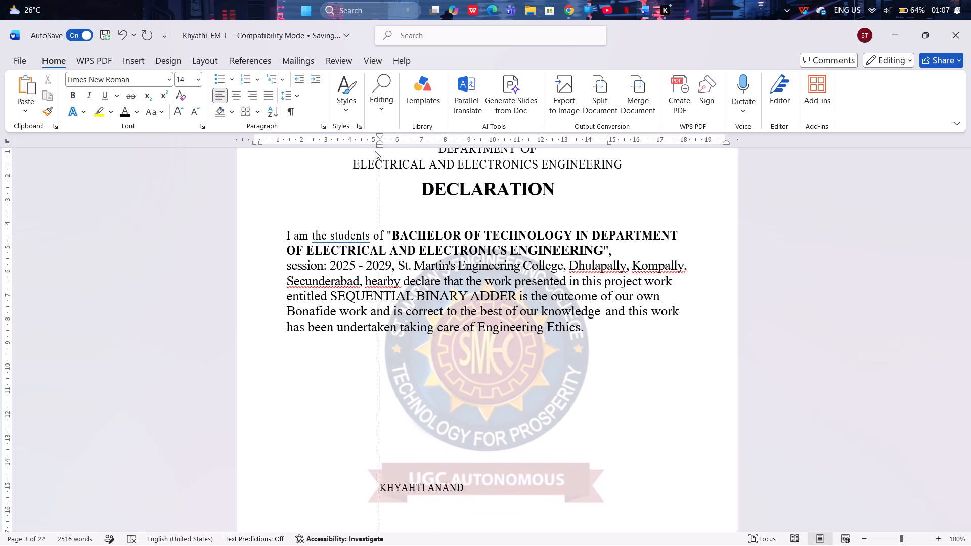
drag(375, 151, 285, 170)
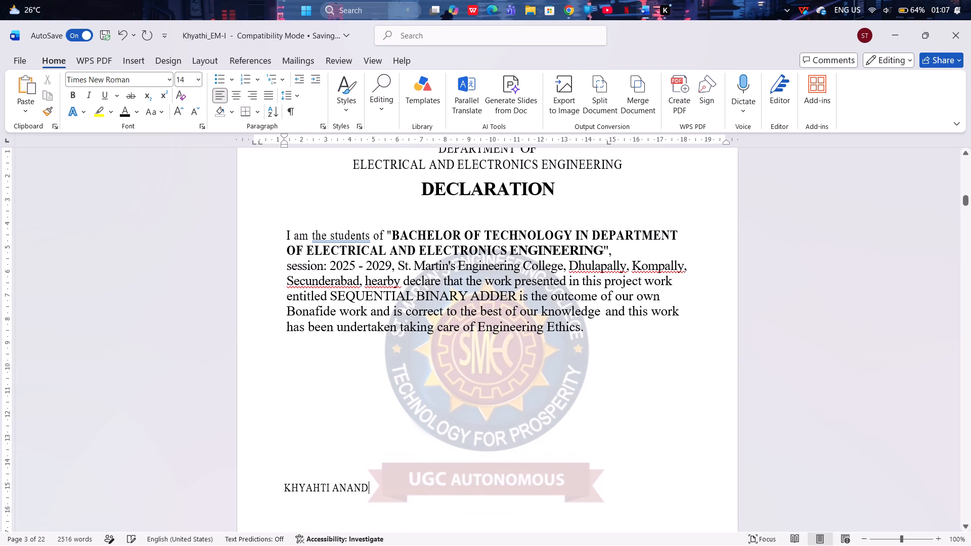
Add a dash after the student's name in the Declaration and start entering the student's roll number.
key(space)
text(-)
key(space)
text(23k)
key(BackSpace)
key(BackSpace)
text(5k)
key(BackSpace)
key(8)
Complete the student's roll number after the dash on the Declaration's name line, with its letters in capitals.
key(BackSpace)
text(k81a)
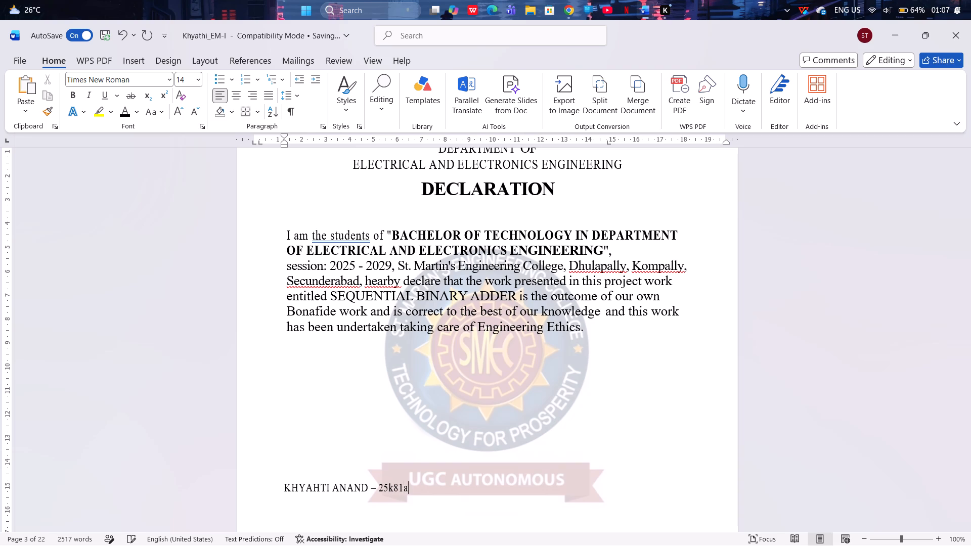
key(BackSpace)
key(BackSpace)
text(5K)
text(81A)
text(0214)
Shift the Declaration's student name and roll number line to the right by adding 20 spaces before the name.
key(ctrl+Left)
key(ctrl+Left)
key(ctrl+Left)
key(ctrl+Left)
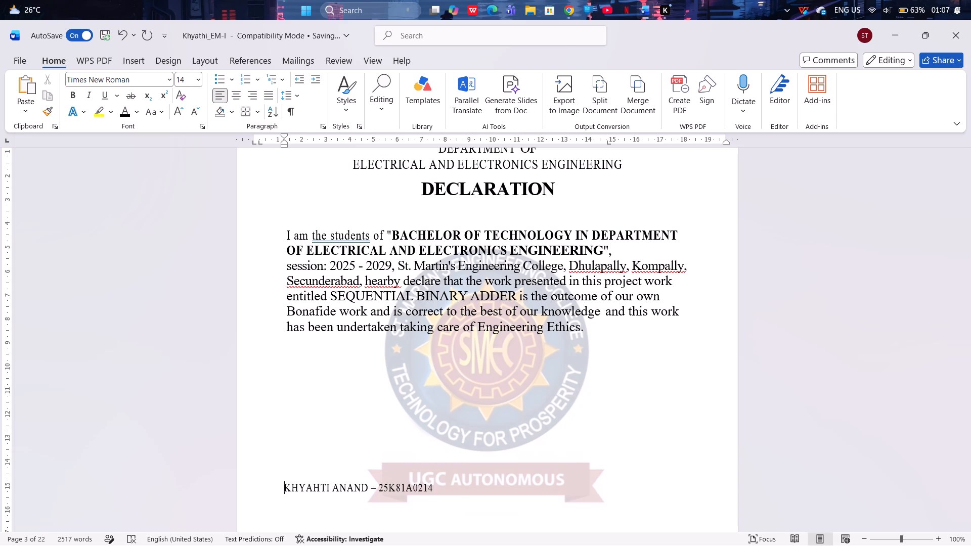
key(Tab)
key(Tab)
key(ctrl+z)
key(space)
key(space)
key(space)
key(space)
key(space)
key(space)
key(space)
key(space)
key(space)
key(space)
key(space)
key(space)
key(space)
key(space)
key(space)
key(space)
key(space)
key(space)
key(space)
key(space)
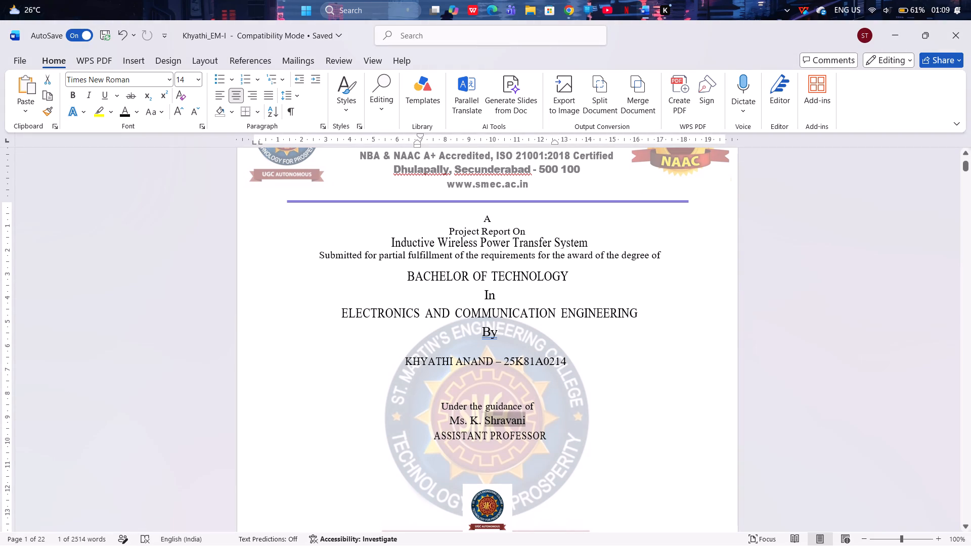
Replace the guide's name under "Under the guidance of" on the title page with the copied guide name from the report template.
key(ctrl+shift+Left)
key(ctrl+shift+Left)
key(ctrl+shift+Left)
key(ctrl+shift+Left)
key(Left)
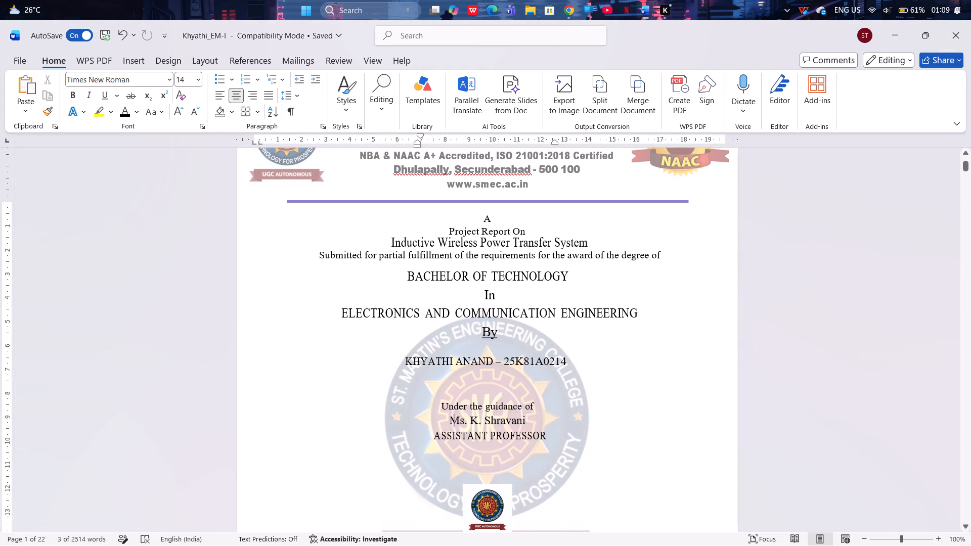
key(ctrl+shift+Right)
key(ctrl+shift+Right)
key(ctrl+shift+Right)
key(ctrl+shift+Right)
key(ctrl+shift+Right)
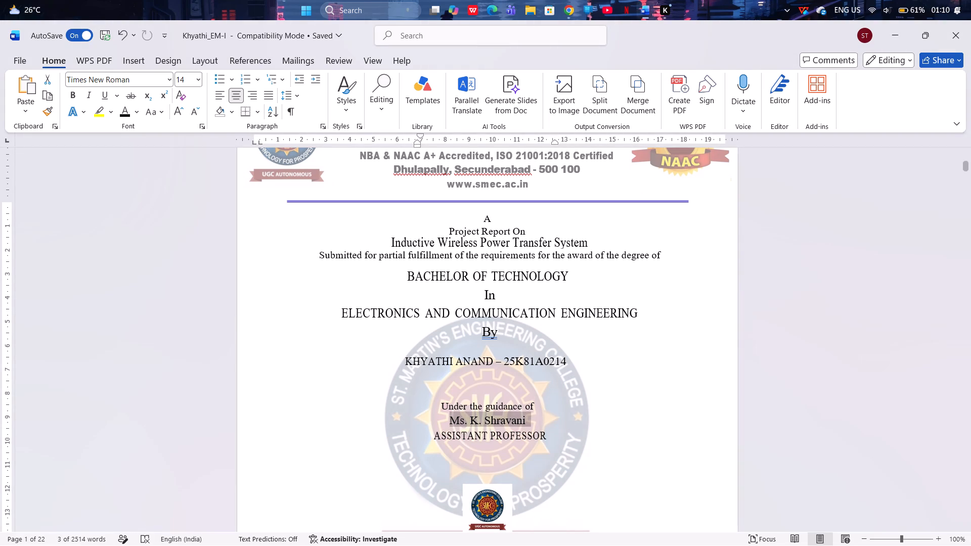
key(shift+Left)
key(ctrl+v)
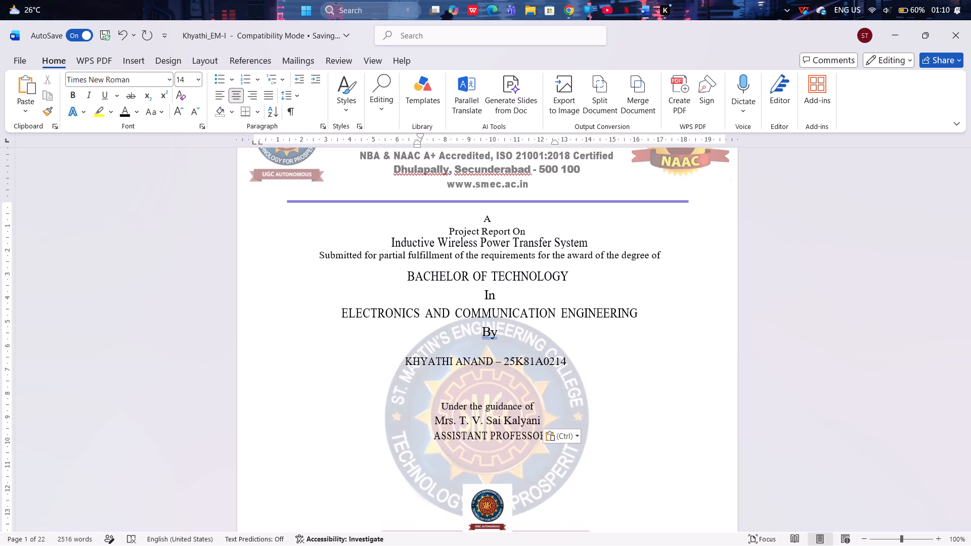
Switch to the project report template open in ChatGPT to consult its title page details.
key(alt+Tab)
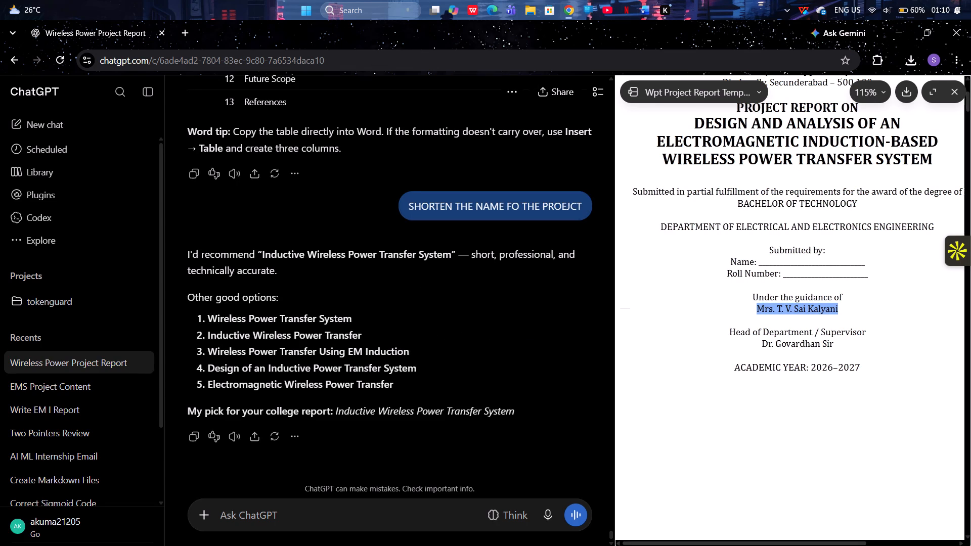
Switch from the ChatGPT browser window back to the Word report.
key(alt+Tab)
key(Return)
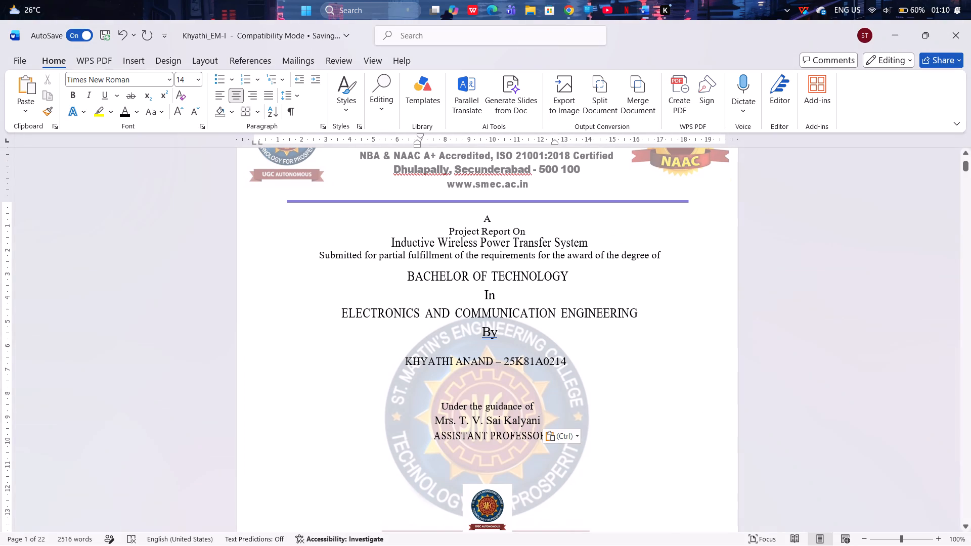
Replace the roll number placeholder after the student's name in the Certificate statement with a dash and the student's roll number.
scroll(757, 358, down, 9)
scroll(575, 324, up, 5)
scroll(512, 278, down, 8)
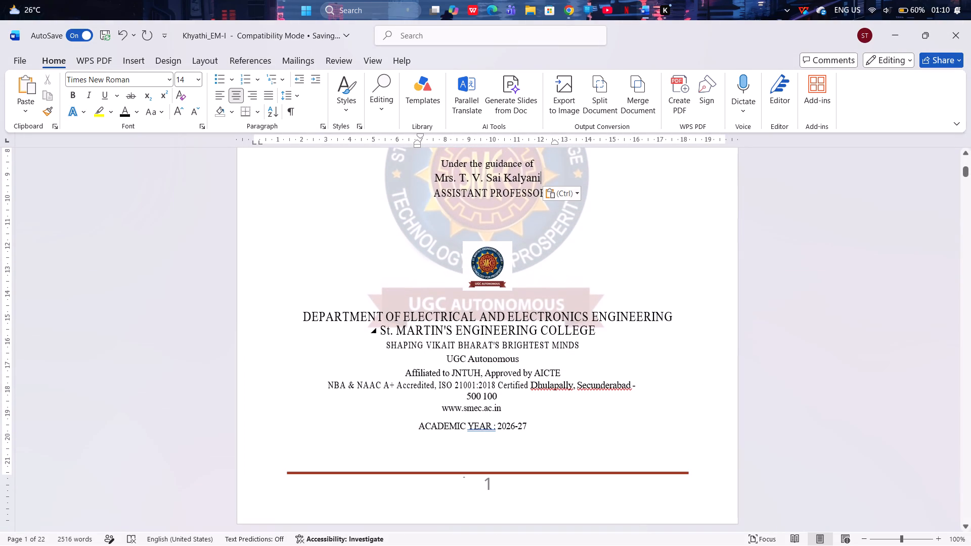
scroll(531, 441, down, 15)
scroll(480, 418, down, 2)
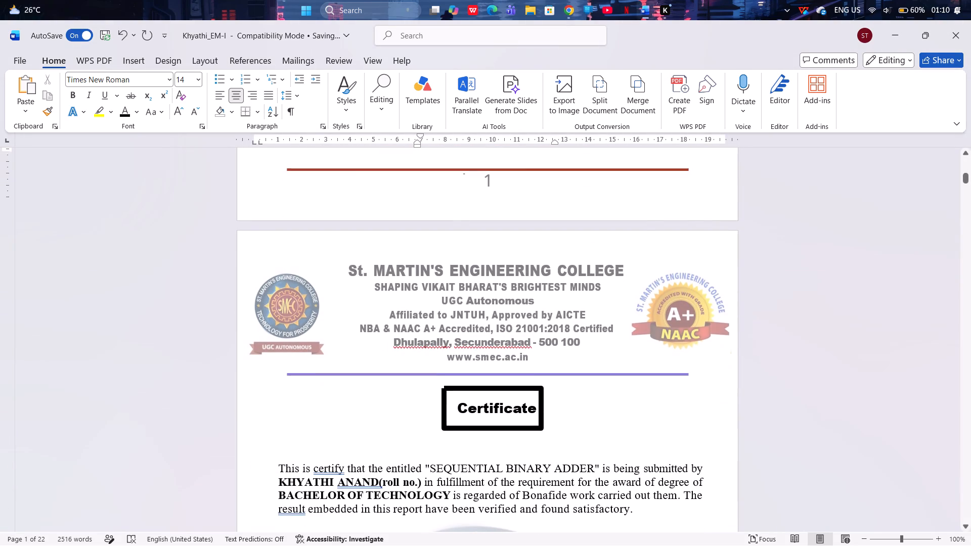
scroll(480, 418, down, 4)
click(413, 362)
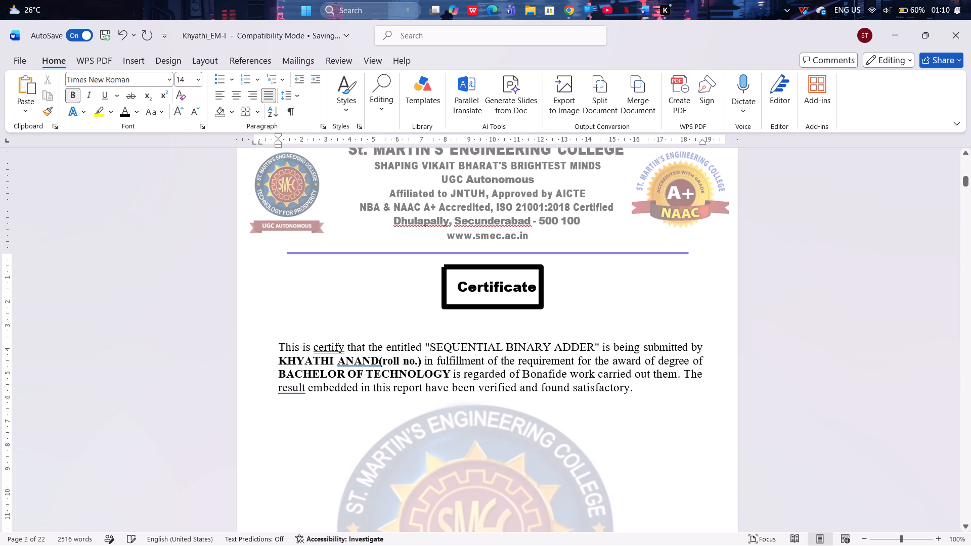
key(Right)
key(ctrl+shift+Left)
key(ctrl+shift+Right)
key(Right)
key(Left)
key(ctrl+shift+Left)
key(ctrl+shift+Left)
key(ctrl+shift+Left)
key(shift+Left)
key(BackSpace)
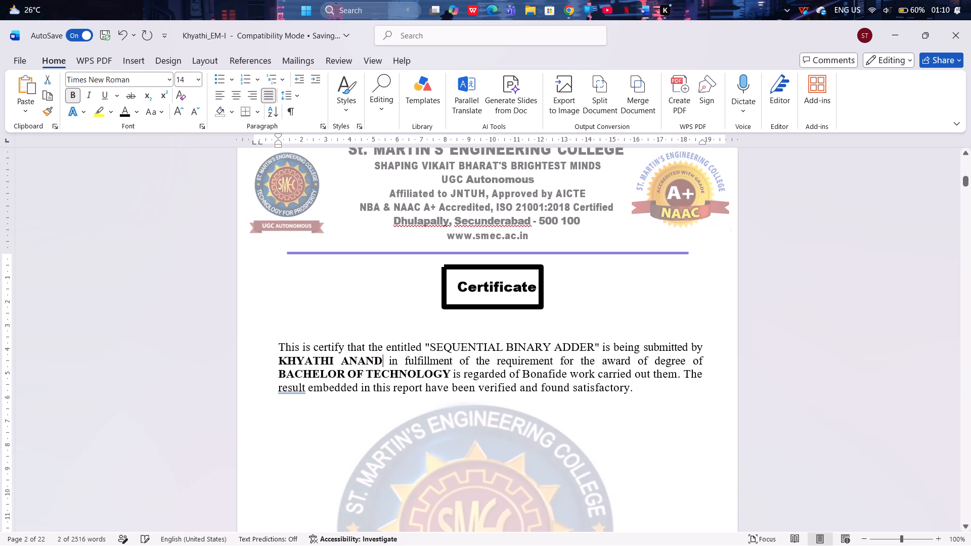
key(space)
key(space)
key(BackSpace)
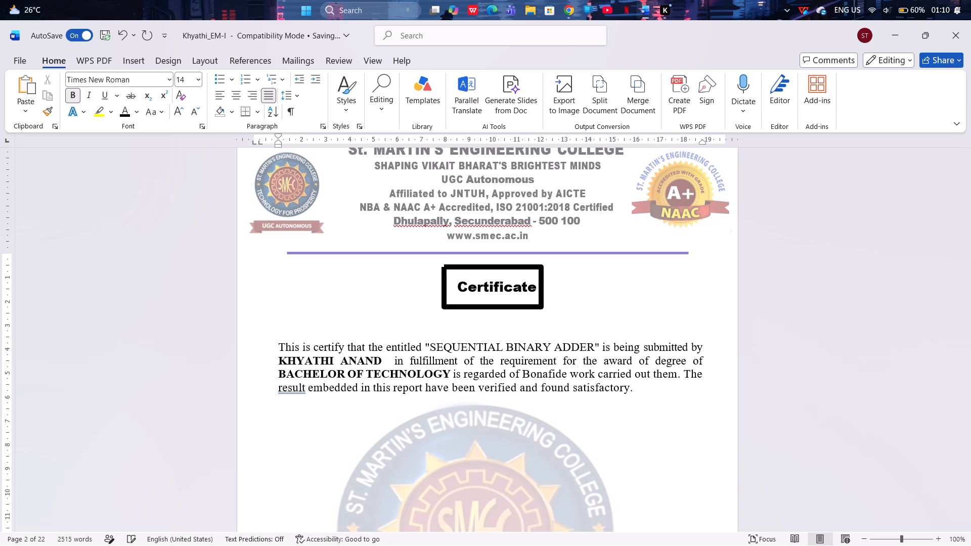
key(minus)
key(BackSpace)
key(BackSpace)
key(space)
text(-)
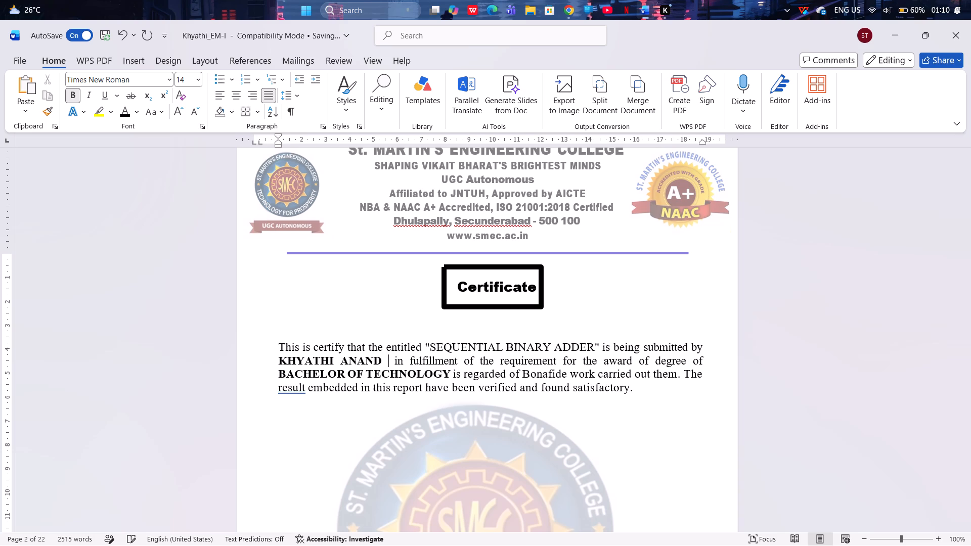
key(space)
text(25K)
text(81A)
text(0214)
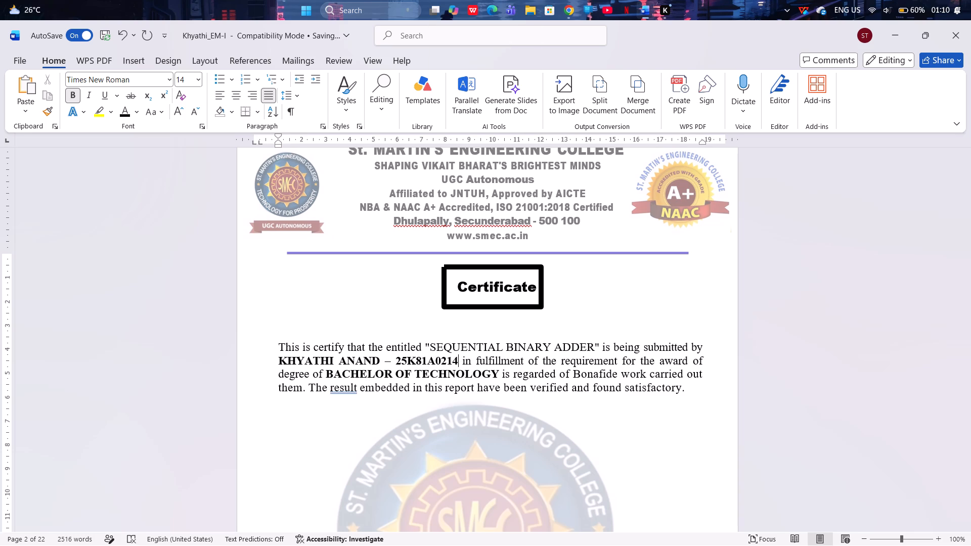
Select text in the quoted project title in the Certificate statement.
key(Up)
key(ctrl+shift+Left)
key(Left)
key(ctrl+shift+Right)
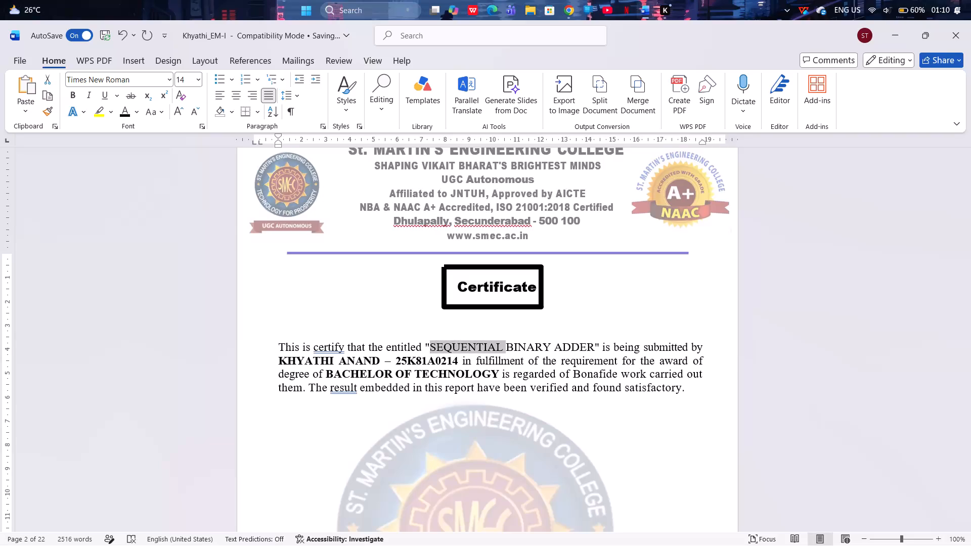
Replace the quoted project title in the Certificate statement with the copied title Inductive Wireless Power Transfer System.
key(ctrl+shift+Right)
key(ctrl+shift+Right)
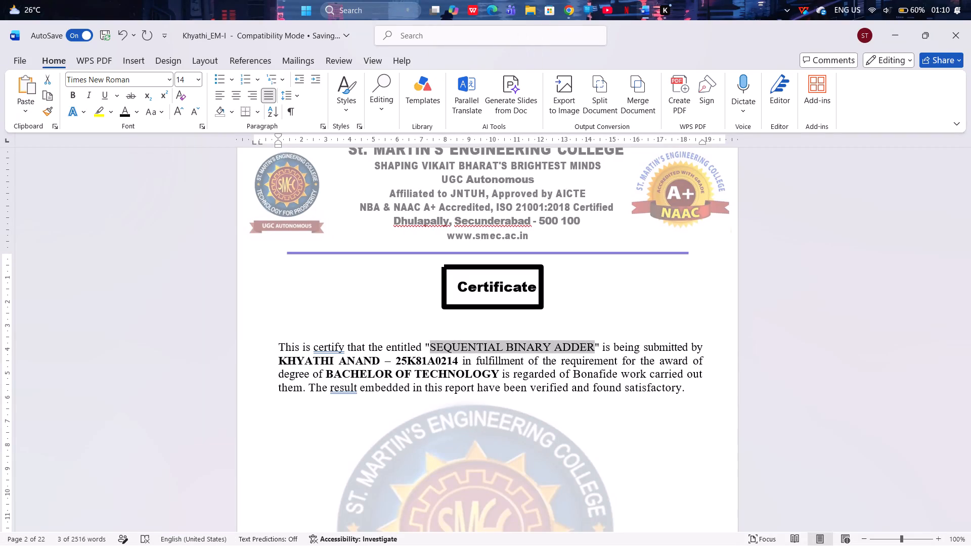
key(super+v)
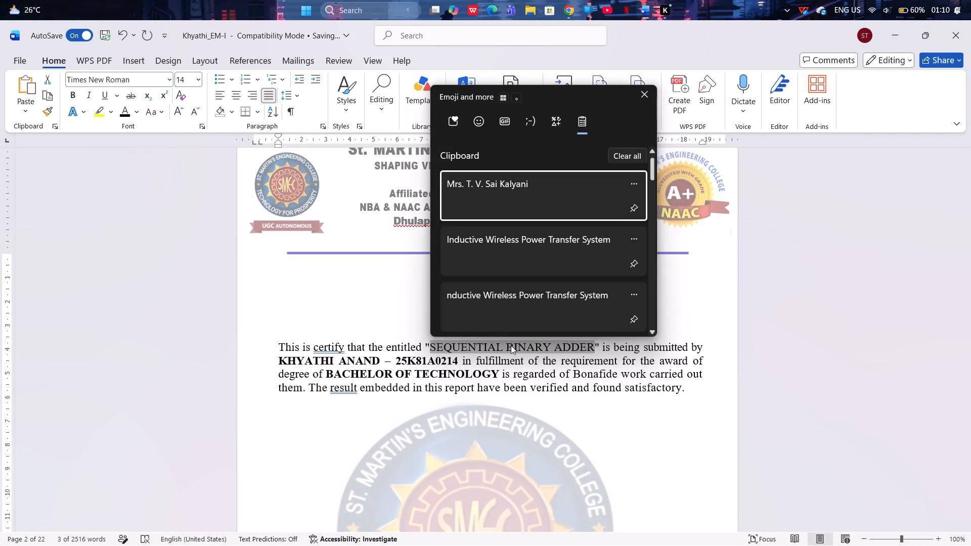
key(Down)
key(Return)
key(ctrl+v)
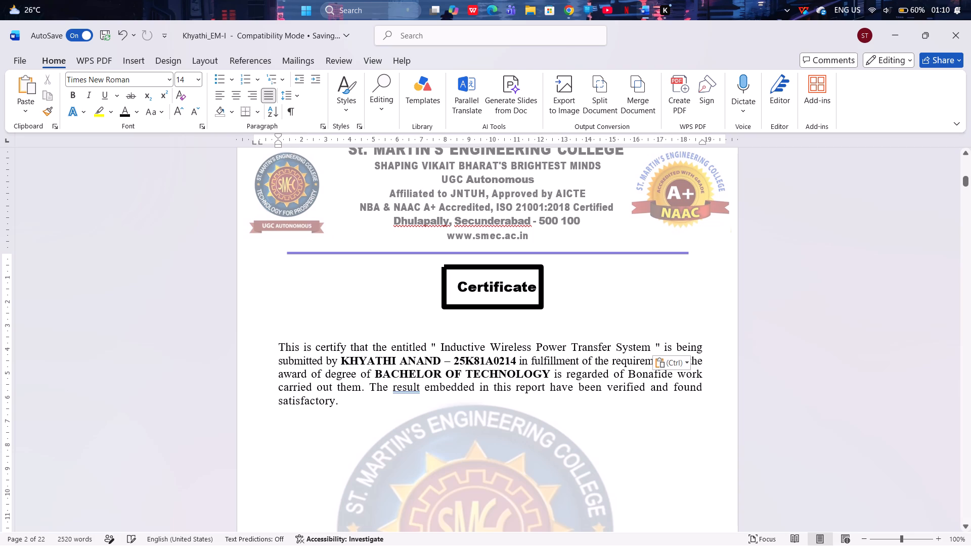
Select the full name of the examiner, including the title, under Project Internal Examiner at the bottom of the Certificate page.
scroll(477, 405, down, 5)
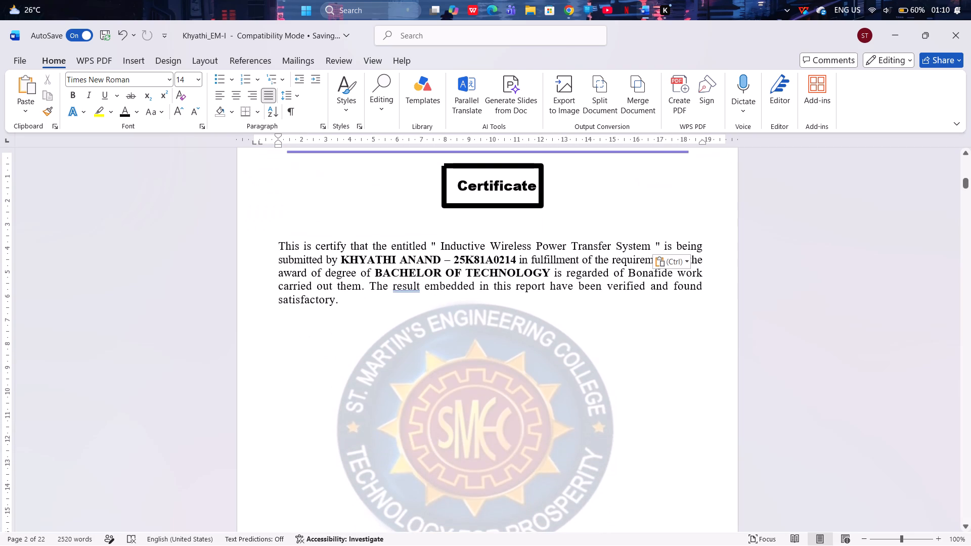
click(555, 283)
scroll(543, 301, down, 12)
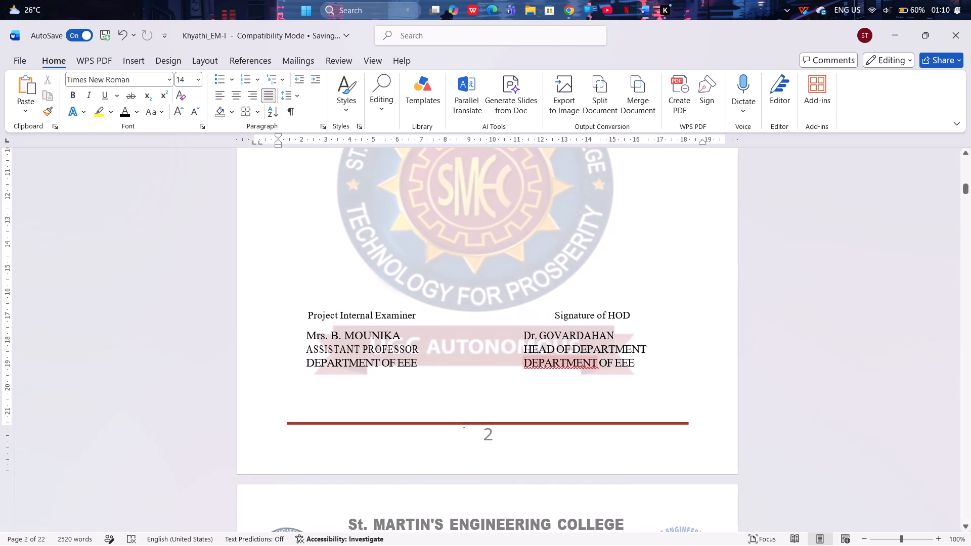
click(407, 331)
click(396, 336)
key(ctrl+Right)
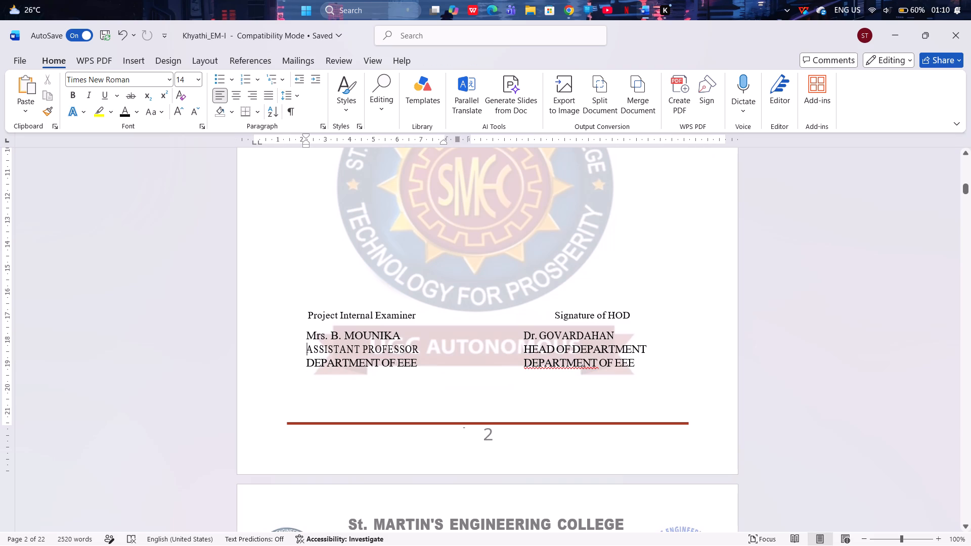
key(Up)
key(ctrl+shift+Right)
key(ctrl+shift+Right)
key(ctrl+shift+Right)
key(ctrl+shift+Right)
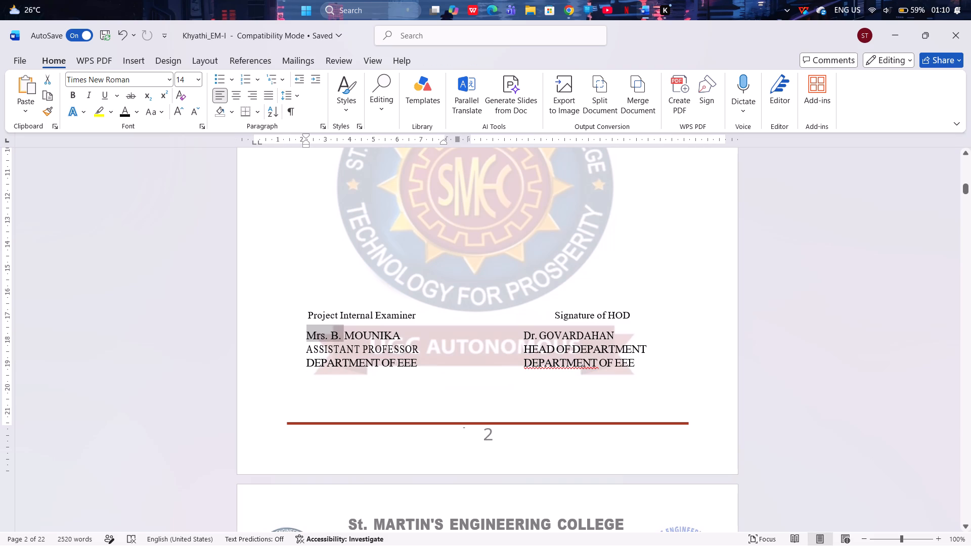
key(ctrl+shift+Right)
key(shift+Left)
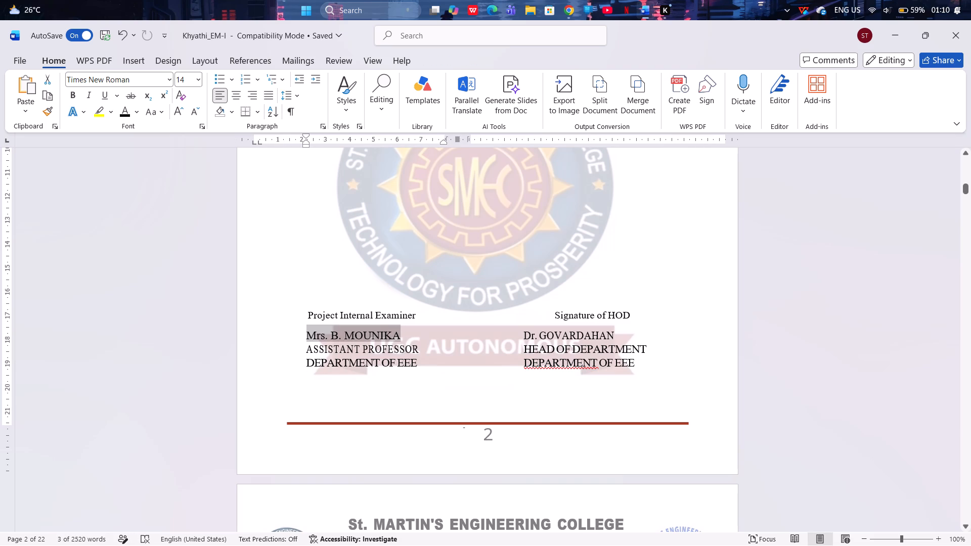
Replace the Project Internal Examiner's name on the Certificate page with the project guide's name from the clipboard history.
key(super+v)
key(Down)
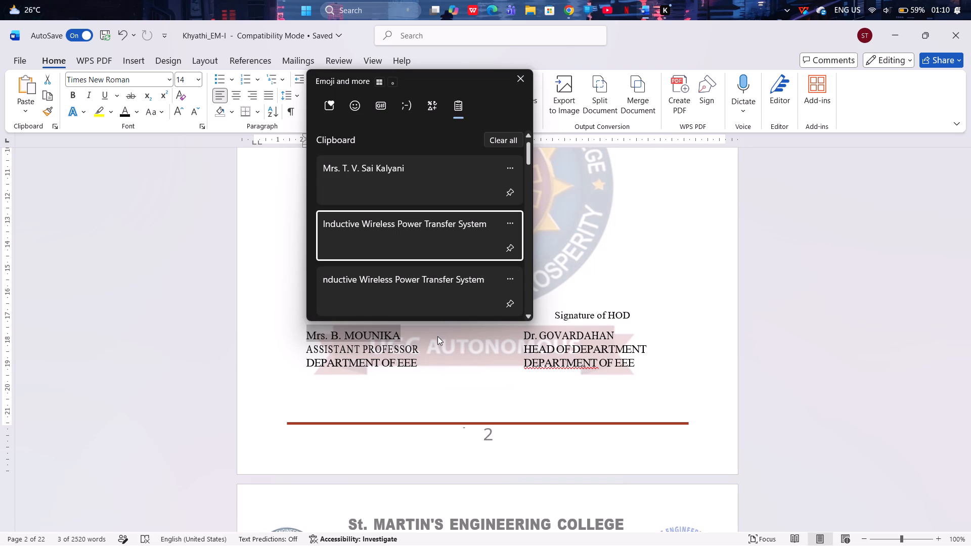
key(Up)
key(Return)
key(ctrl+v)
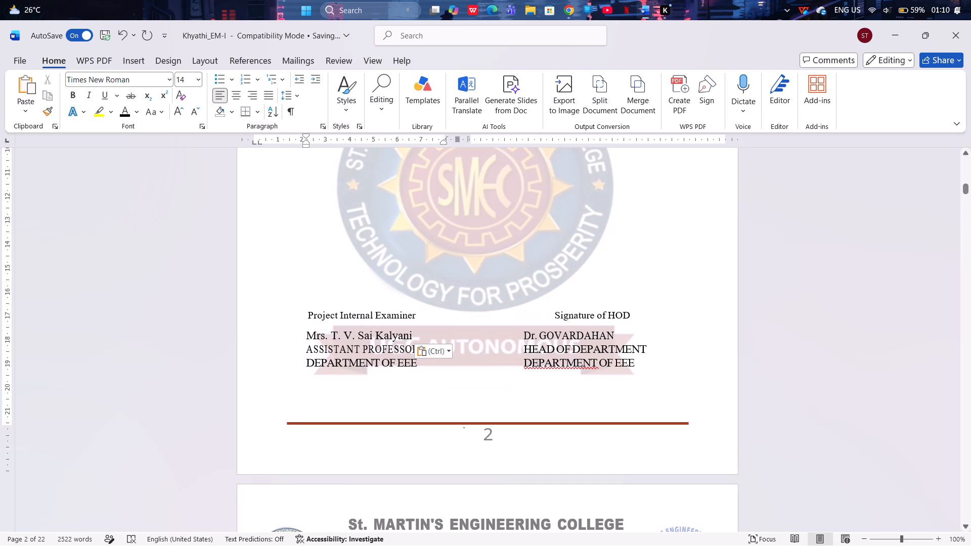
click(484, 398)
Replace the gap before "Signature of HOD" on the Certificate page with spaces so the label sits over the HOD's details.
click(556, 312)
key(BackSpace)
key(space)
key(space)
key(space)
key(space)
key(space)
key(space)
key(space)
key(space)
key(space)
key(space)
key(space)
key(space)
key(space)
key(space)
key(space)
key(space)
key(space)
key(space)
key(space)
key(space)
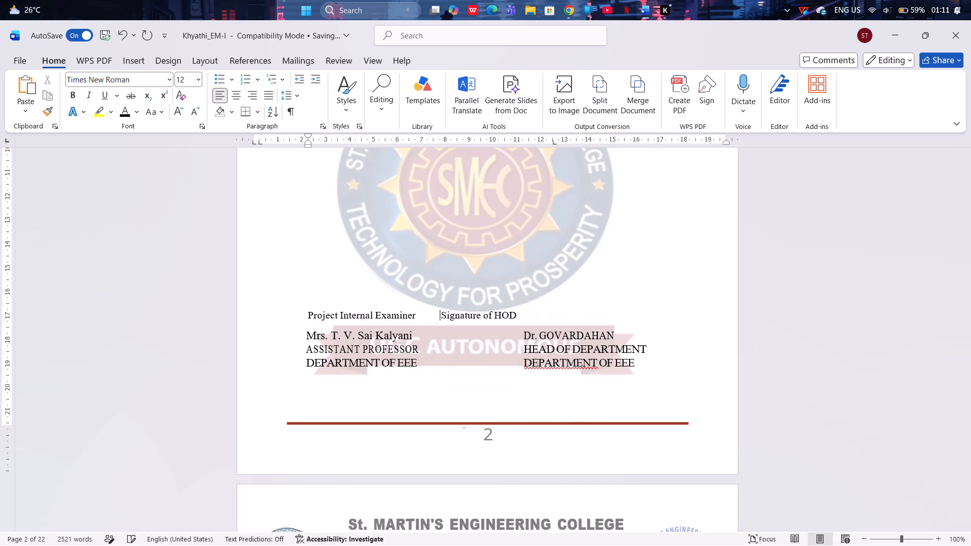
key(BackSpace)
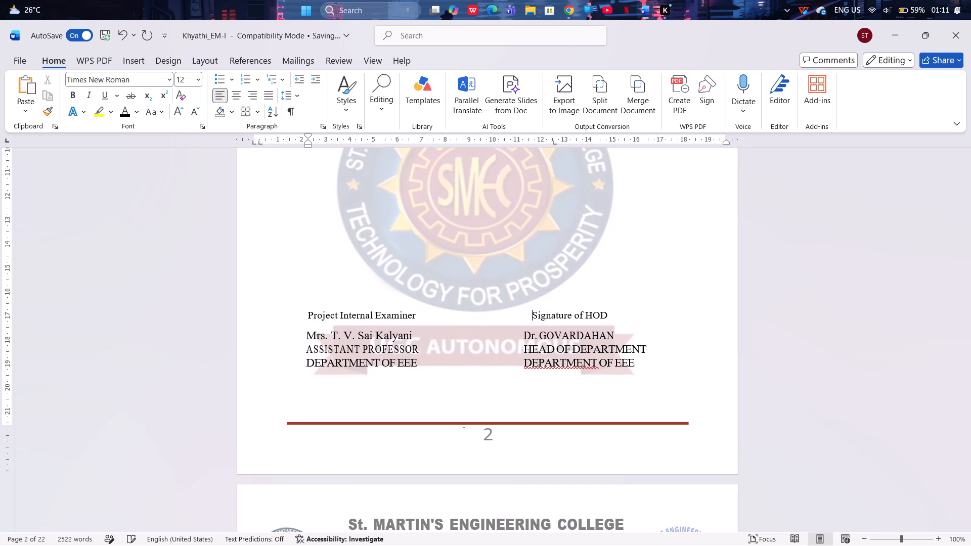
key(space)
scroll(637, 363, down, 6)
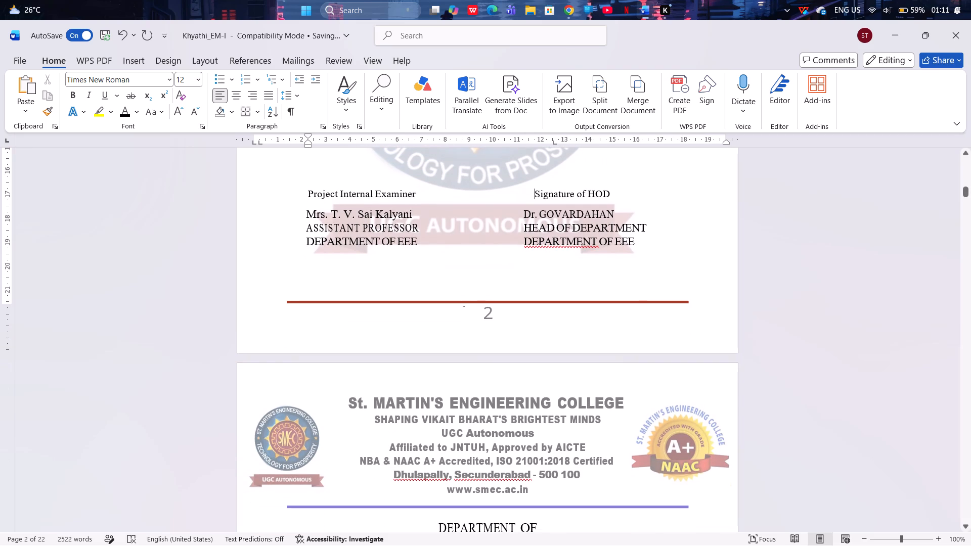
Apply the suggested grammar correction to "the students" in the opening sentence of the Declaration.
scroll(553, 337, down, 7)
scroll(511, 376, down, 3)
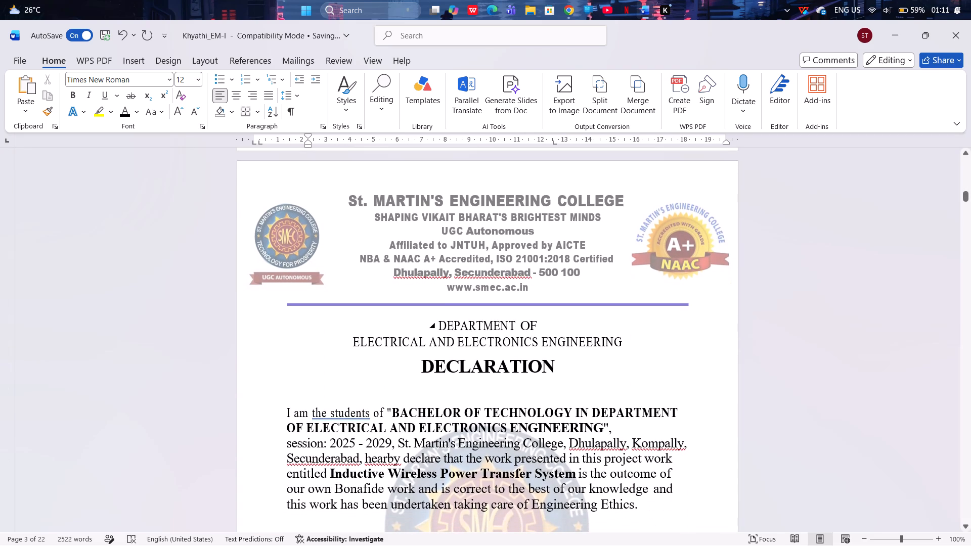
scroll(532, 353, down, 5)
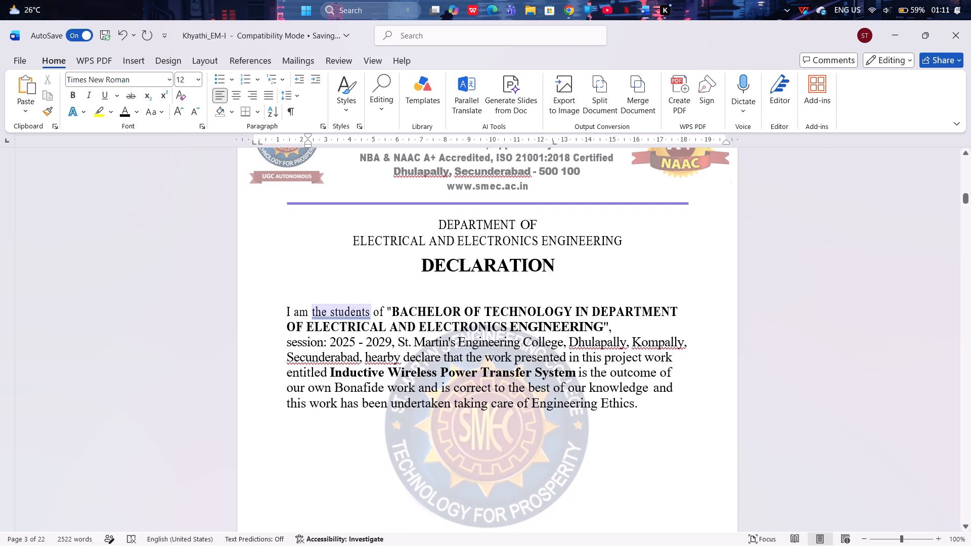
click(352, 317)
click(368, 357)
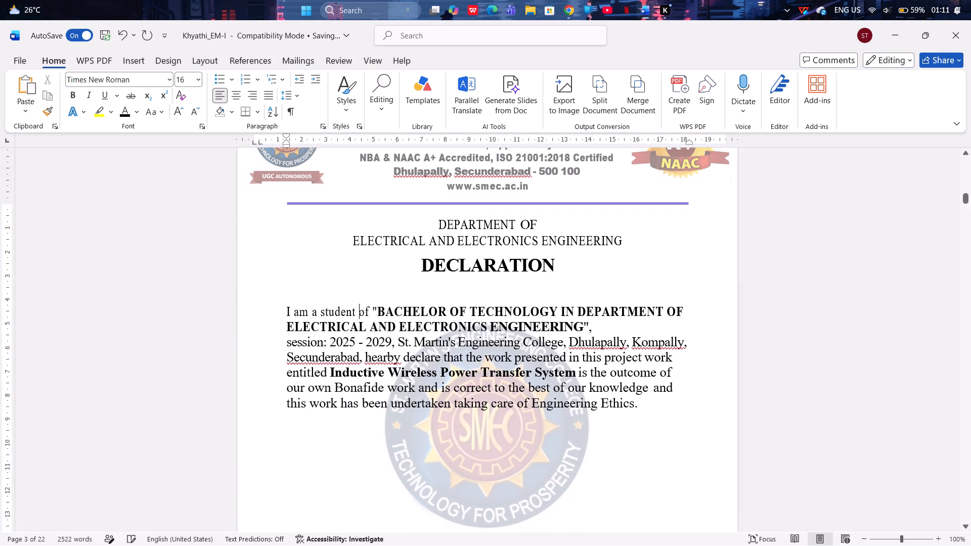
Change "We are" to "I am" at the start of the Acknowledgement paragraph thanking the Head of Department.
scroll(569, 368, down, 6)
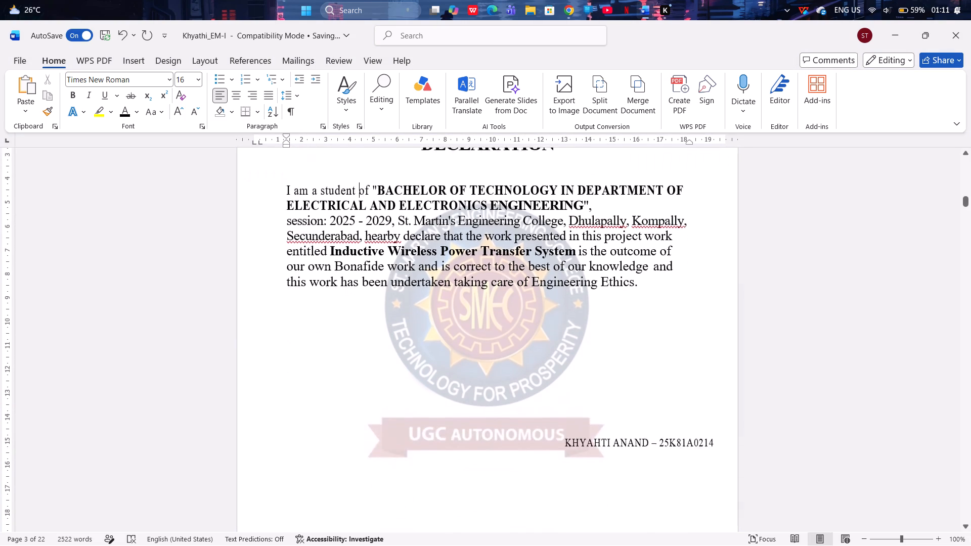
scroll(569, 370, down, 19)
scroll(569, 375, down, 10)
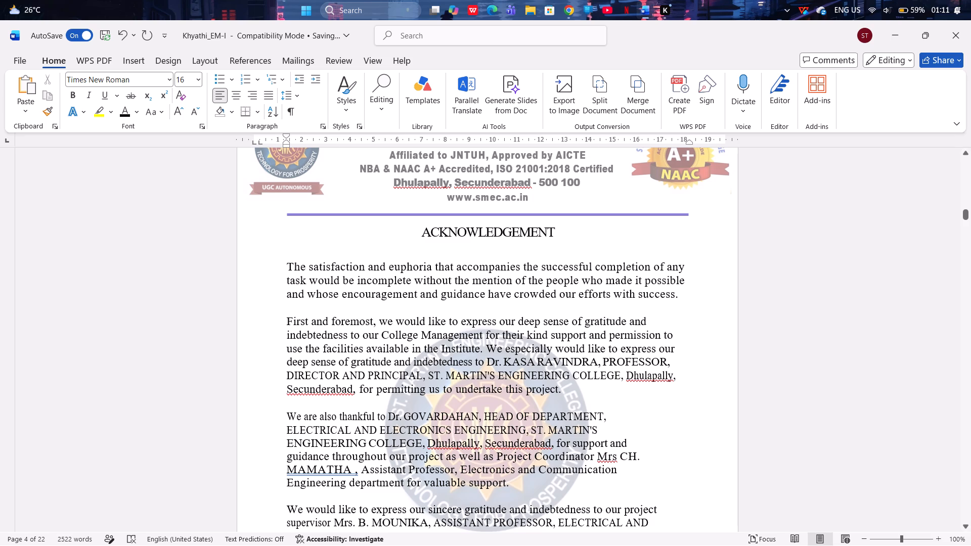
scroll(516, 392, down, 5)
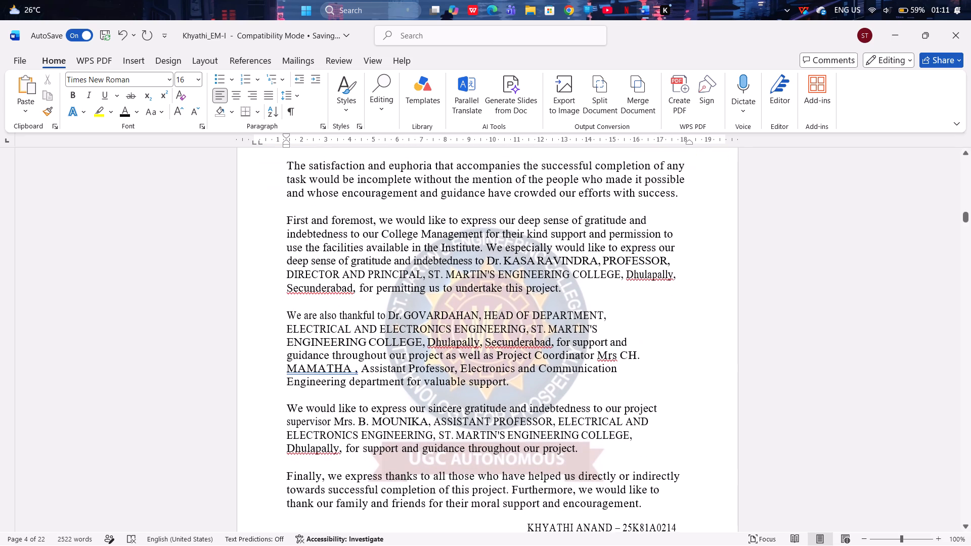
click(299, 315)
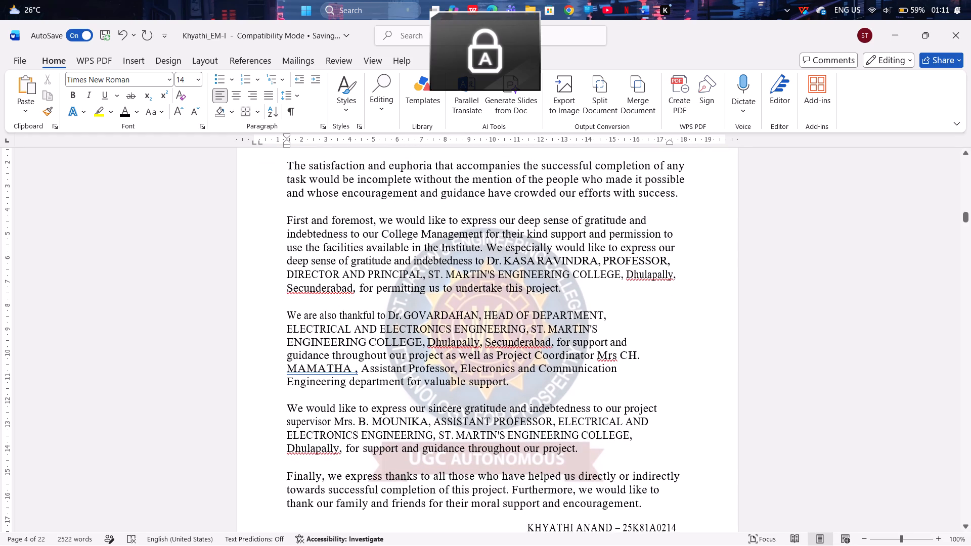
key(BackSpace)
key(BackSpace)
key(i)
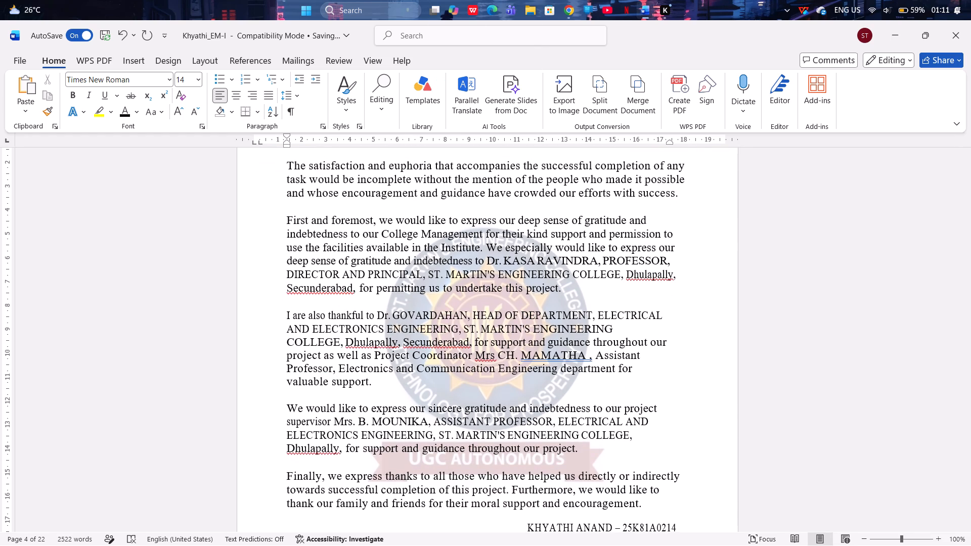
key(Right)
key(Right)
key(Right)
key(Right)
key(BackSpace)
key(BackSpace)
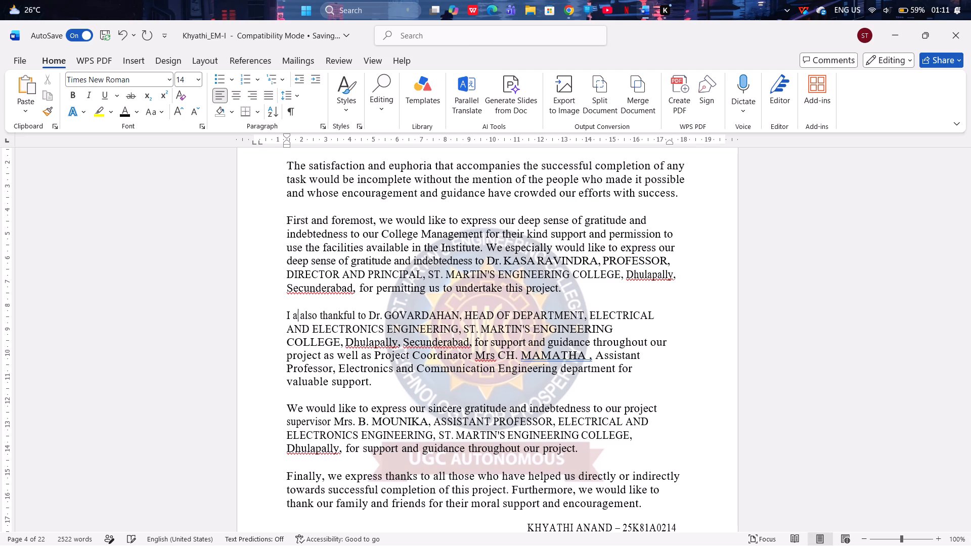
key(BackSpace)
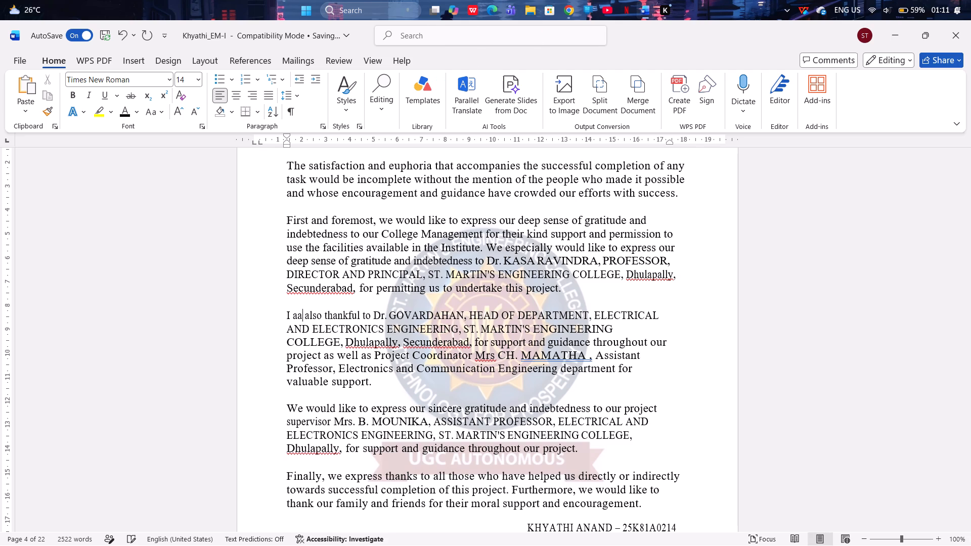
key(BackSpace)
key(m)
key(BackSpace)
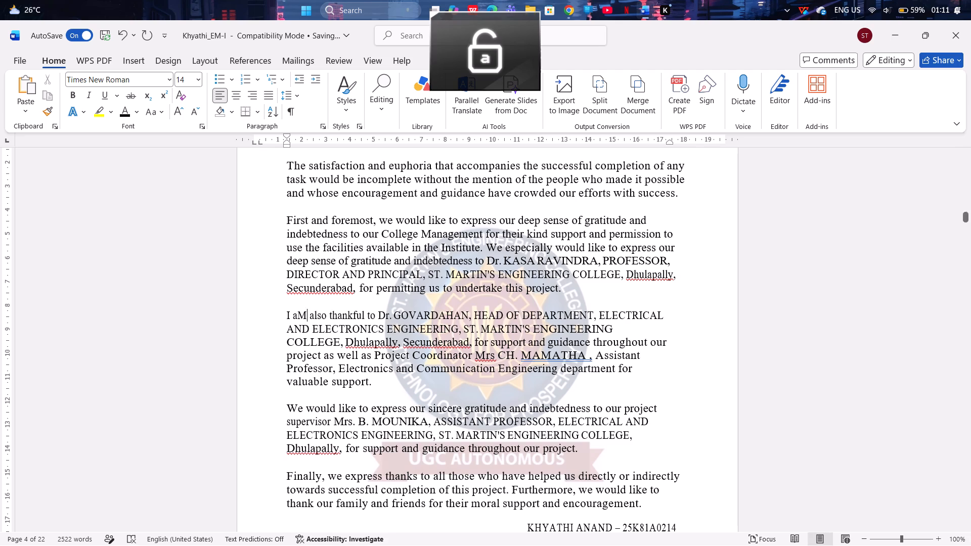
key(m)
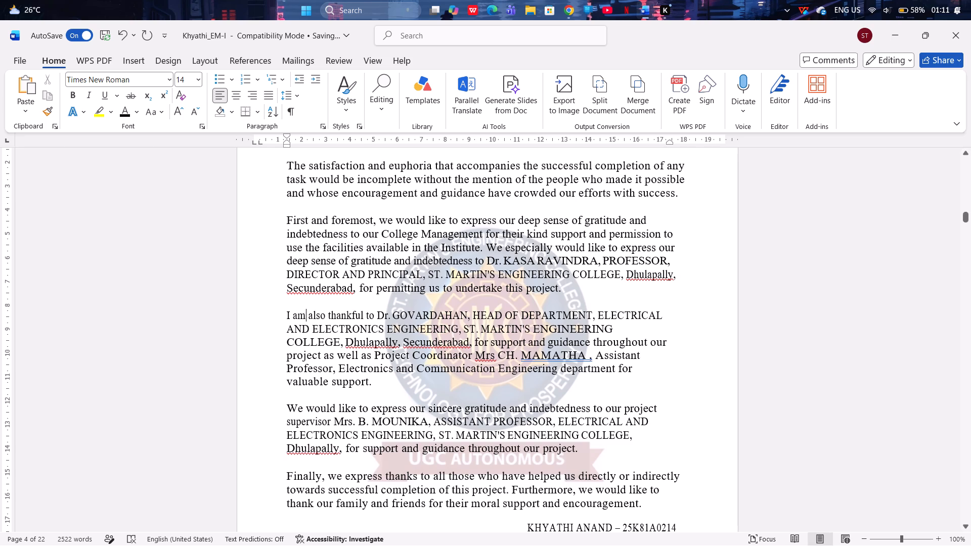
Delete the Project Coordinator mention from "as well as" through "department" in the Acknowledgement's Head of Department paragraph.
drag(614, 370, 334, 373)
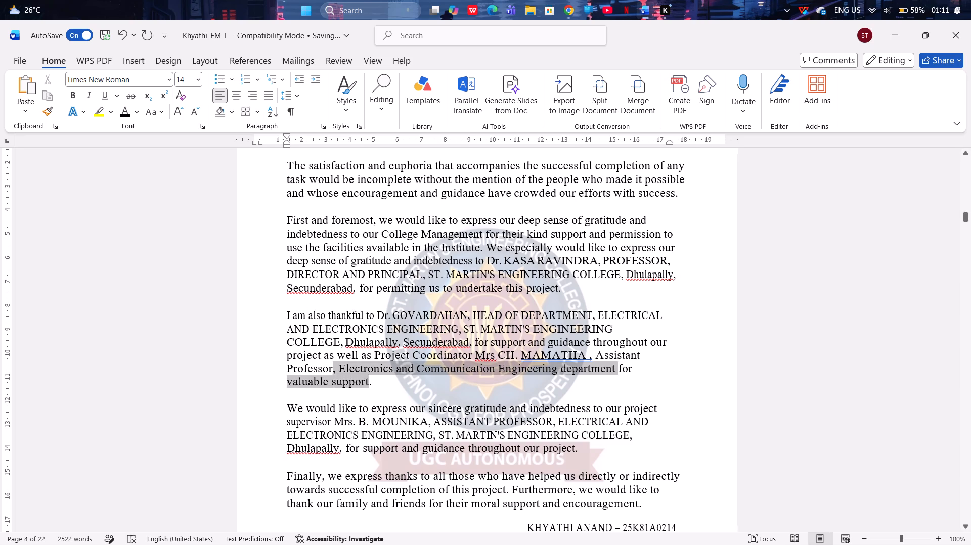
drag(334, 373, 326, 359)
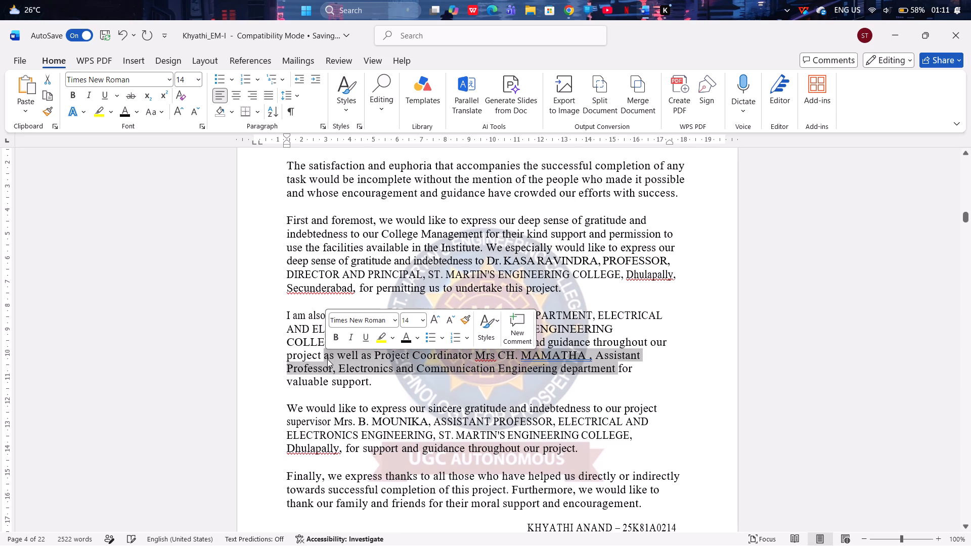
key(BackSpace)
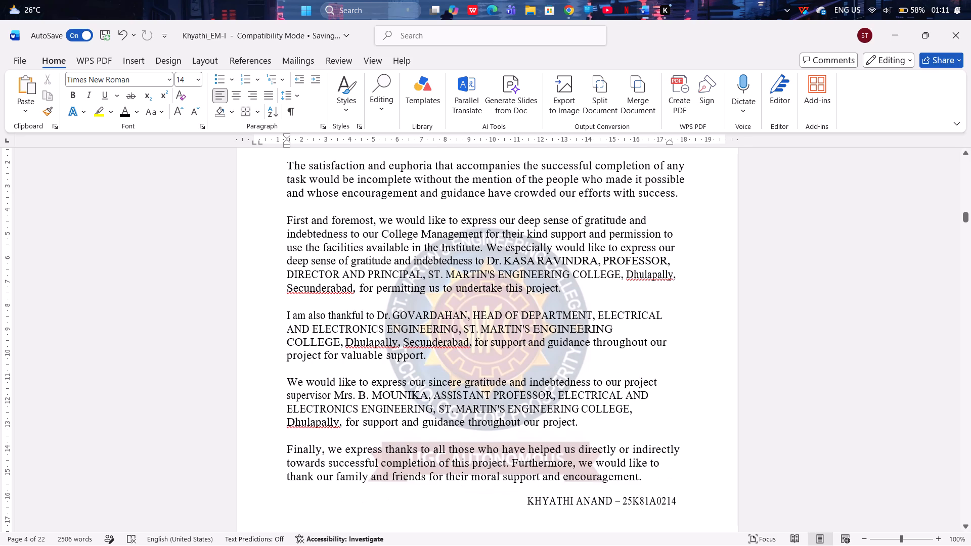
Change "We" to "I" at the start of the Acknowledgement paragraph thanking the project supervisor.
scroll(354, 352, down, 4)
click(301, 302)
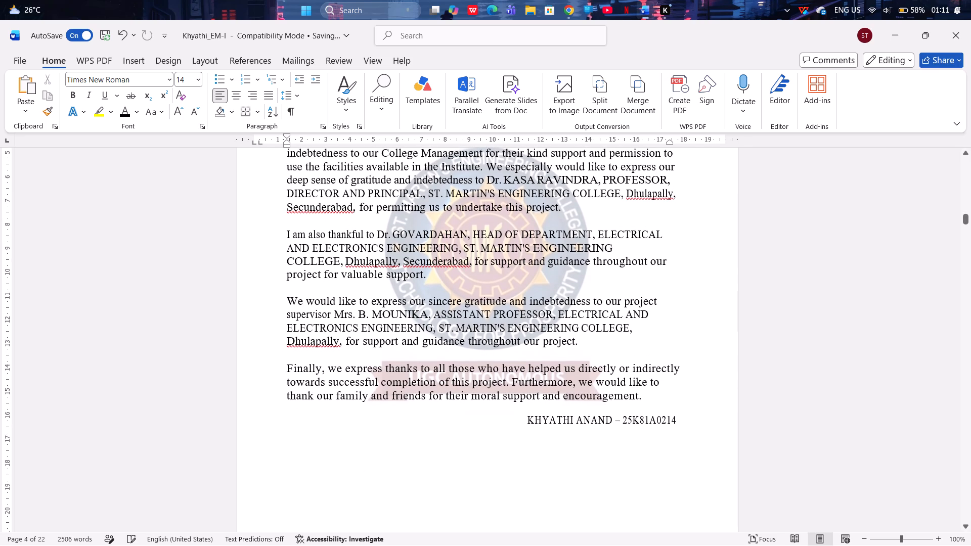
key(BackSpace)
key(BackSpace)
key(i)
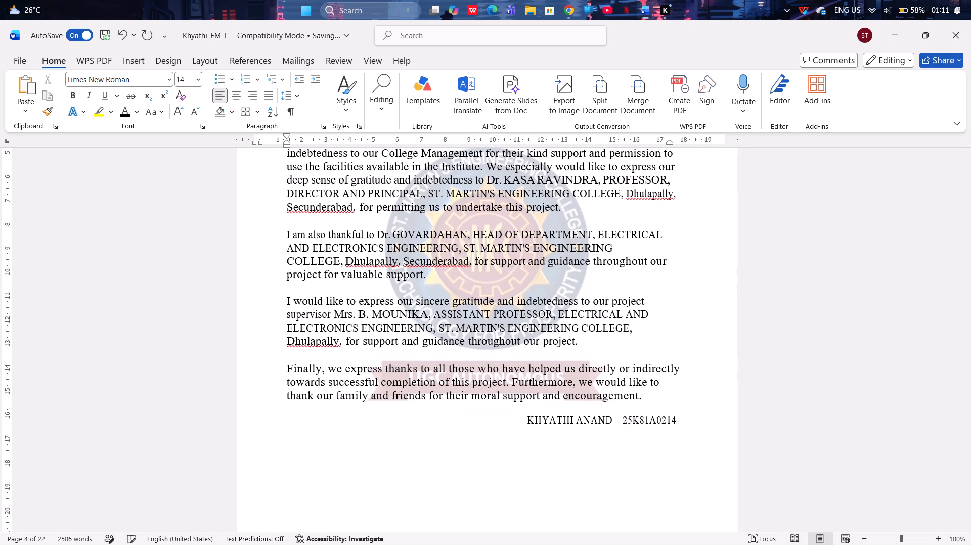
Replace the project supervisor's name in the Acknowledgement with the project guide's name from the clipboard history.
click(332, 318)
key(ctrl+shift+Right)
key(ctrl+shift+Right)
key(ctrl+shift+Right)
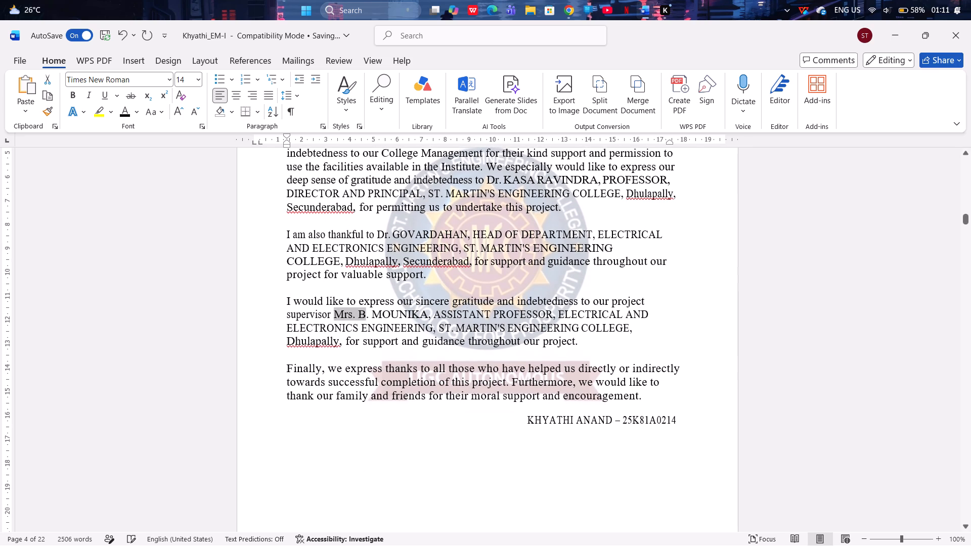
key(ctrl+shift+Right)
key(ctrl+shift+Right)
key(ctrl+shift+Right)
key(ctrl+shift+Left)
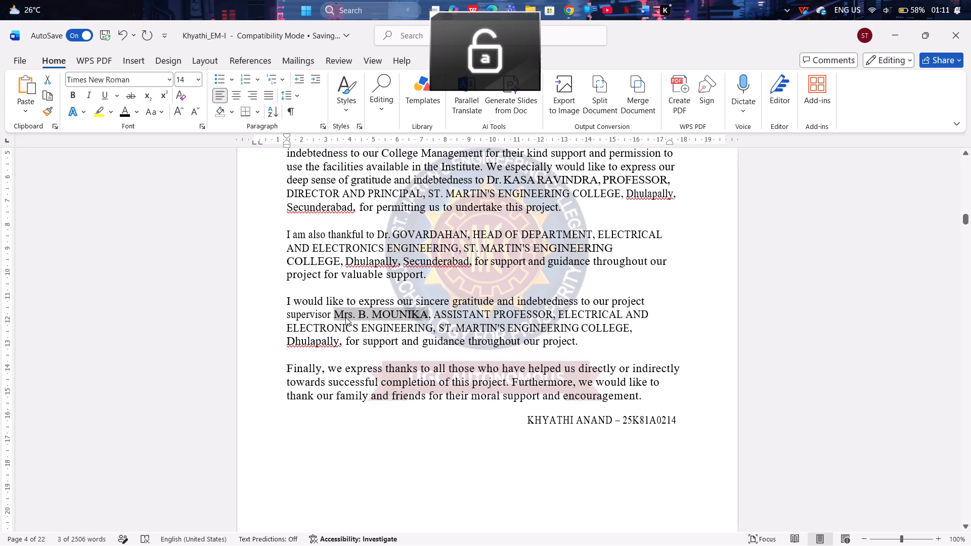
key(super+v)
key(Down)
key(Down)
key(Up)
key(Up)
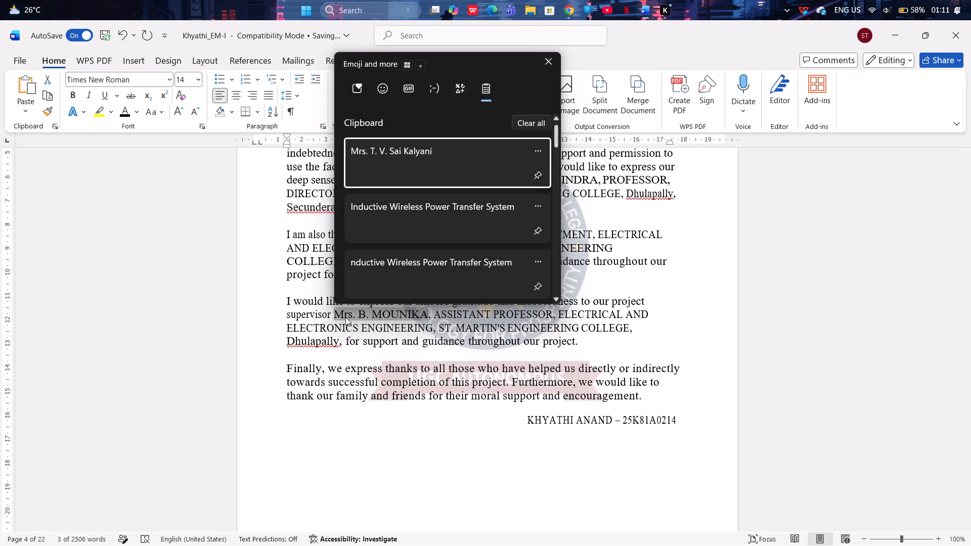
key(Return)
key(ctrl+v)
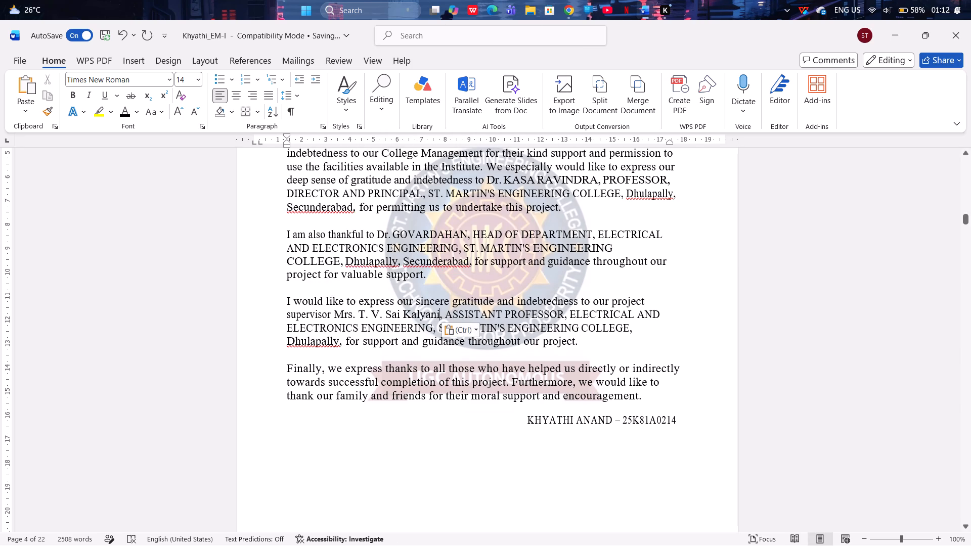
Change "we" to "I" before "express thanks" and before "would like" in the Acknowledgement's closing paragraph.
click(619, 371)
click(536, 412)
click(345, 369)
key(BackSpace)
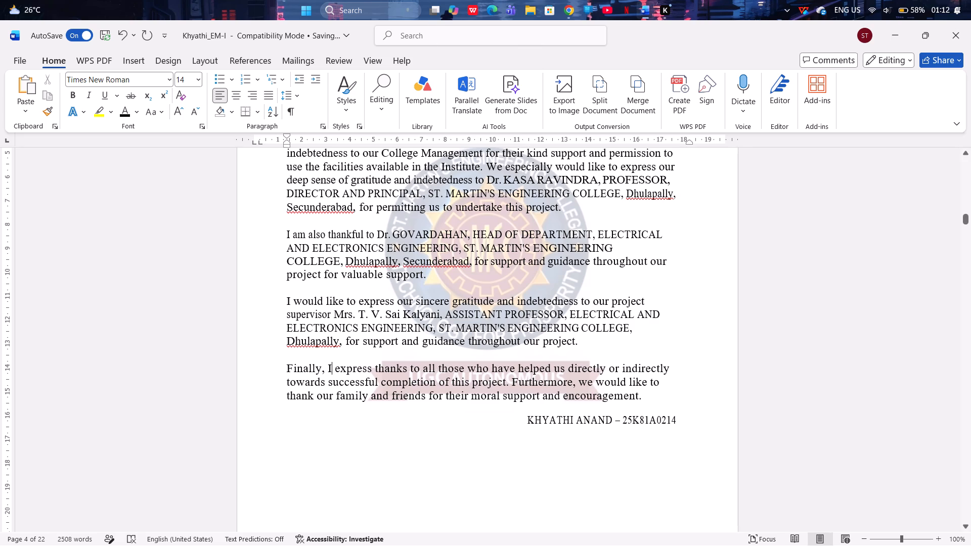
click(597, 385)
key(Left)
key(Left)
key(Right)
key(backslash)
key(BackSpace)
key(BackSpace)
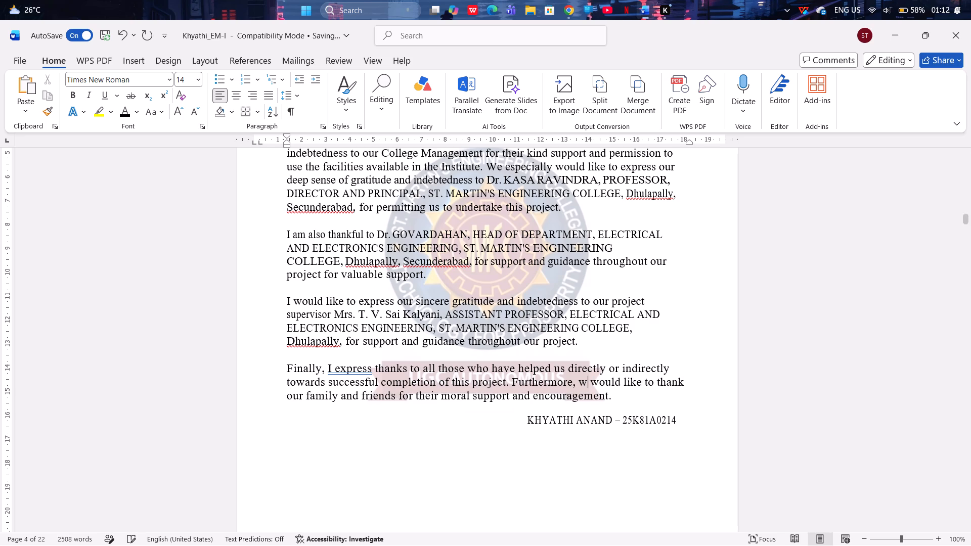
key(BackSpace)
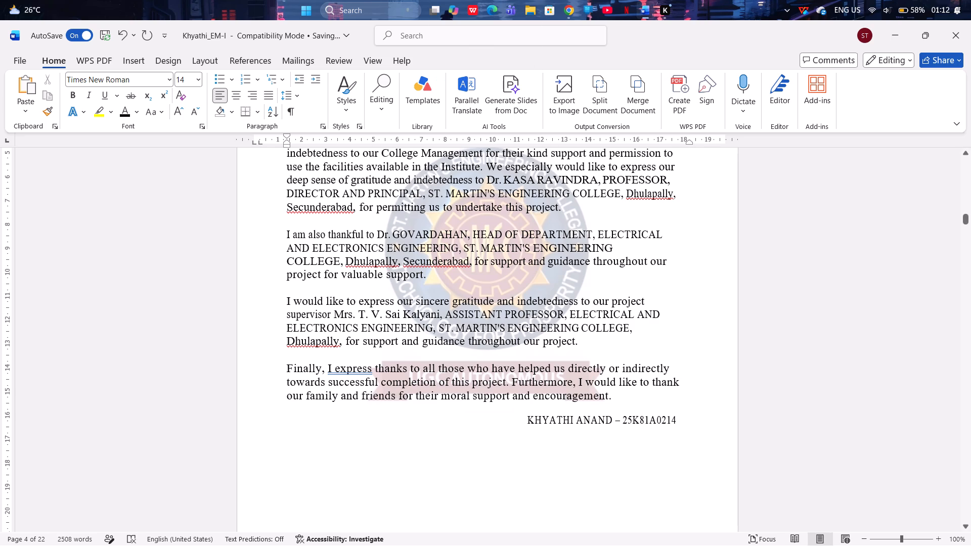
Review the end of the Acknowledgement and the front pages back to the title page.
scroll(595, 386, down, 13)
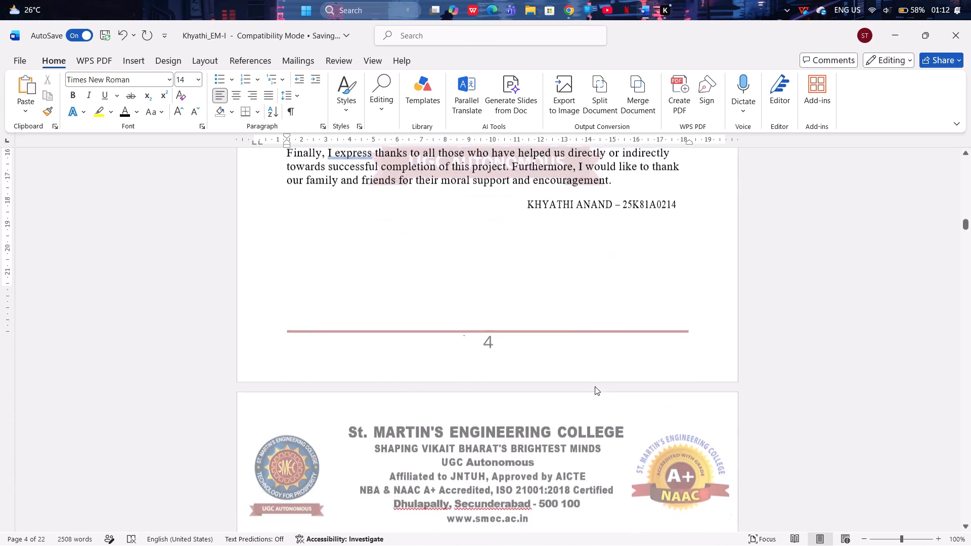
scroll(595, 386, down, 11)
scroll(595, 386, up, 14)
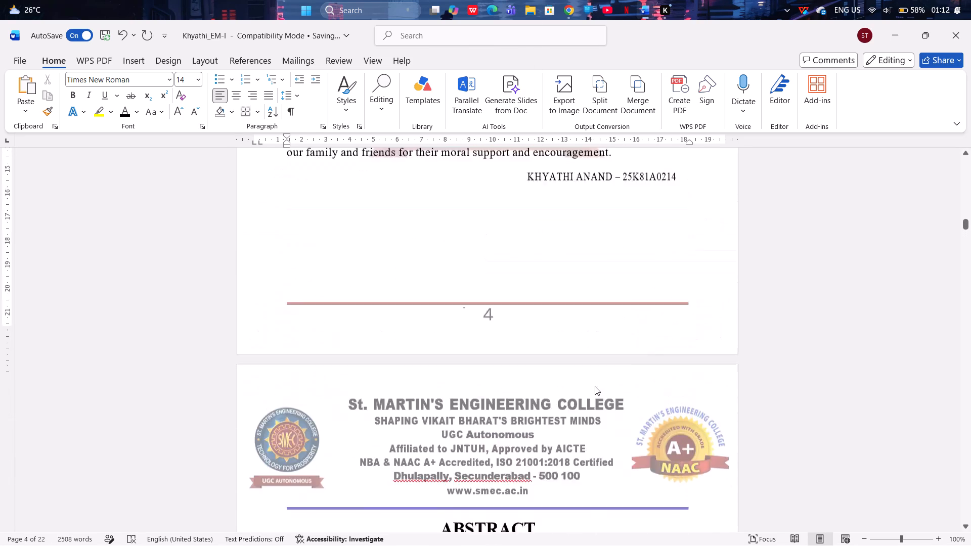
scroll(595, 386, up, 5)
scroll(595, 386, down, 12)
scroll(595, 386, up, 10)
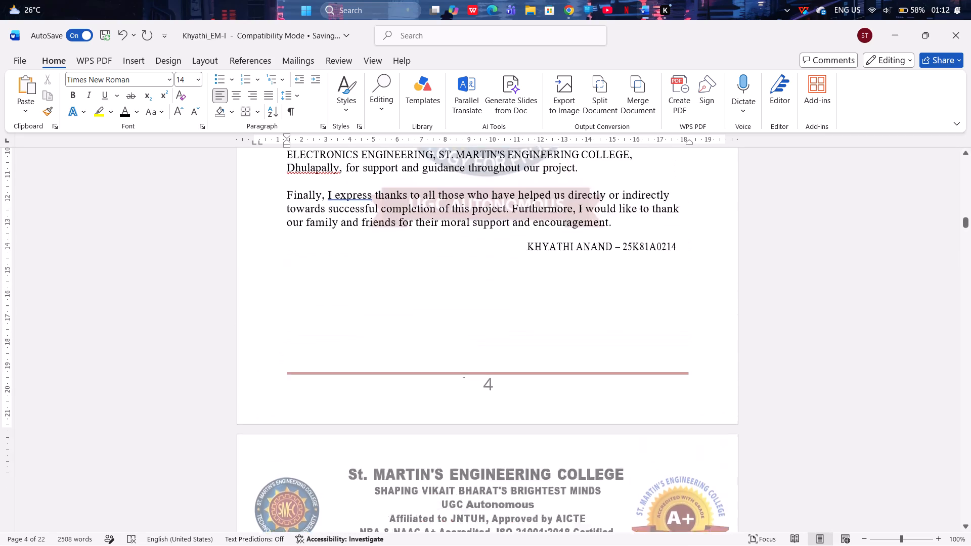
scroll(600, 382, up, 16)
scroll(598, 378, up, 6)
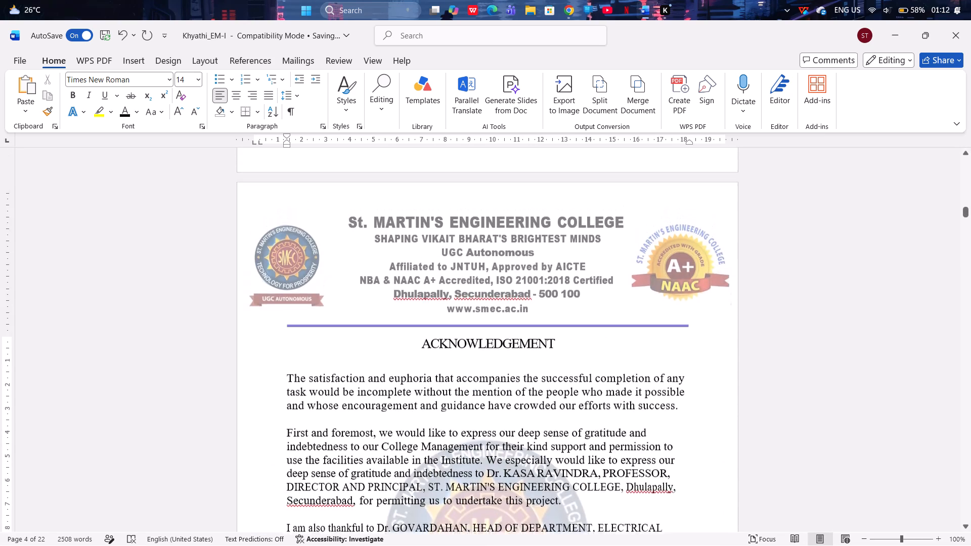
scroll(598, 385, up, 20)
scroll(598, 385, up, 17)
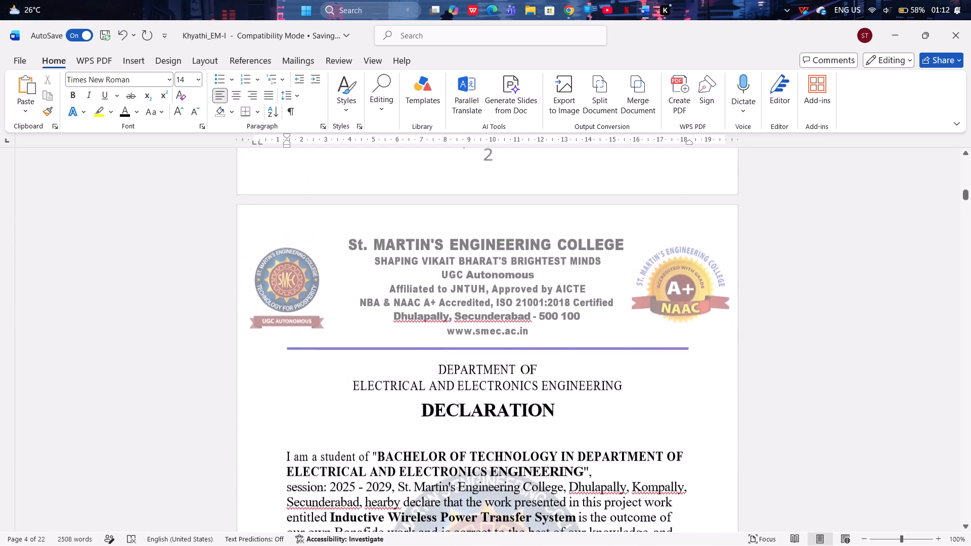
scroll(595, 423, up, 20)
scroll(595, 423, up, 20)
scroll(595, 423, up, 2)
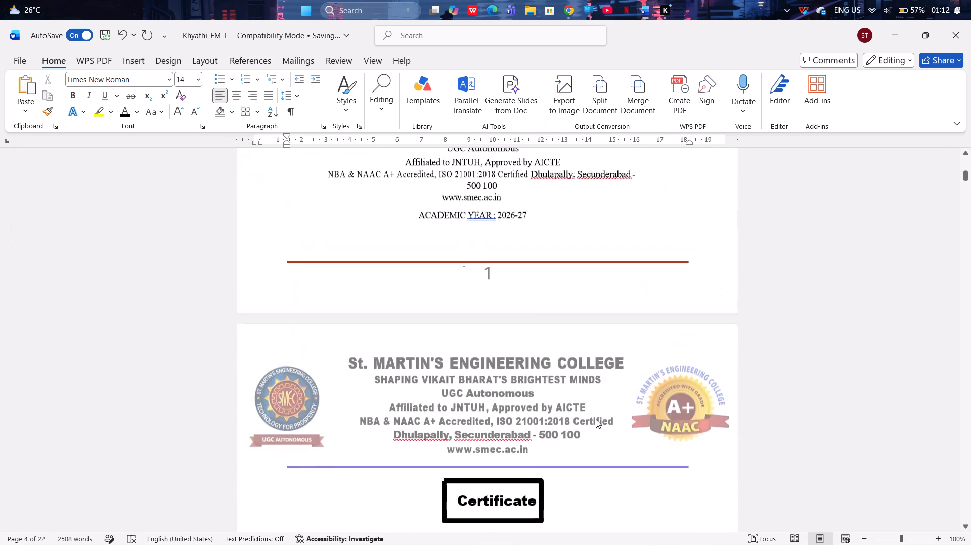
scroll(596, 419, up, 20)
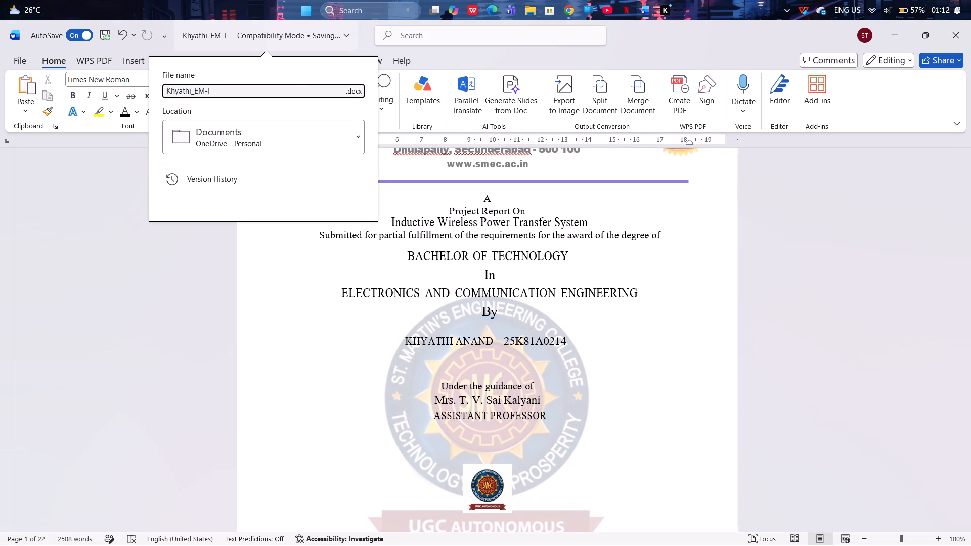
Rename the report file as Khyathi_EMF by replacing the "-I" ending of its file name.
key(BackSpace)
key(BackSpace)
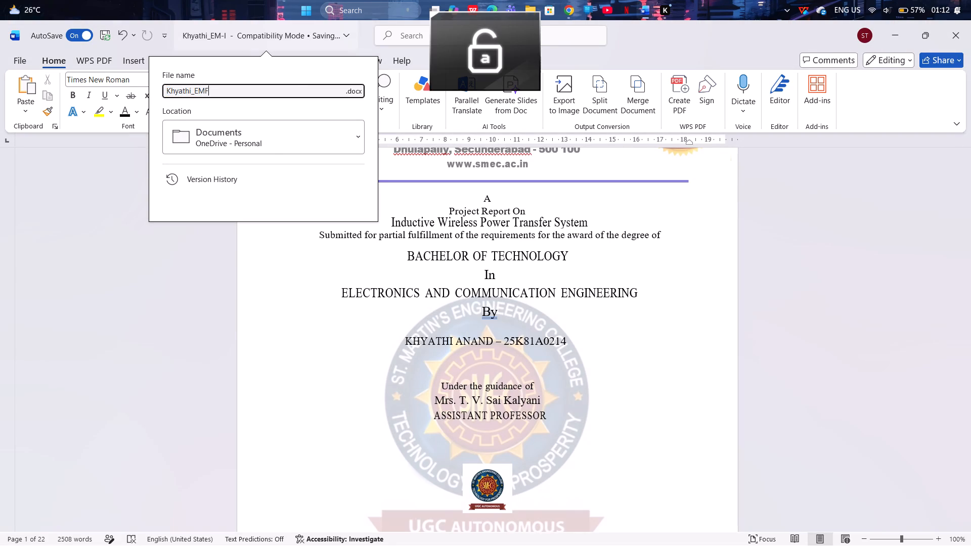
key(Return)
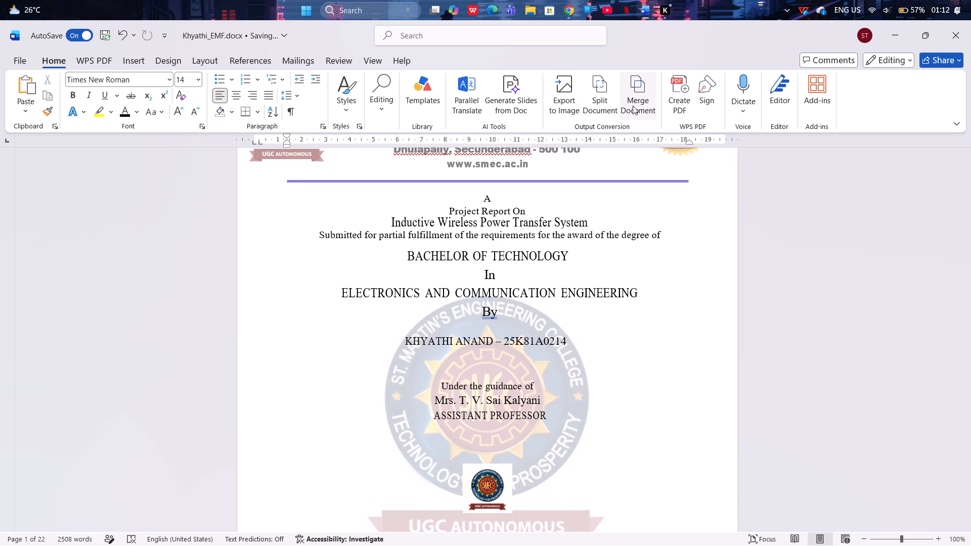
Start creating a PDF of the report and choose the Downloads folder for saving the document locally as a Word Document.
click(678, 106)
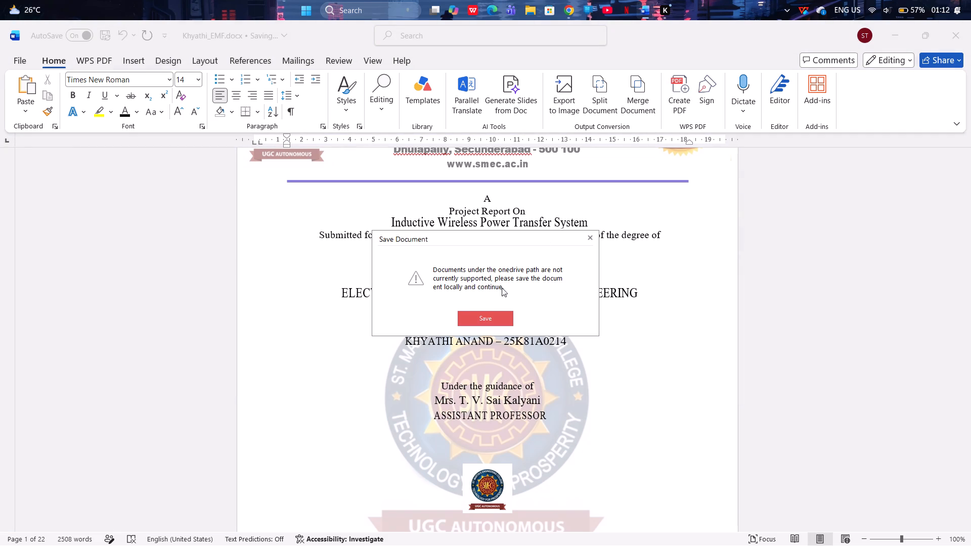
click(482, 315)
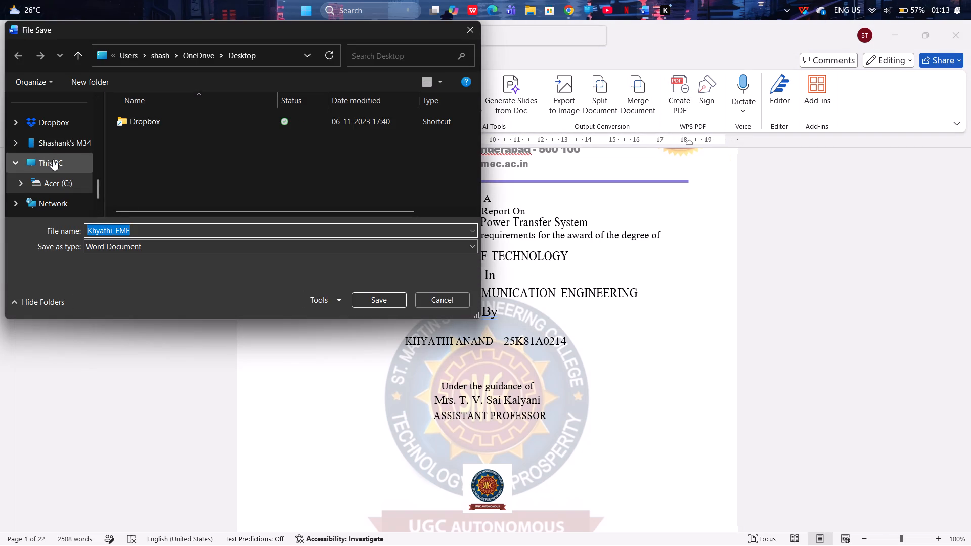
scroll(55, 159, up, 9)
scroll(56, 159, down, 3)
click(59, 181)
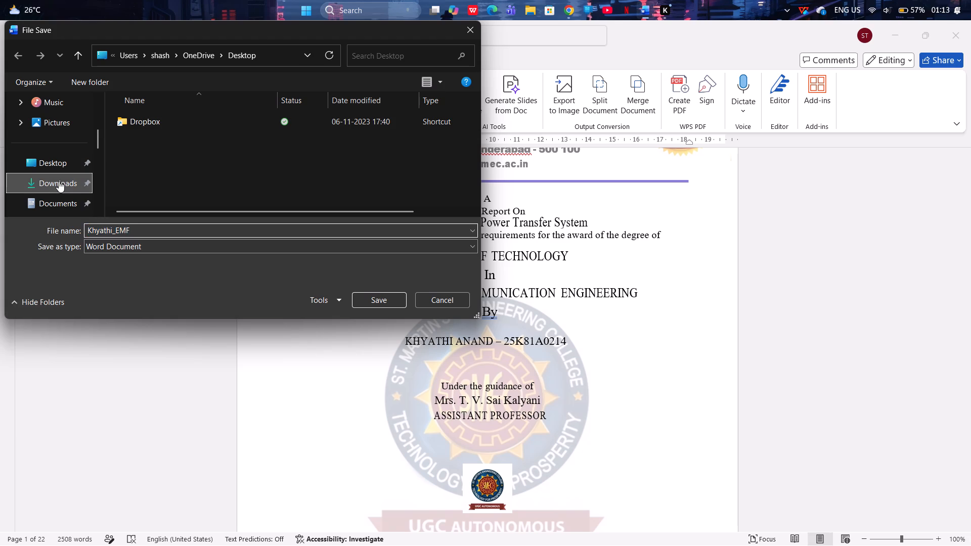
Save the report as Khyathi_EMF in Downloads for its PDF conversion, and close the PDF viewer.
click(373, 297)
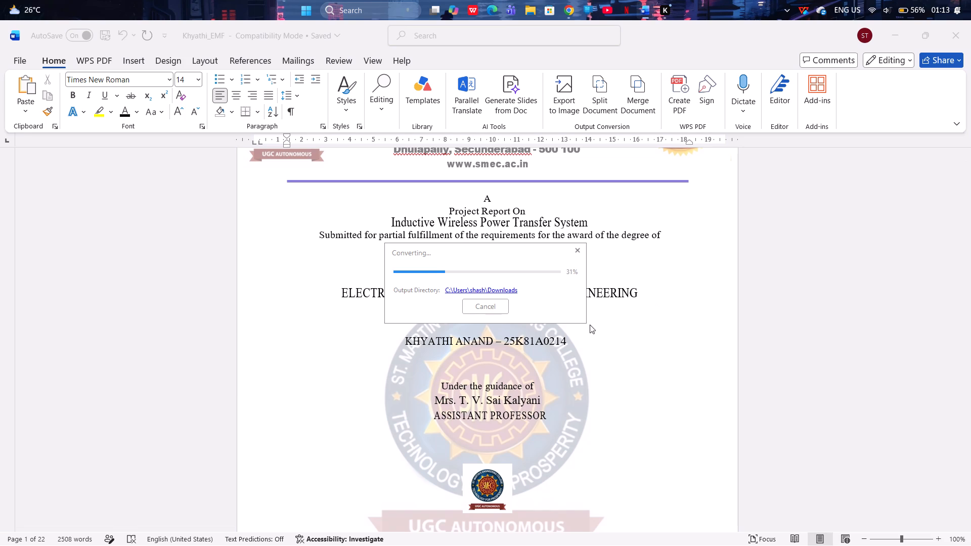
scroll(890, 286, down, 4)
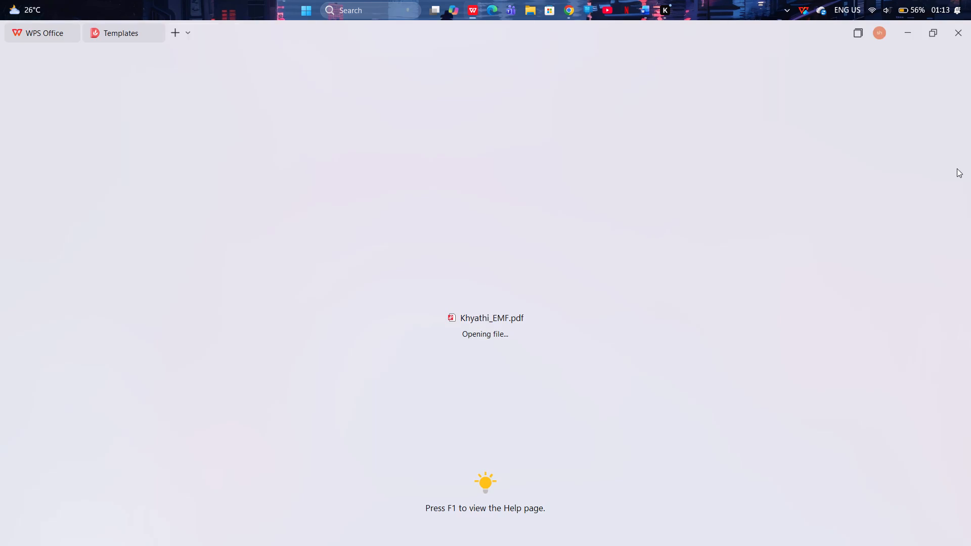
click(957, 23)
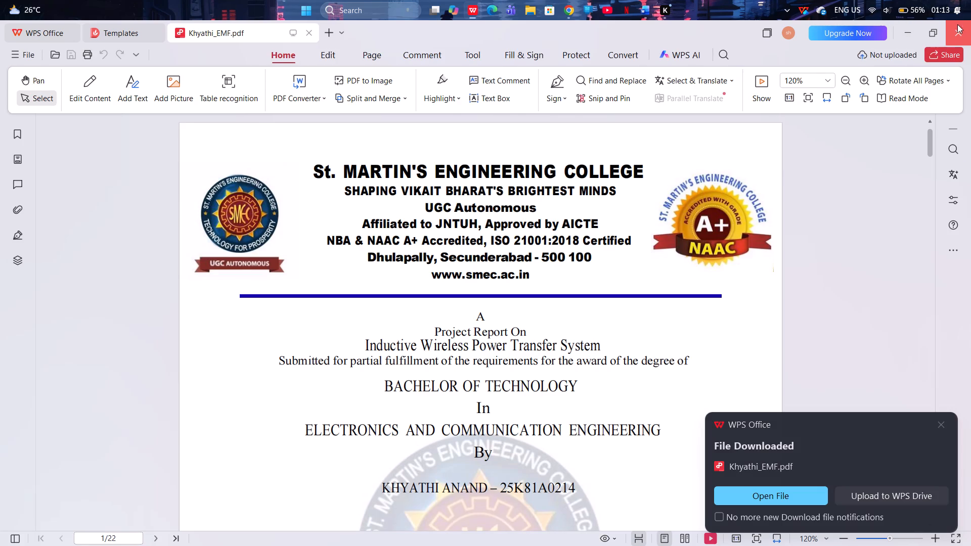
Skim the report through to its last page and back towards the middle, and close the Word document.
drag(966, 163, 970, 432)
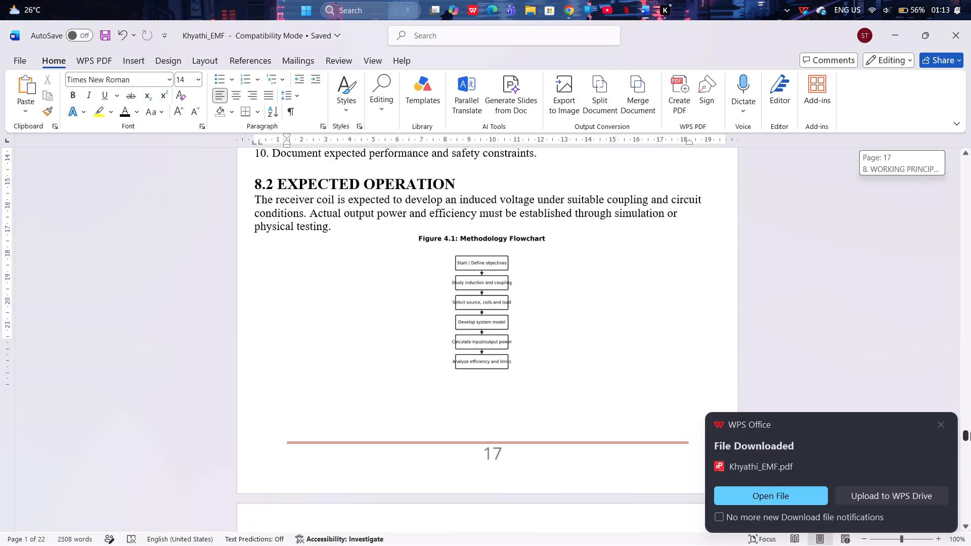
drag(970, 432, 970, 516)
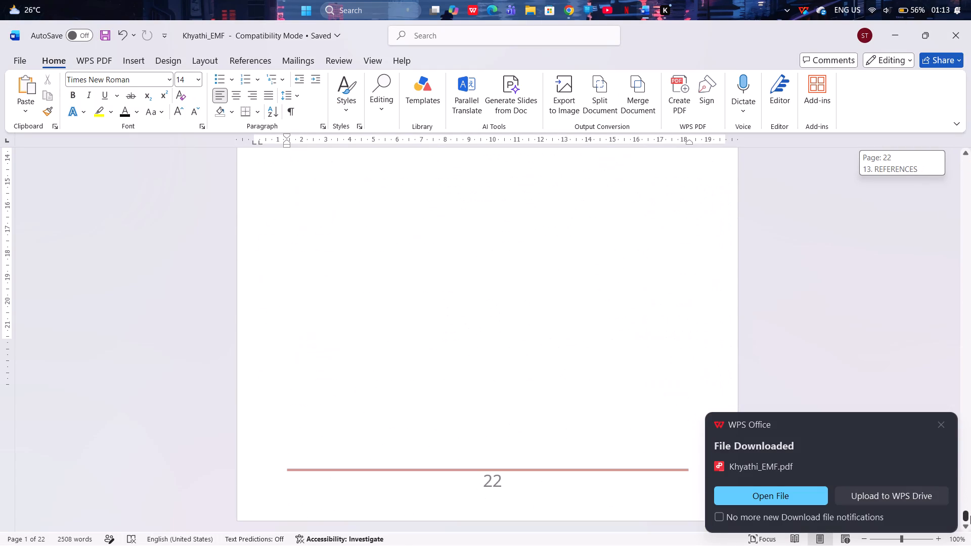
drag(970, 516, 970, 446)
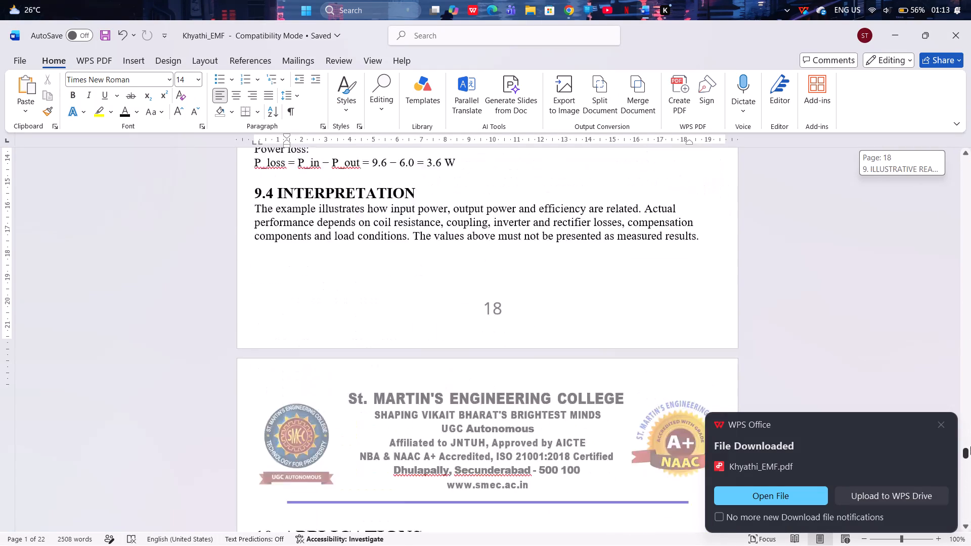
drag(970, 446, 962, 302)
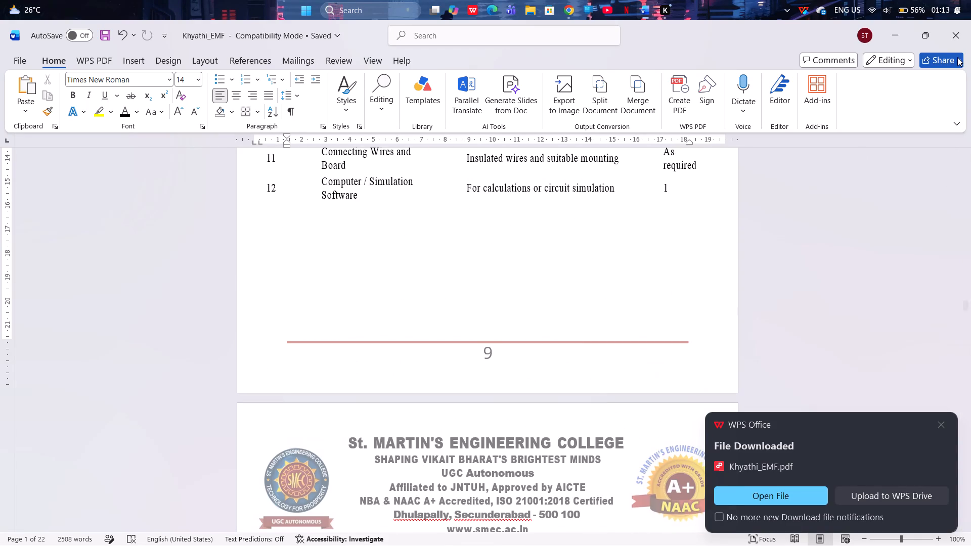
click(957, 35)
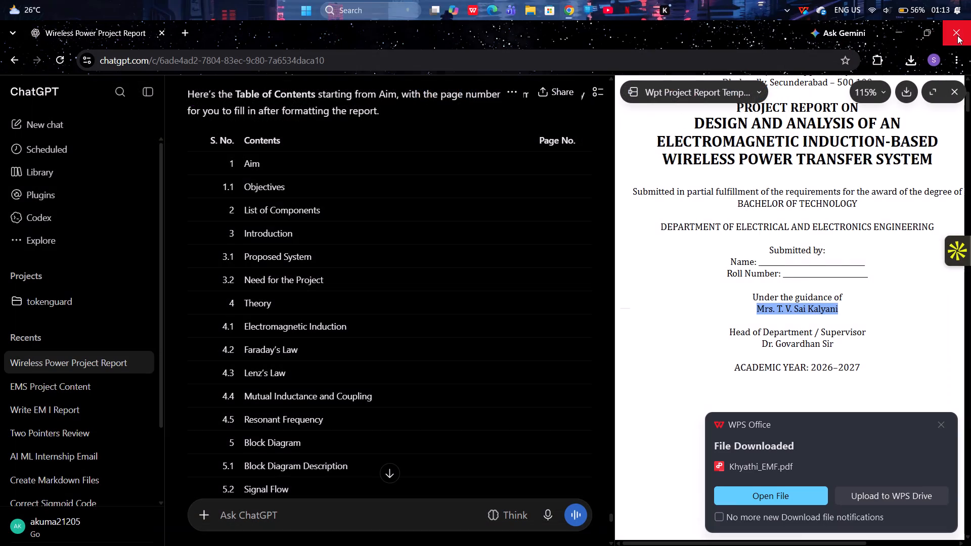
Search the computer for the WhatsApp app.
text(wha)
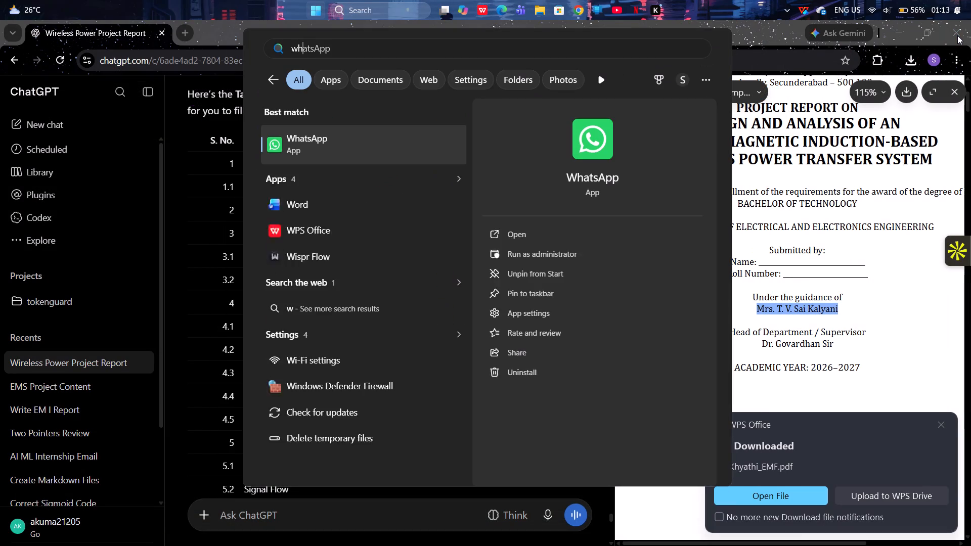